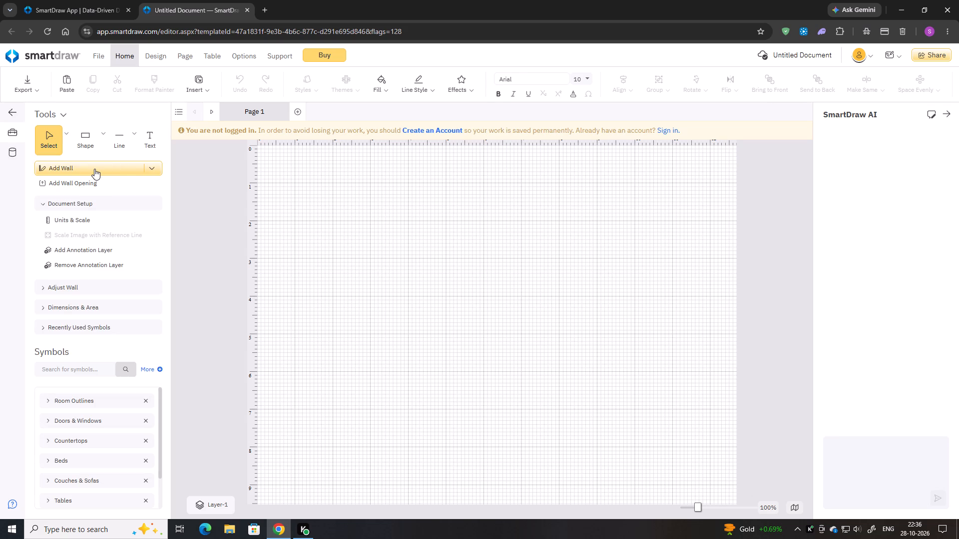
Draw the four outer walls of a rectangular floor plan, about 10.3 wide and 8.2 high.
left_click(94, 169)
scroll(497, 251, "down", 2)
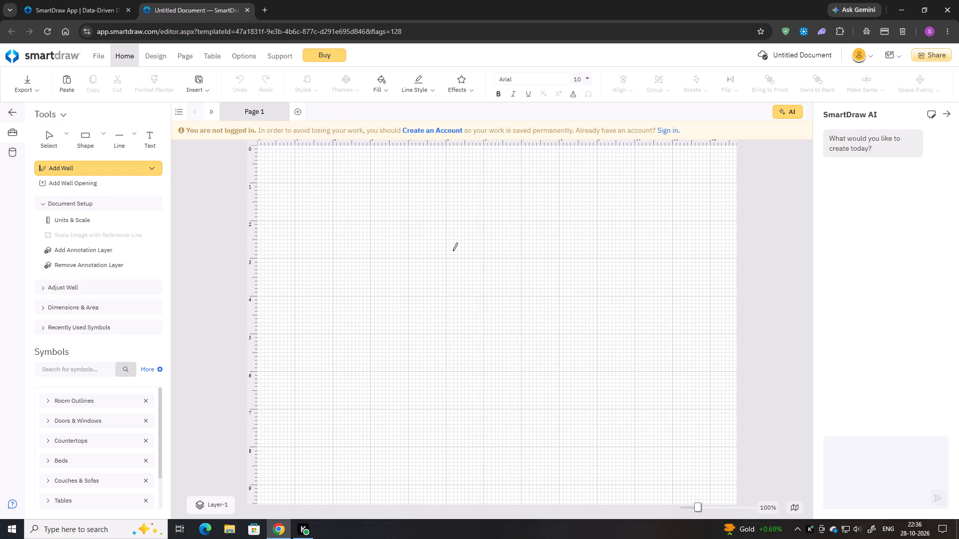
left_click(303, 180)
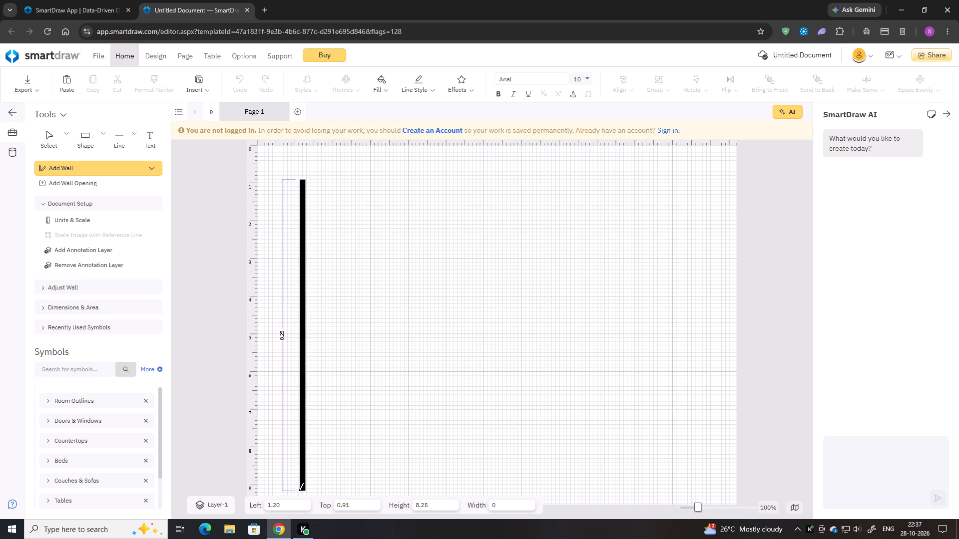
left_click(300, 489)
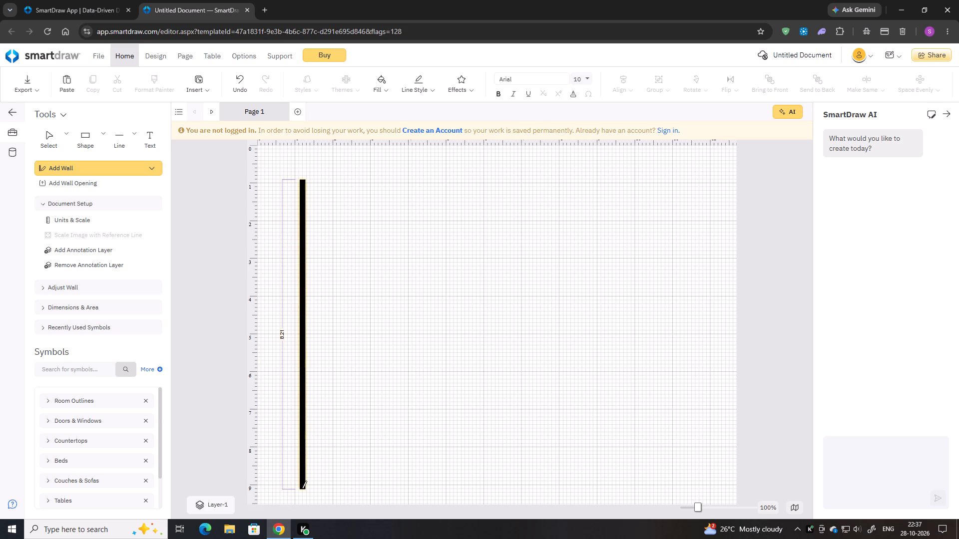
left_click(302, 487)
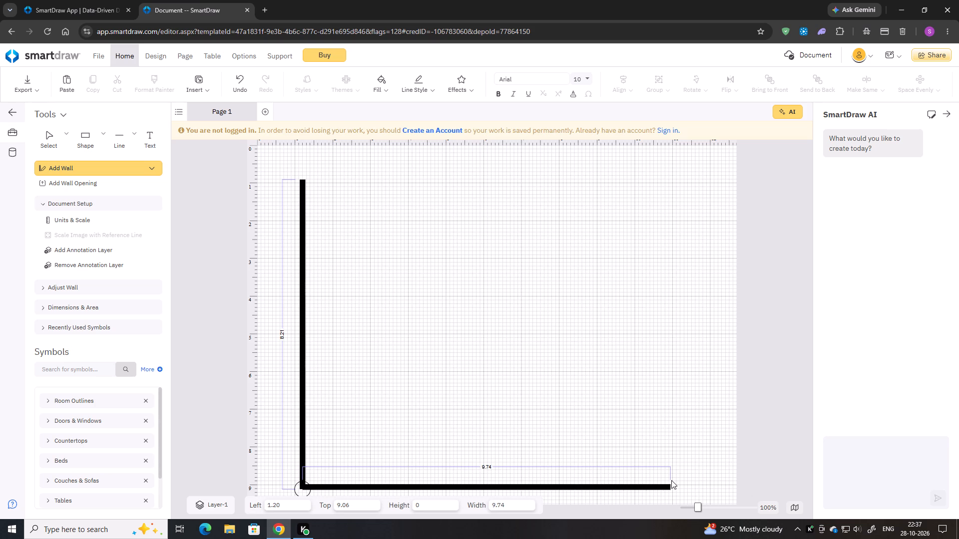
left_click(691, 480)
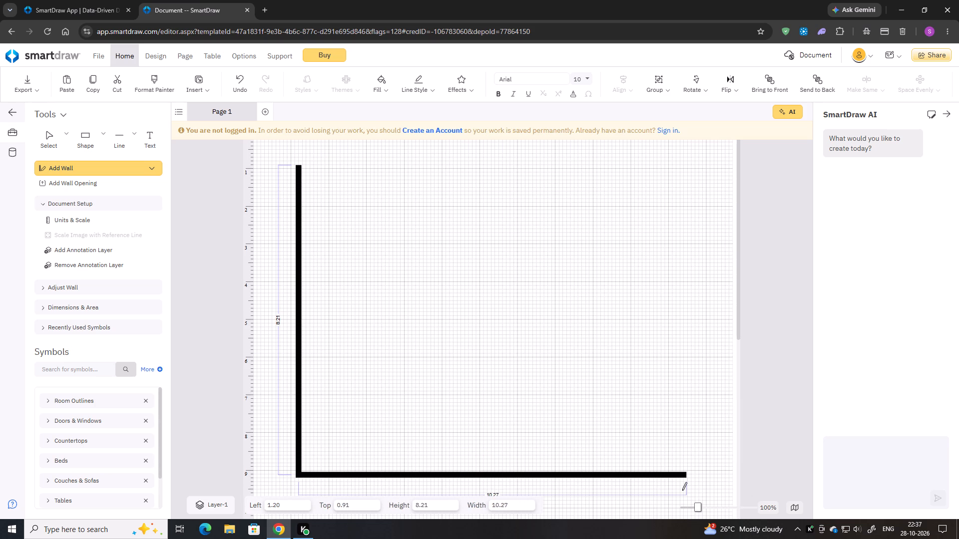
left_click(683, 474)
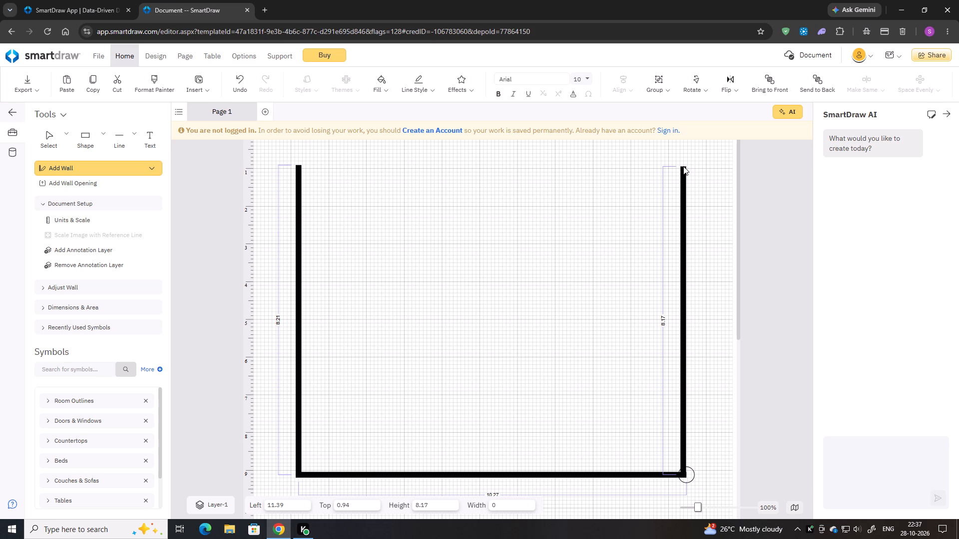
left_click(683, 165)
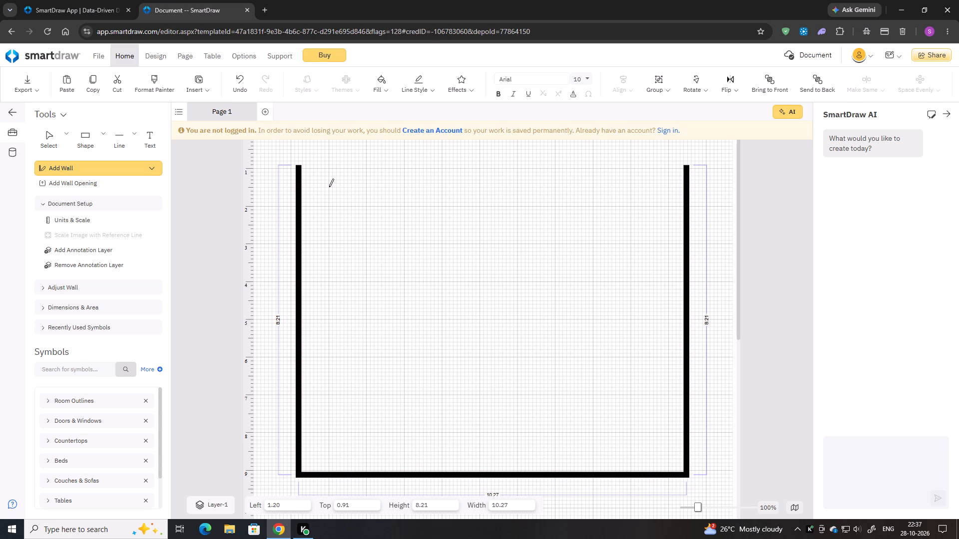
left_click(298, 168)
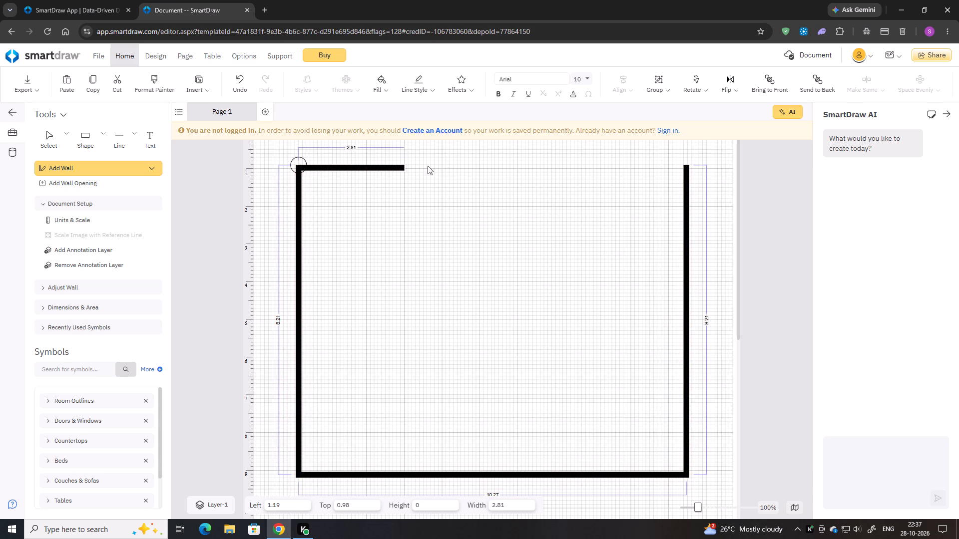
left_click(688, 163)
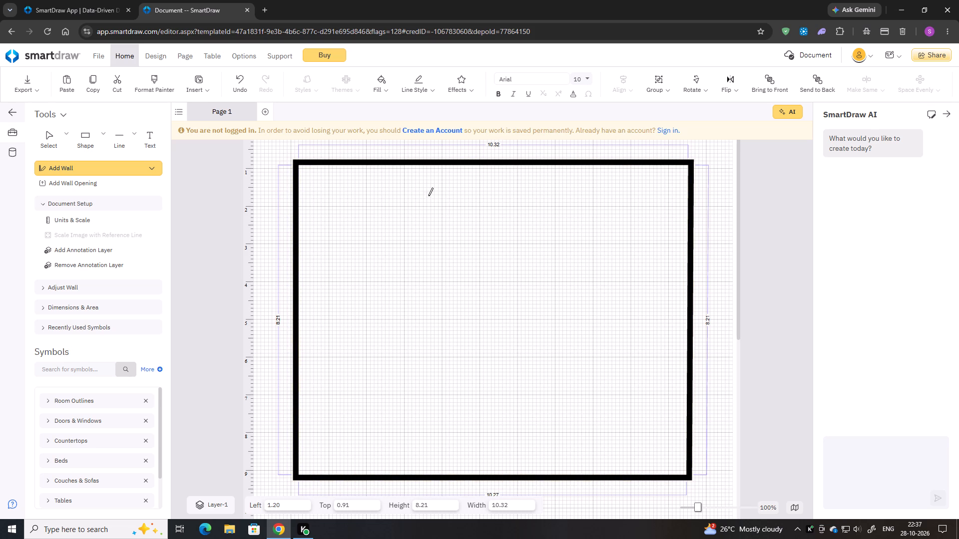
Add two vertical partition walls from the top wall to the bottom wall, dividing the plan into three bays.
left_click(441, 164)
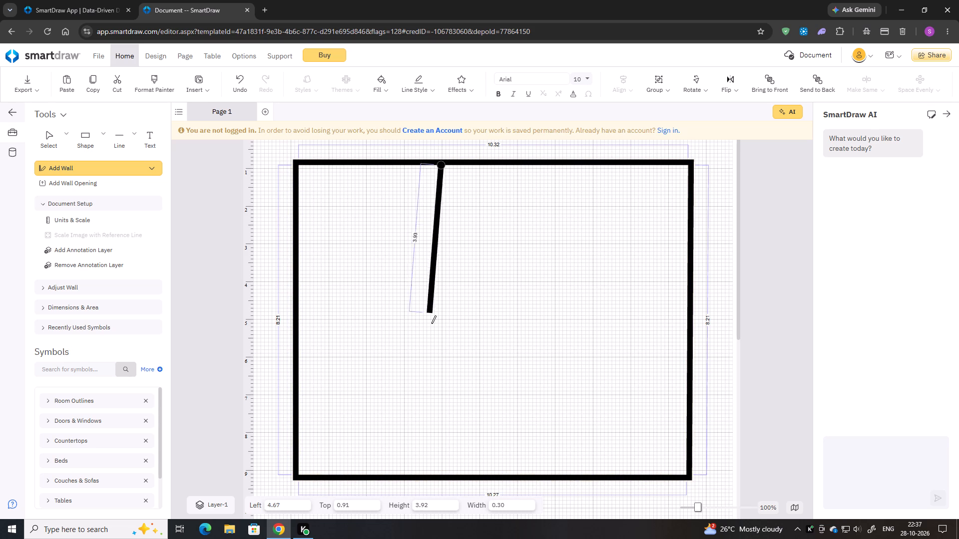
left_click(428, 477)
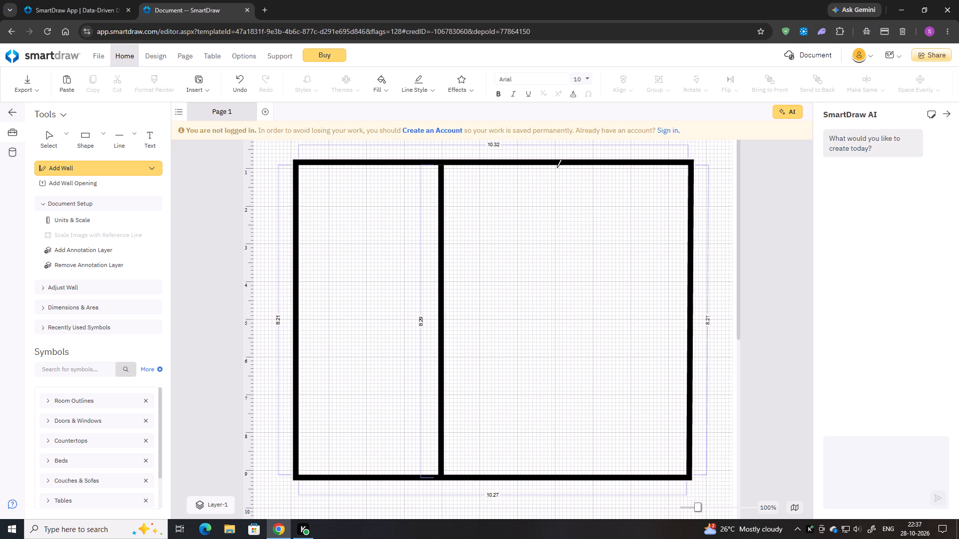
left_click(554, 161)
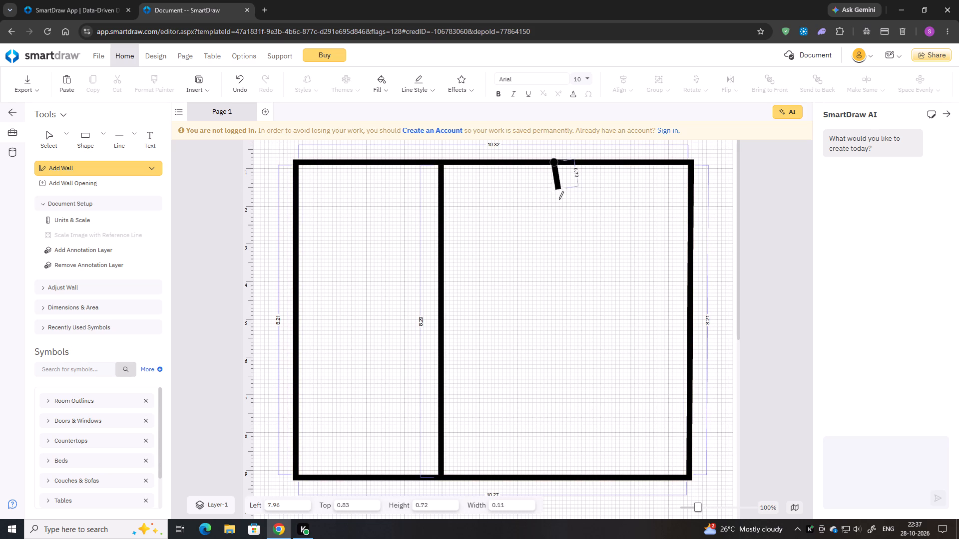
left_click(554, 479)
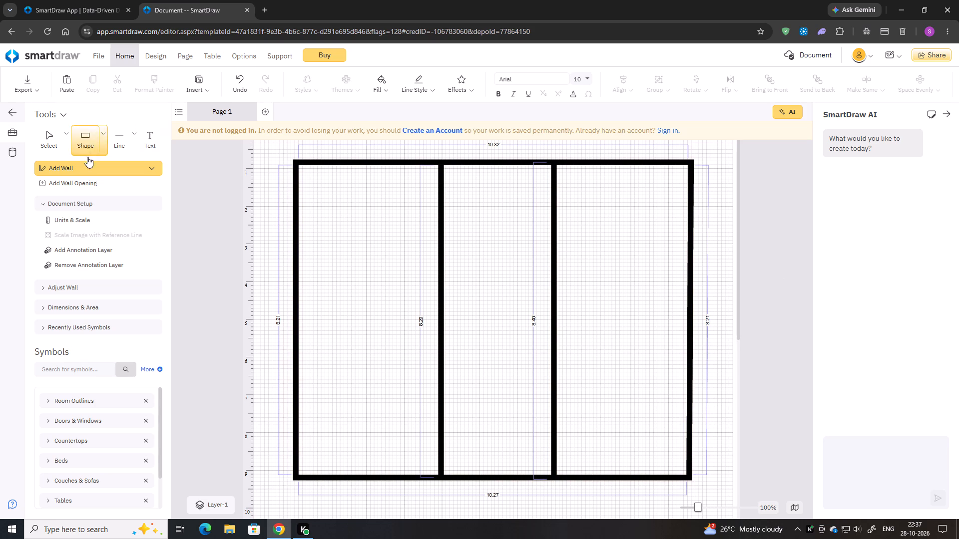
Move the left vertical partition wall slightly left, to a left position of about 4.71.
left_click(84, 170)
left_click(442, 270)
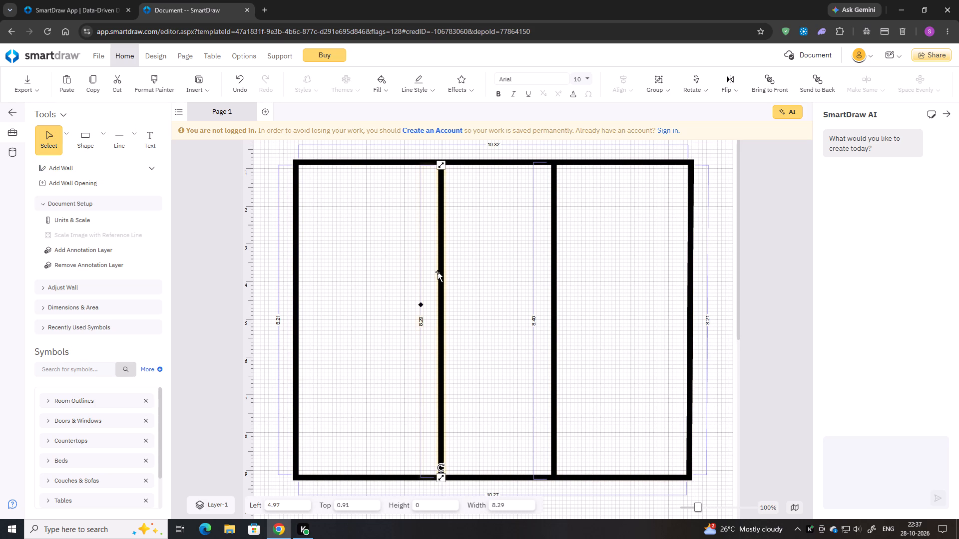
left_click_drag(438, 272, 428, 272)
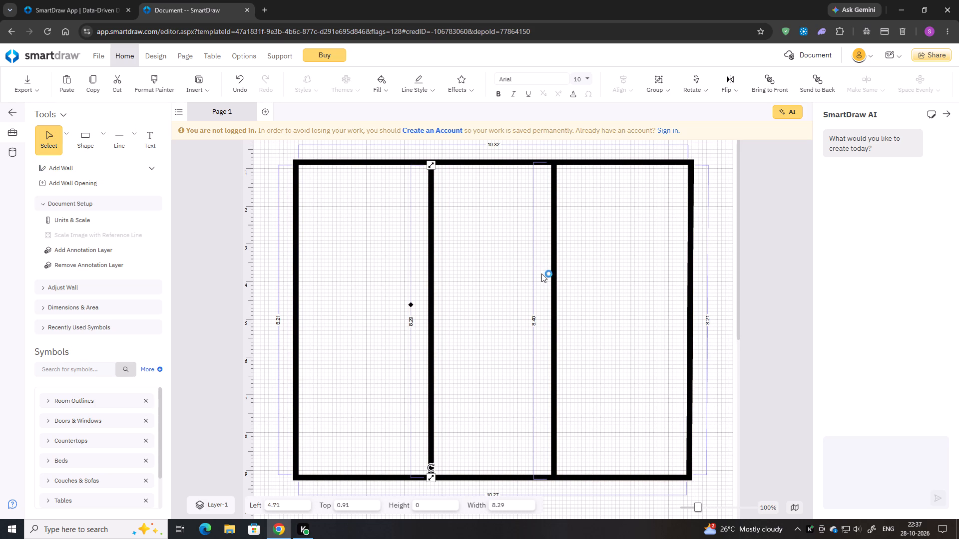
left_click(518, 290)
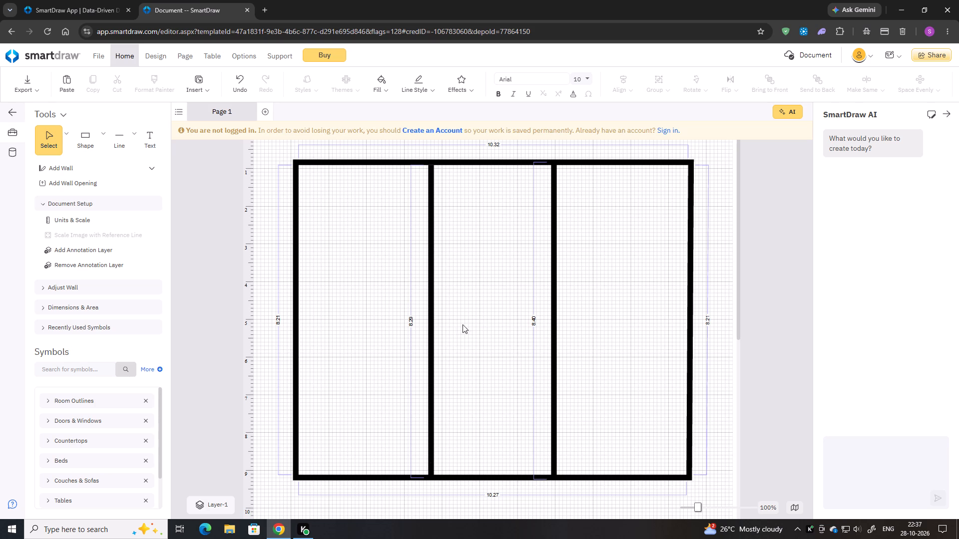
Add horizontal partition walls at mid-height across the left and right bays, about 3.66 and 3.53 long.
scroll(277, 291, "down", 1)
scroll(357, 285, "up", 1)
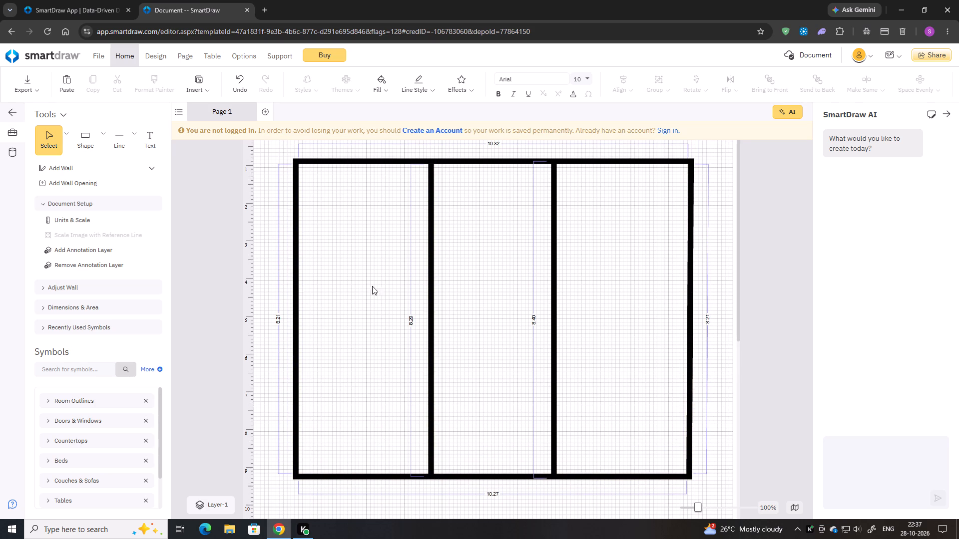
scroll(480, 292, "up", 2)
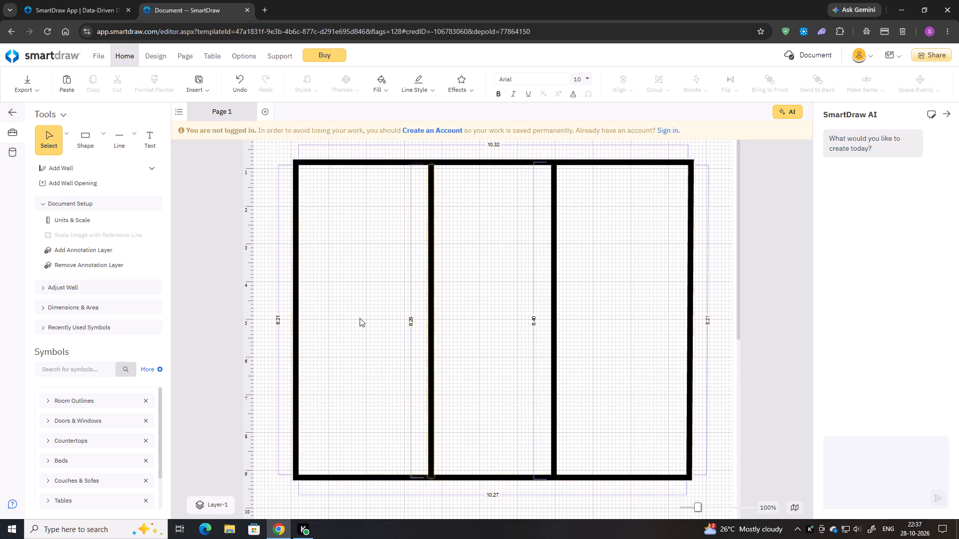
left_click(117, 136)
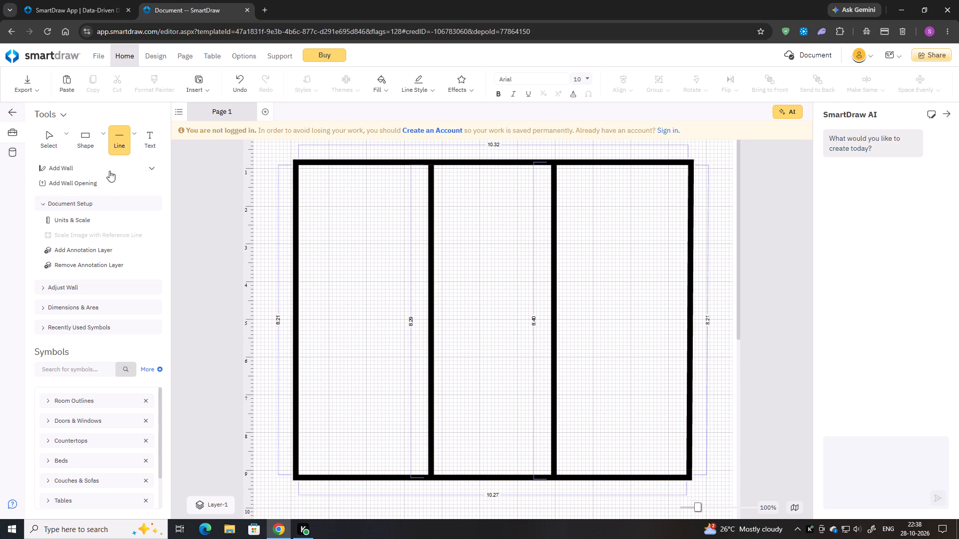
left_click(90, 166)
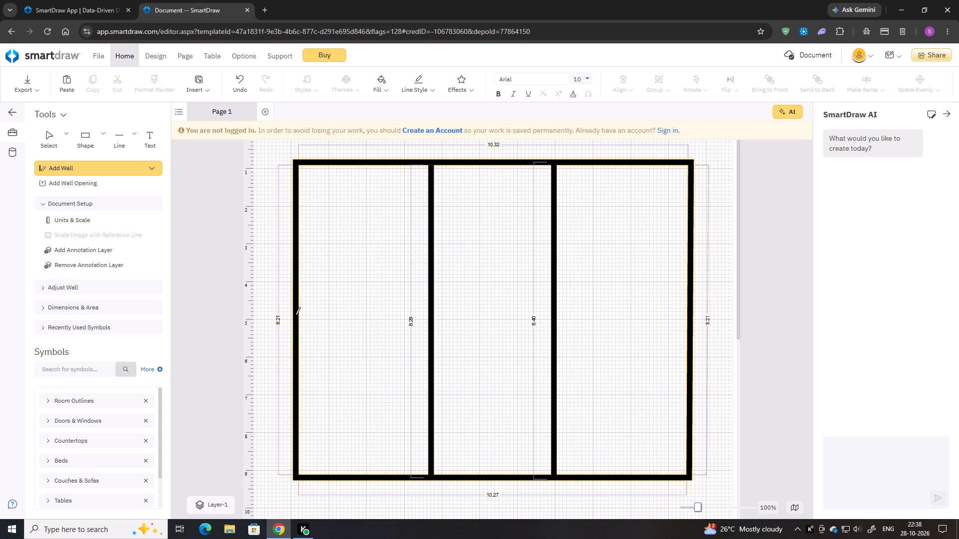
left_click(294, 321)
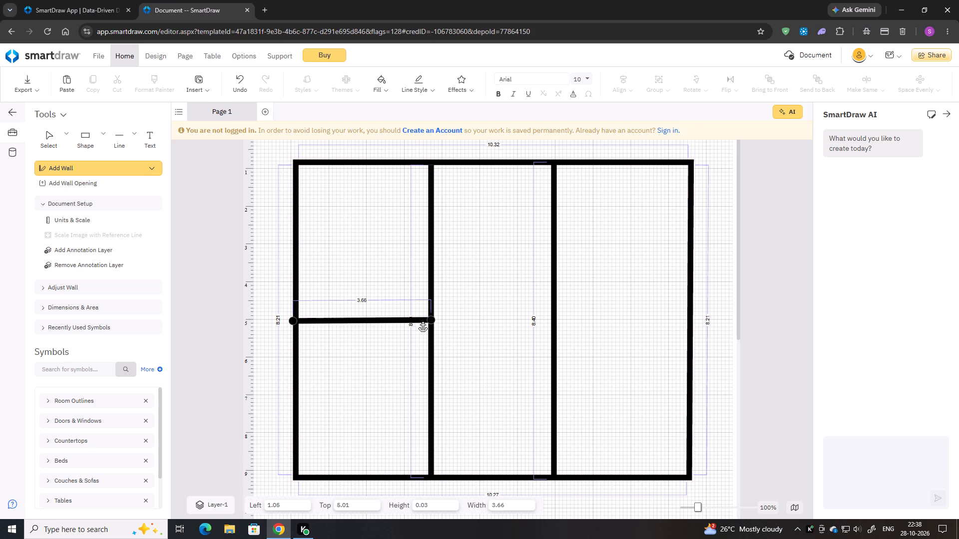
left_click(423, 321)
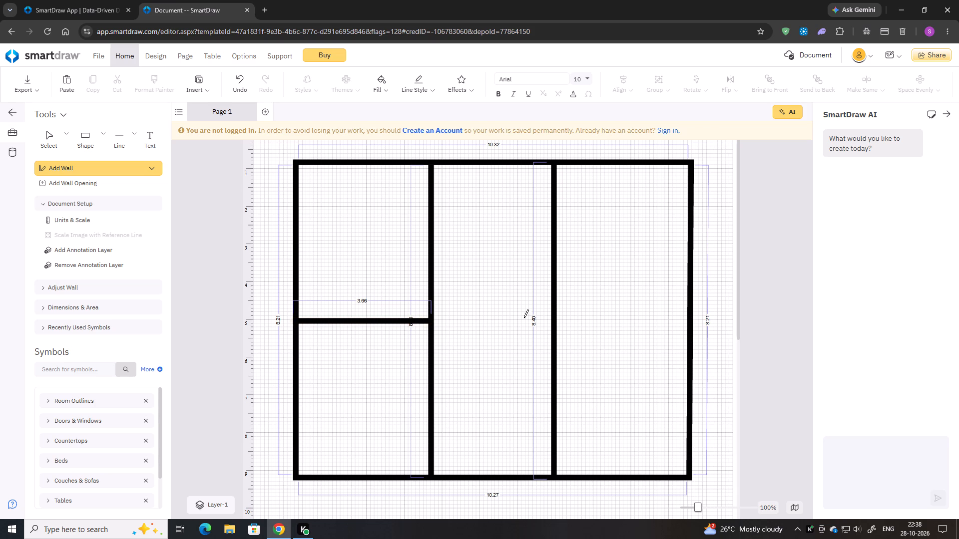
left_click(555, 320)
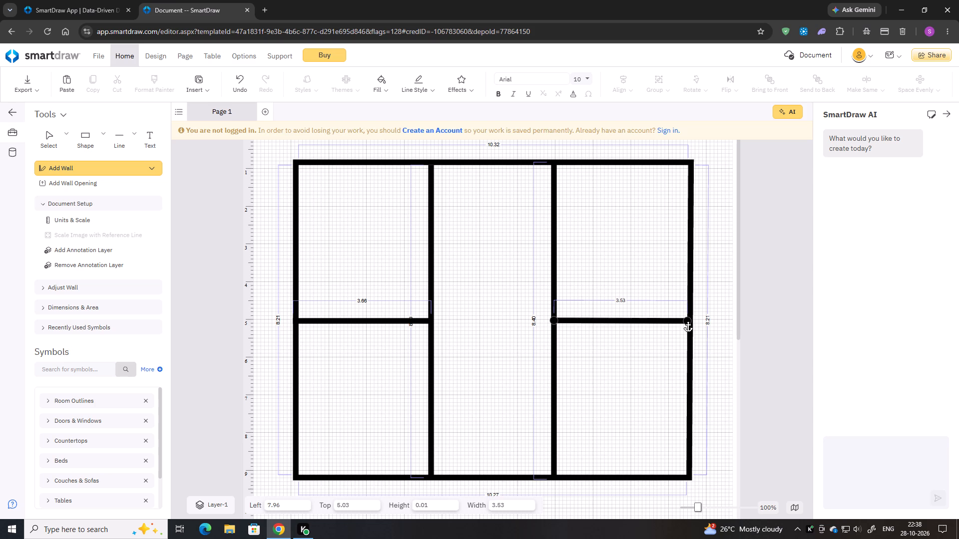
left_click(688, 320)
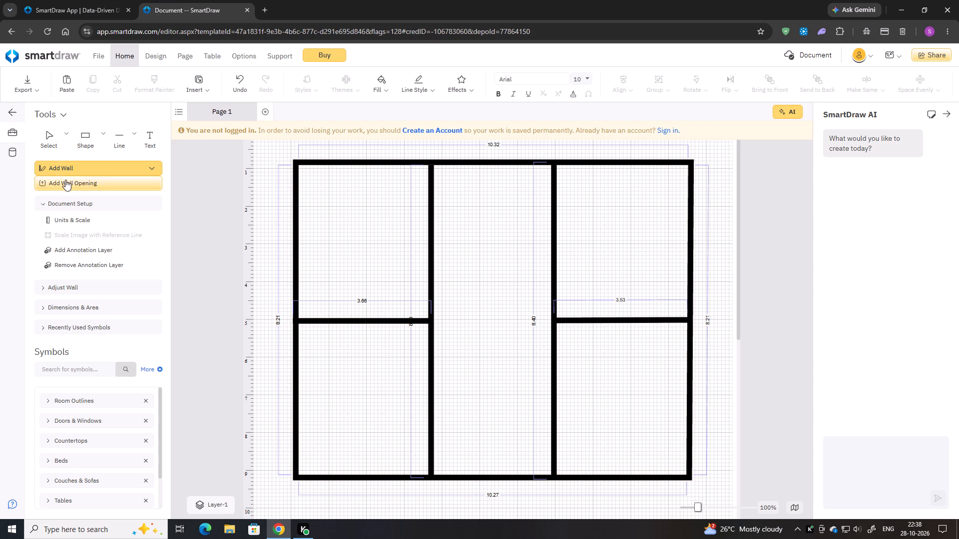
left_click(71, 168)
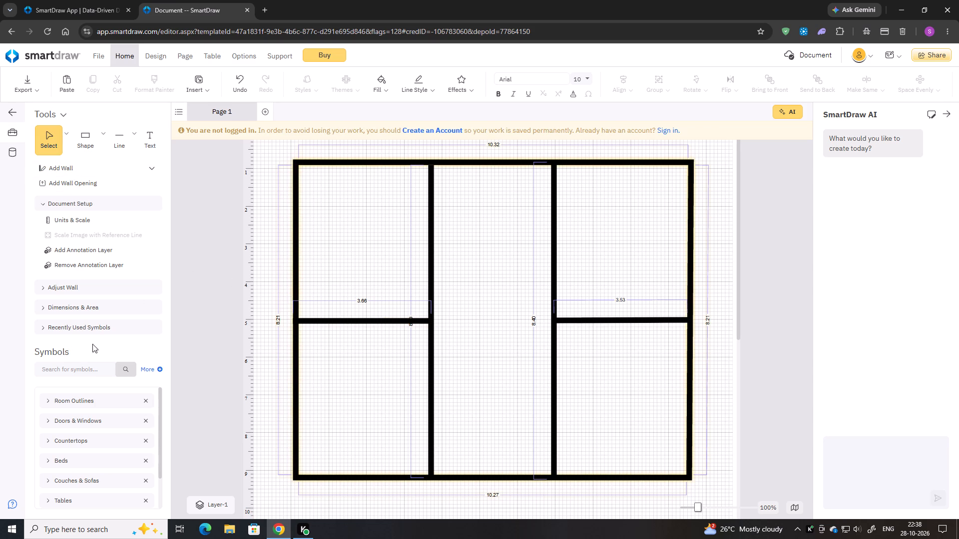
Search the symbols for "double door" and place a Sliding Door about 2.04 wide, roughly centred in the middle bay's top wall.
left_click(89, 374)
type("double door")
key("Return")
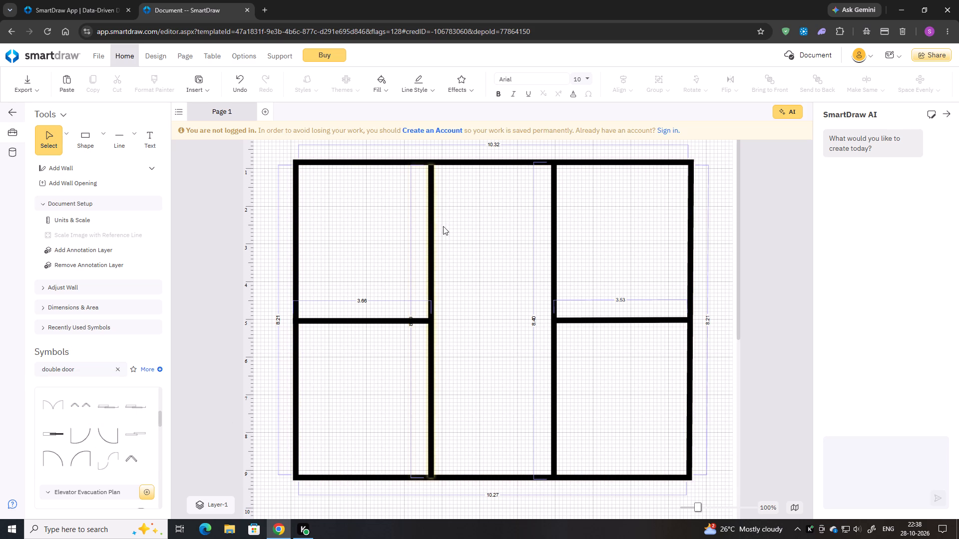
scroll(624, 273, "up", 1)
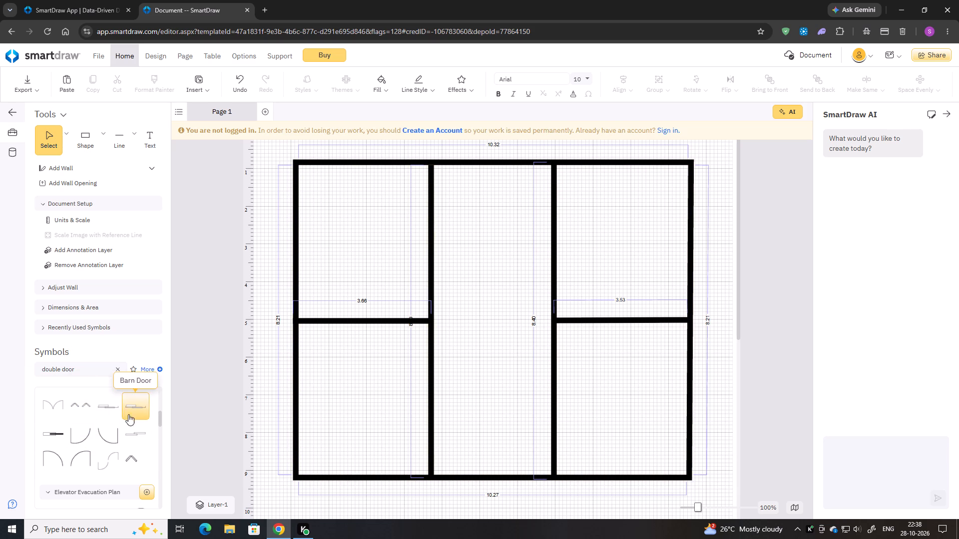
left_click_drag(132, 433, 154, 389)
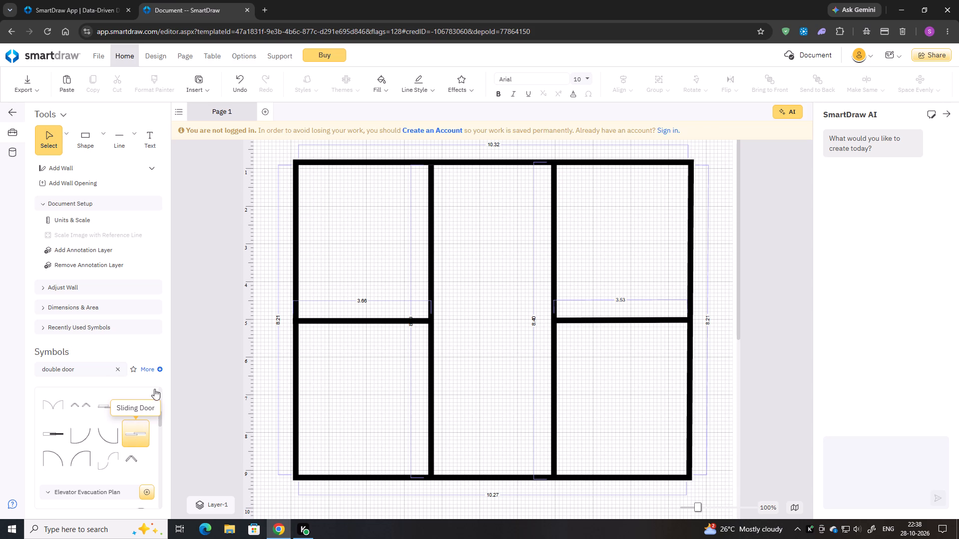
left_click_drag(154, 389, 487, 171)
left_click_drag(522, 160, 527, 161)
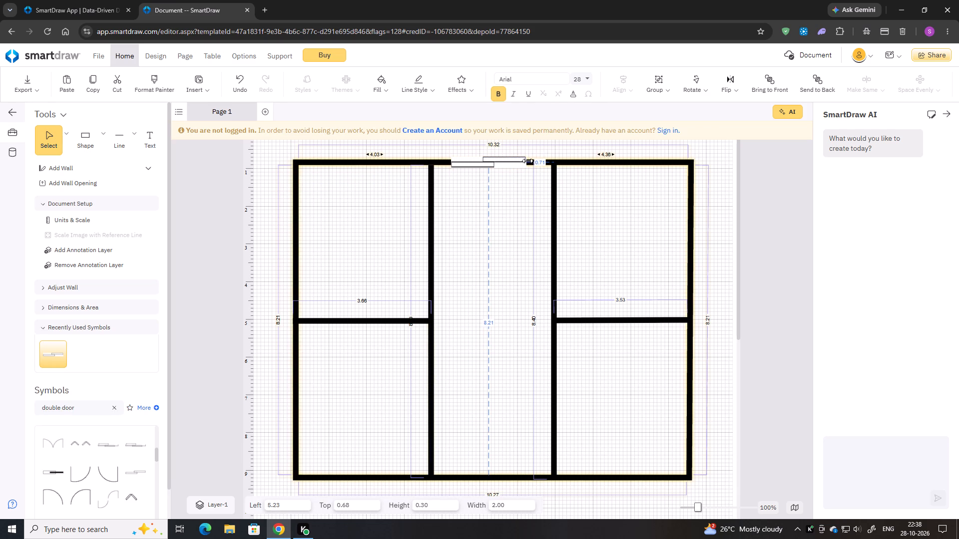
left_click_drag(527, 161, 528, 161)
left_click(486, 196)
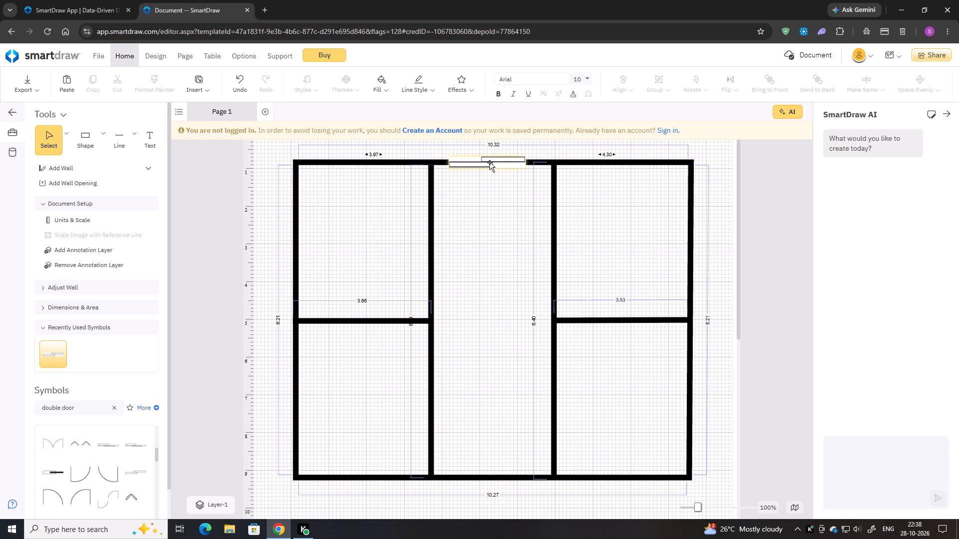
left_click_drag(489, 162, 494, 163)
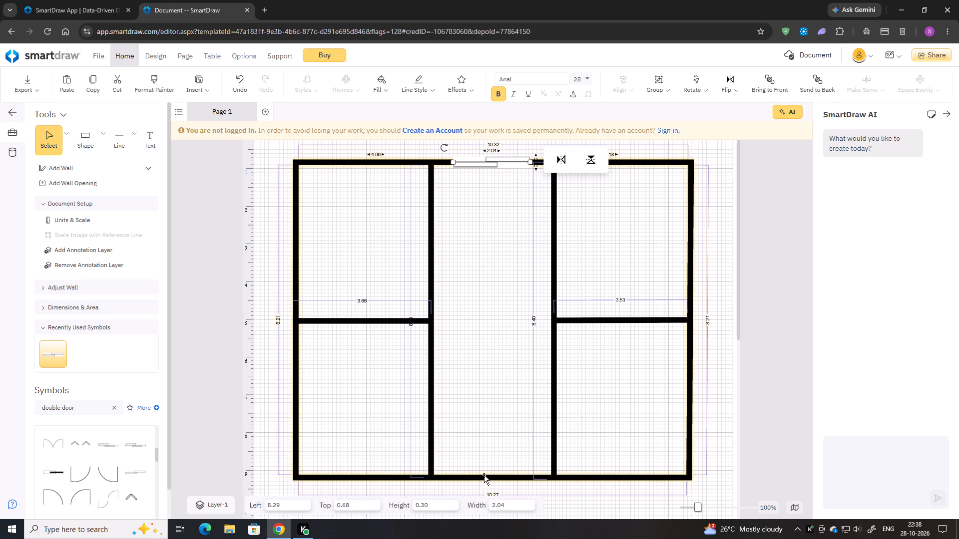
Draw a line about 1.96 up from the middle bay's bottom wall and one about 2.06 across to the right partition wall.
scroll(508, 393, "down", 1)
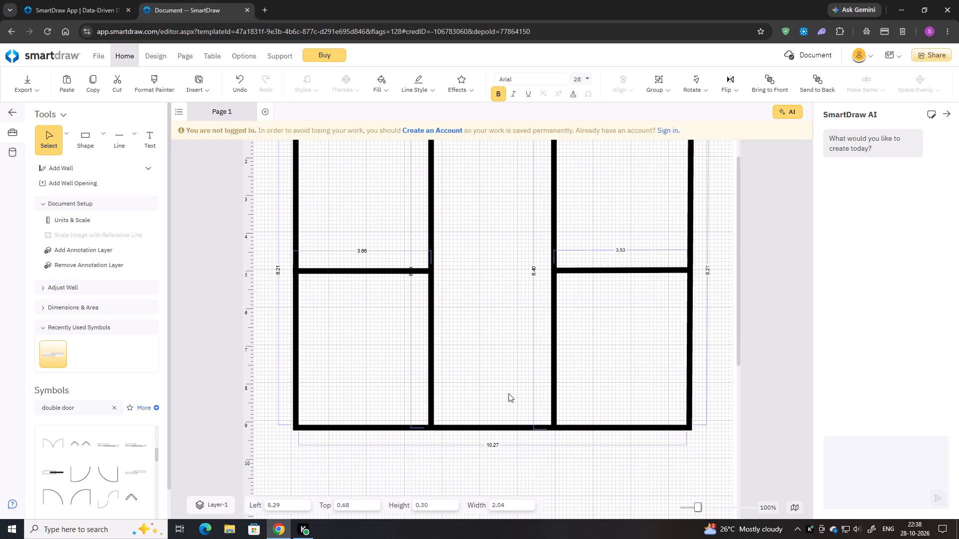
scroll(508, 393, "up", 1)
scroll(126, 461, "down", 1)
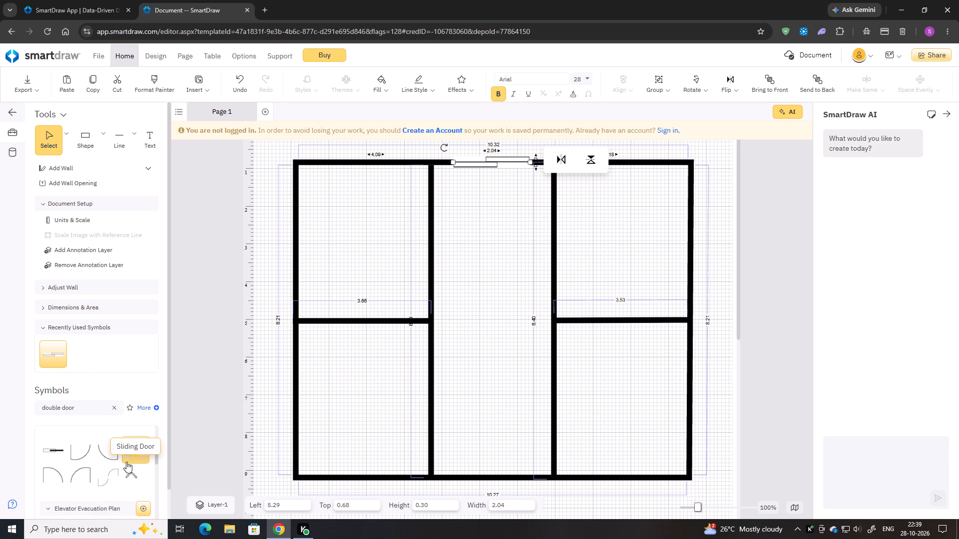
left_click(120, 130)
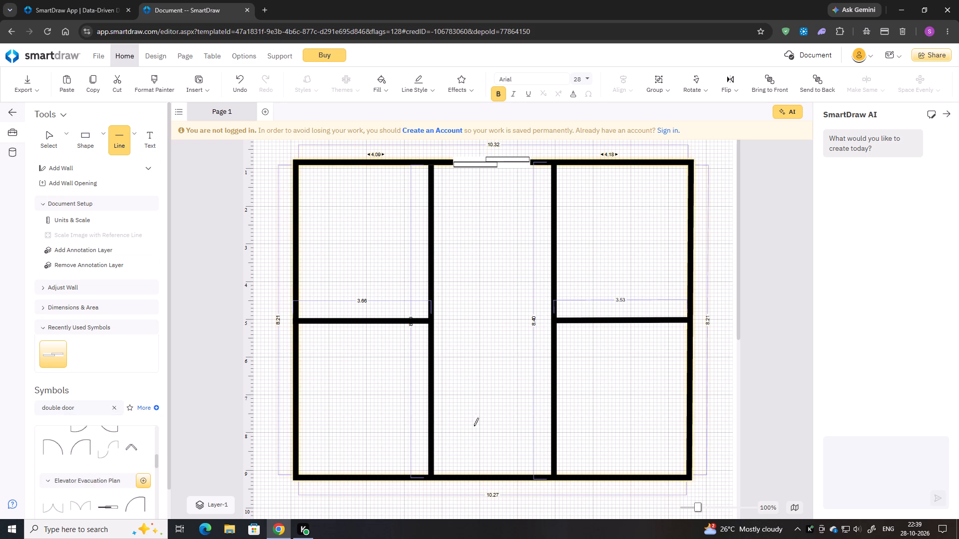
left_click(476, 476)
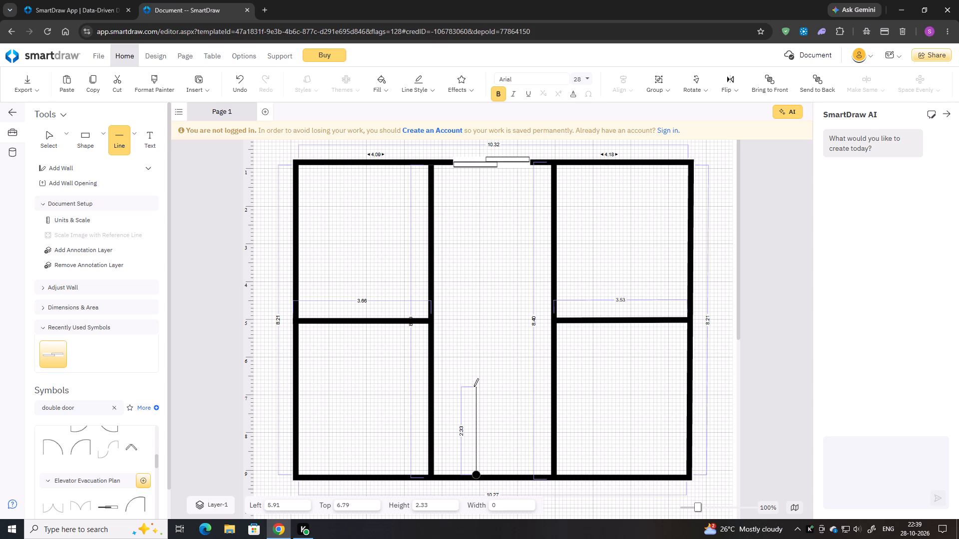
left_click(475, 400)
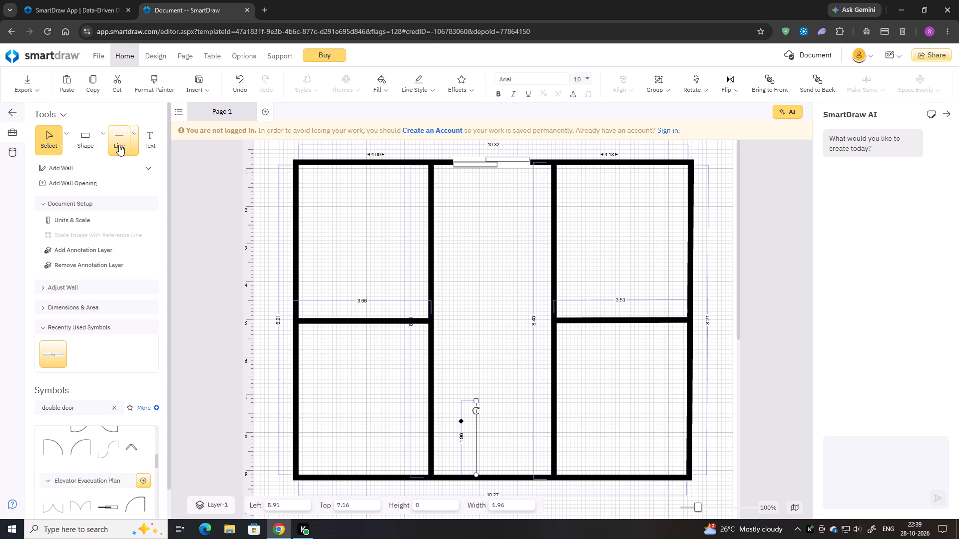
left_click(119, 145)
left_click(476, 402)
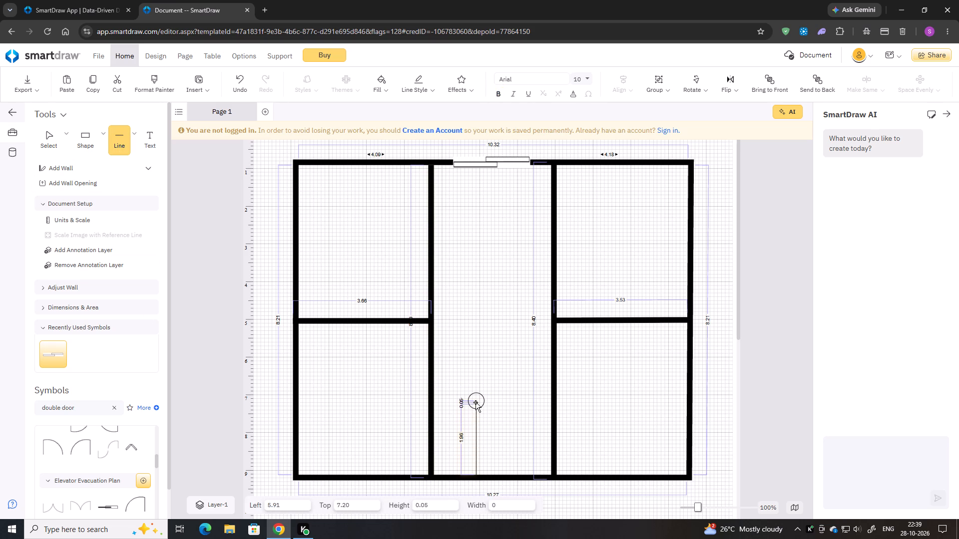
left_click(547, 402)
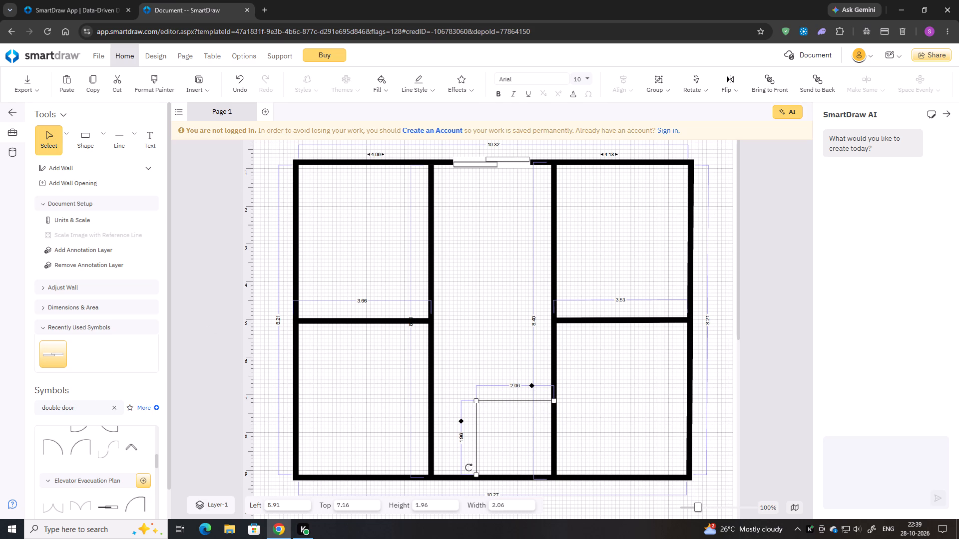
Search the symbols for "stairs" and bring up the Elevator Evacuation Plan group.
left_click(112, 406)
left_click(71, 406)
type("stairs")
key("Return")
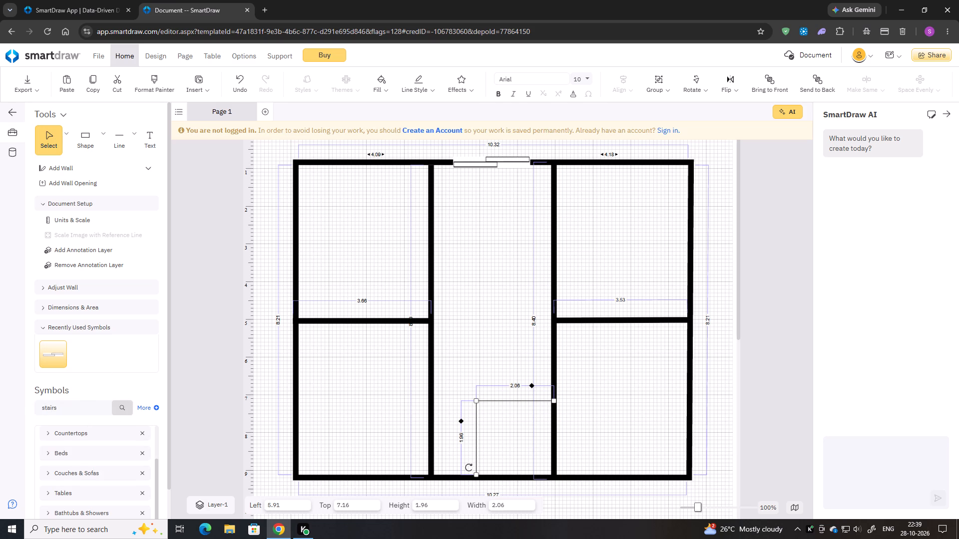
scroll(69, 404, "down", 6)
scroll(83, 407, "up", 1)
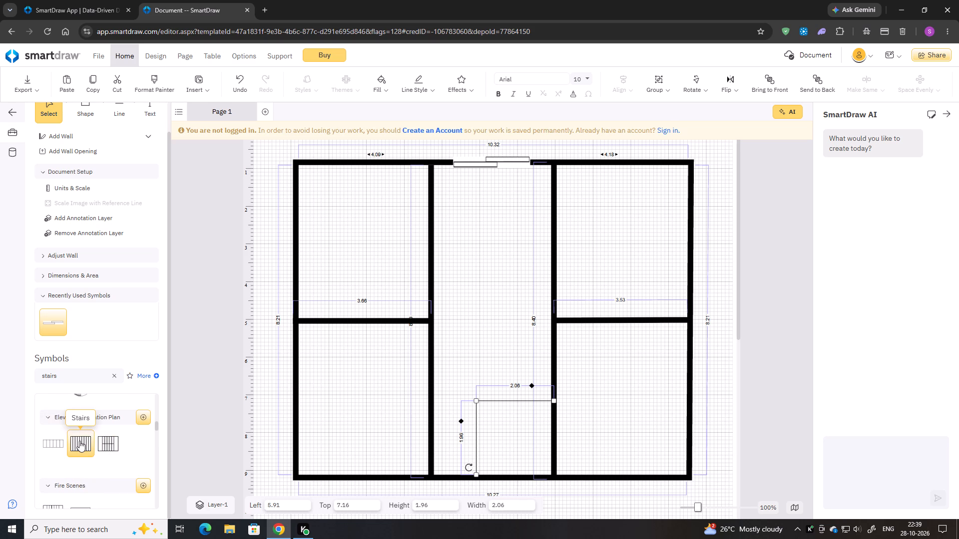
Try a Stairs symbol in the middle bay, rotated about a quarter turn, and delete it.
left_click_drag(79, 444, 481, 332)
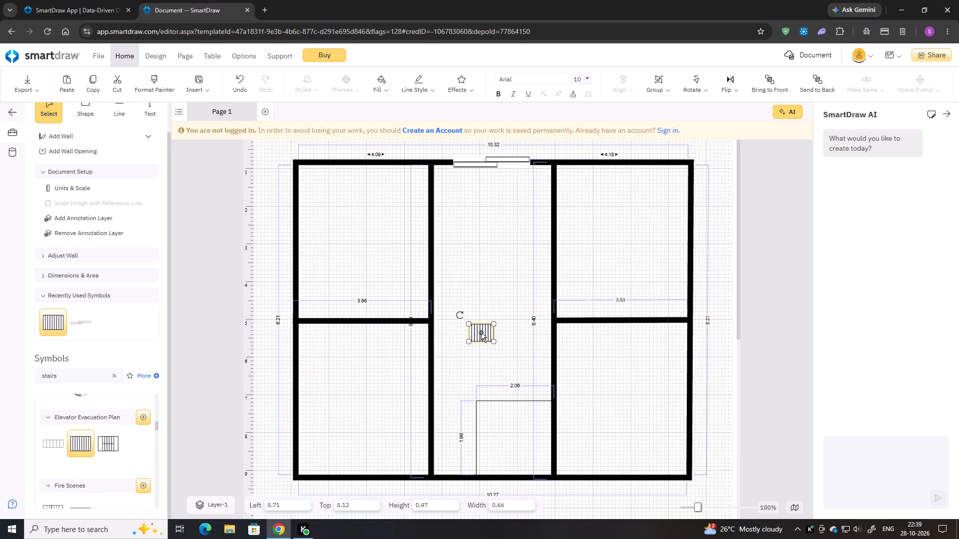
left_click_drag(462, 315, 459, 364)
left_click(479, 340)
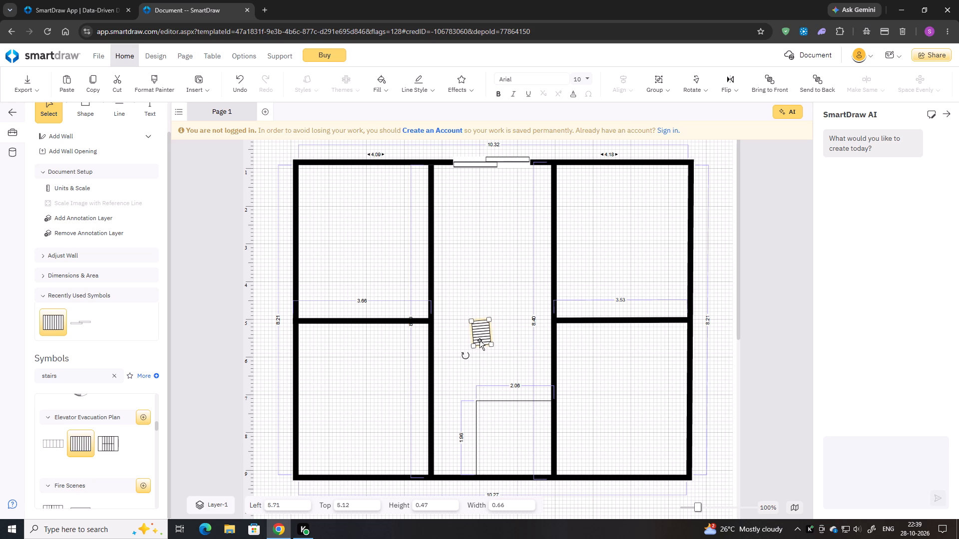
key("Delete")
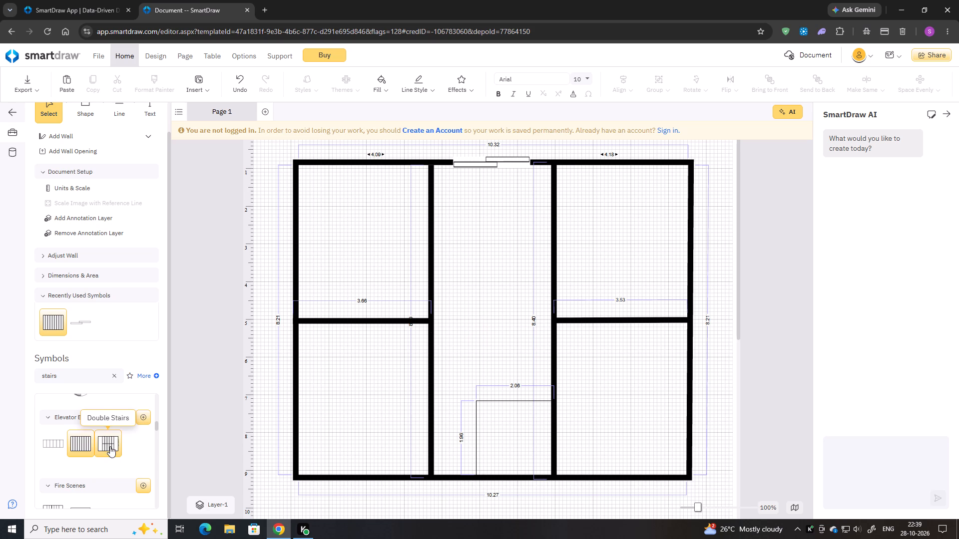
Place a Double Stairs symbol in the middle bay and rotate it a quarter turn so its treads run horizontally.
double_click(110, 446)
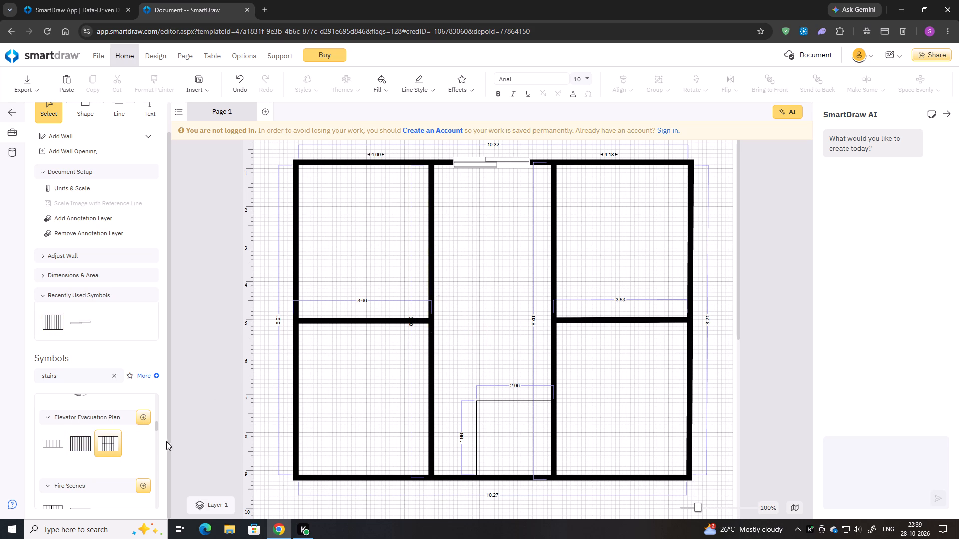
left_click(113, 441)
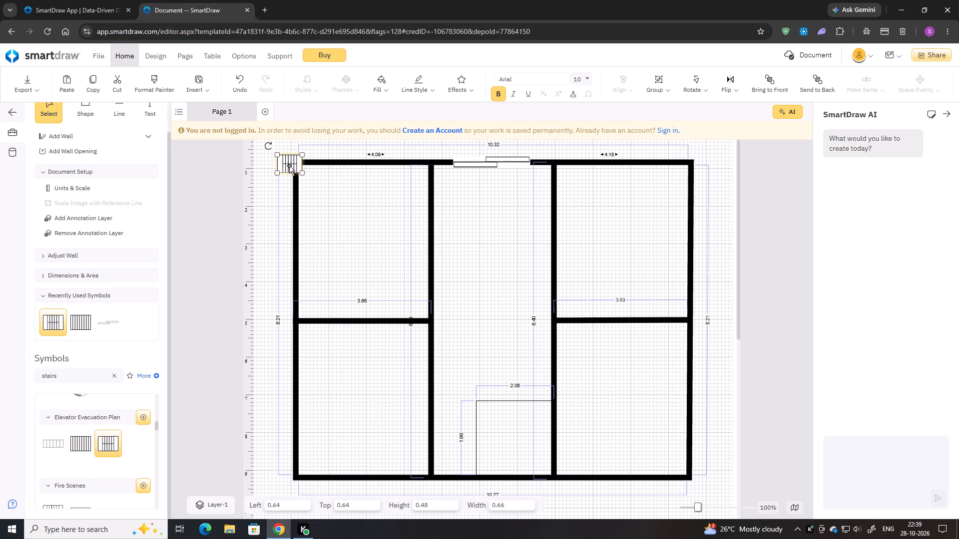
left_click_drag(289, 166, 506, 298)
left_click_drag(484, 279, 496, 364)
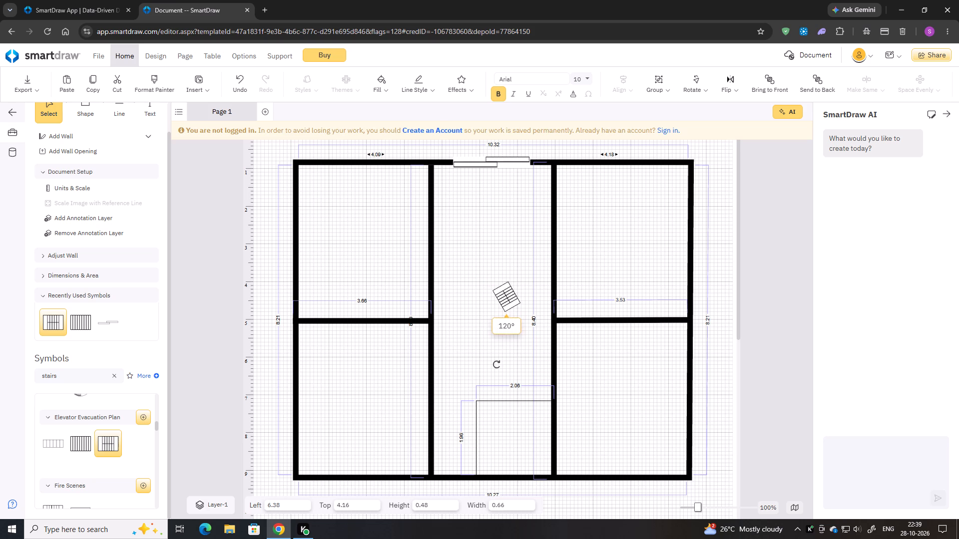
left_click_drag(496, 364, 465, 364)
left_click(465, 364)
left_click(507, 292)
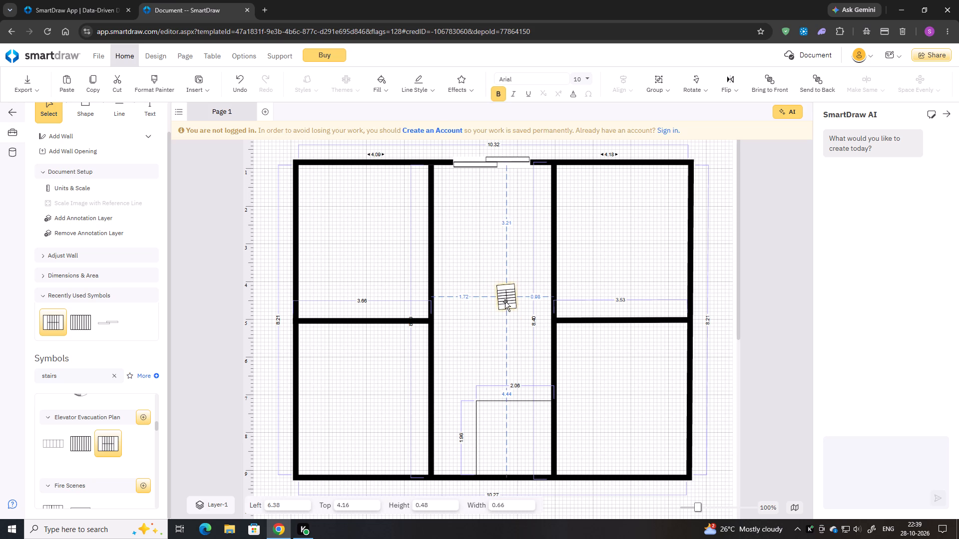
left_click_drag(488, 318, 479, 325)
Move the Double Stairs into the middle bay's lower-right corner against the walls and enlarge it to about 2.52 by 1.84.
left_click_drag(502, 299, 507, 407)
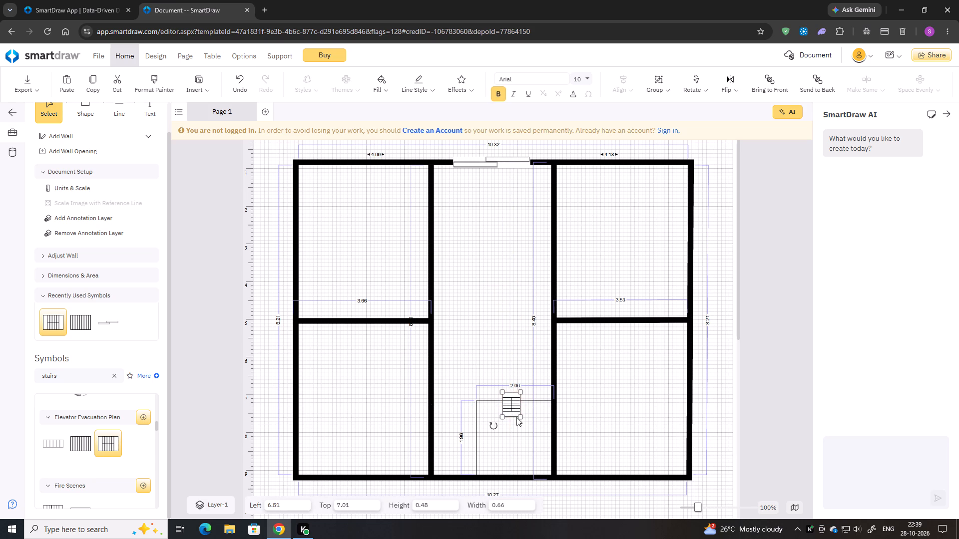
left_click_drag(520, 416, 531, 458)
left_click_drag(530, 438, 530, 456)
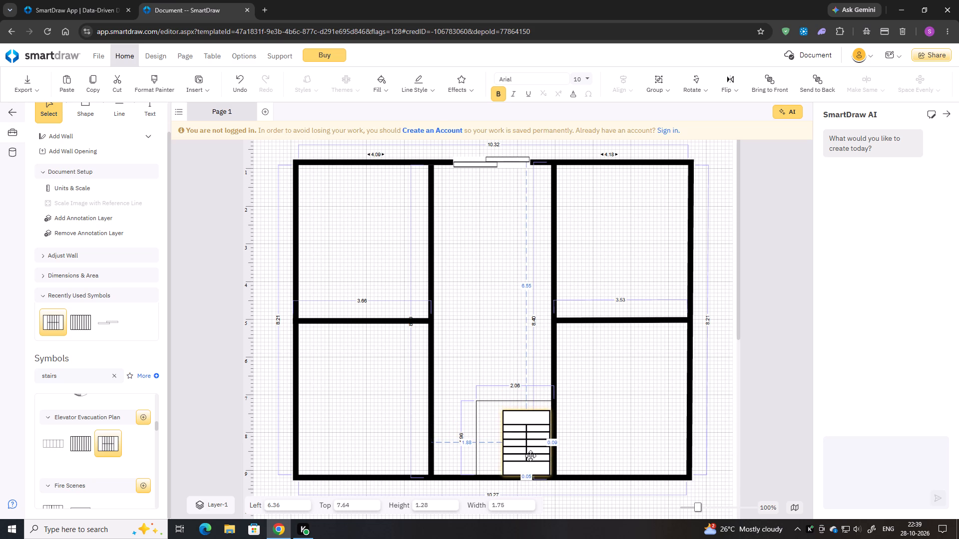
left_click_drag(530, 456, 531, 454)
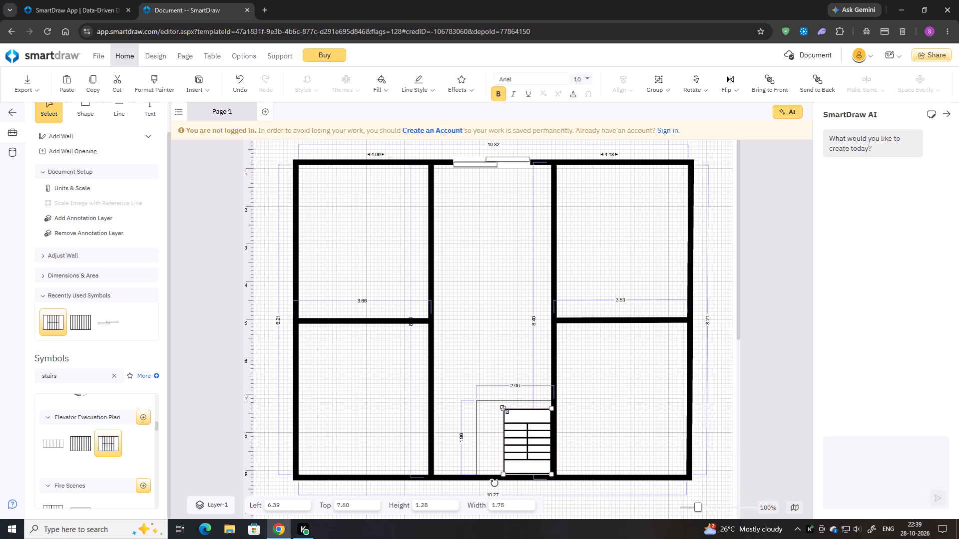
left_click_drag(503, 408, 506, 375)
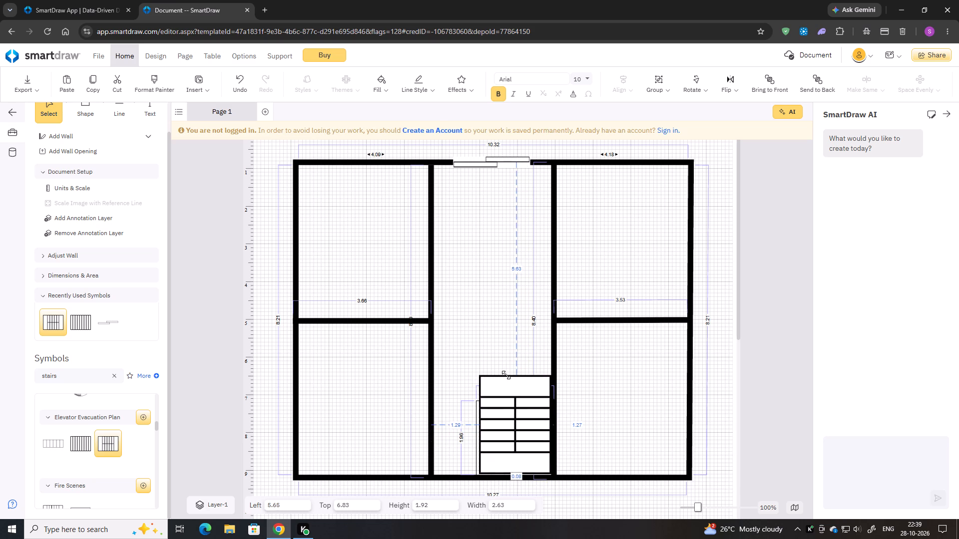
left_click_drag(506, 375, 506, 373)
left_click(508, 408)
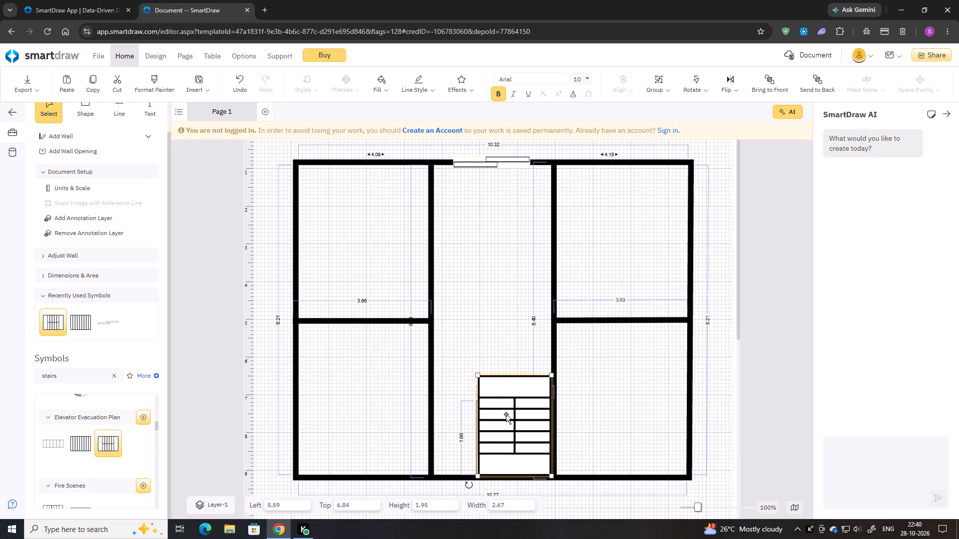
left_click_drag(478, 375, 479, 375)
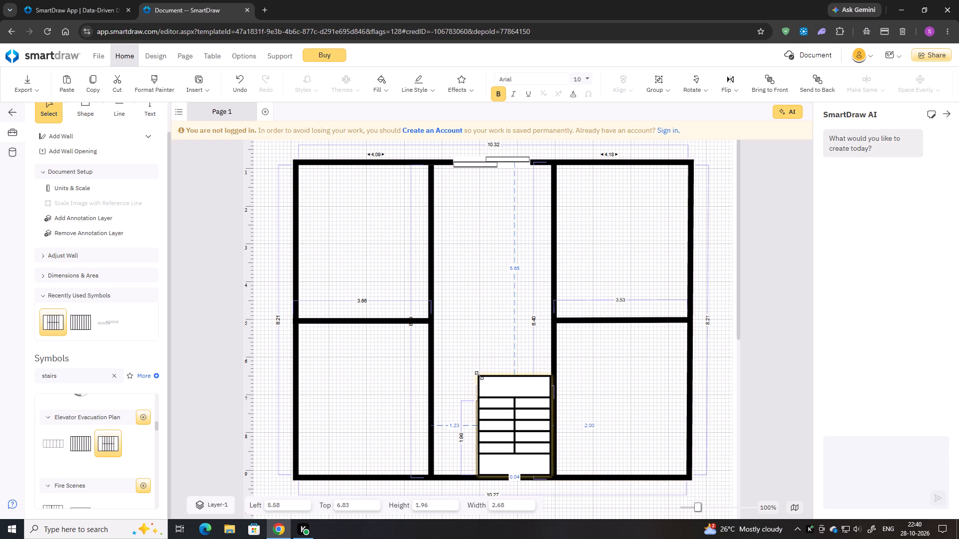
left_click_drag(479, 375, 487, 381)
left_click(515, 427)
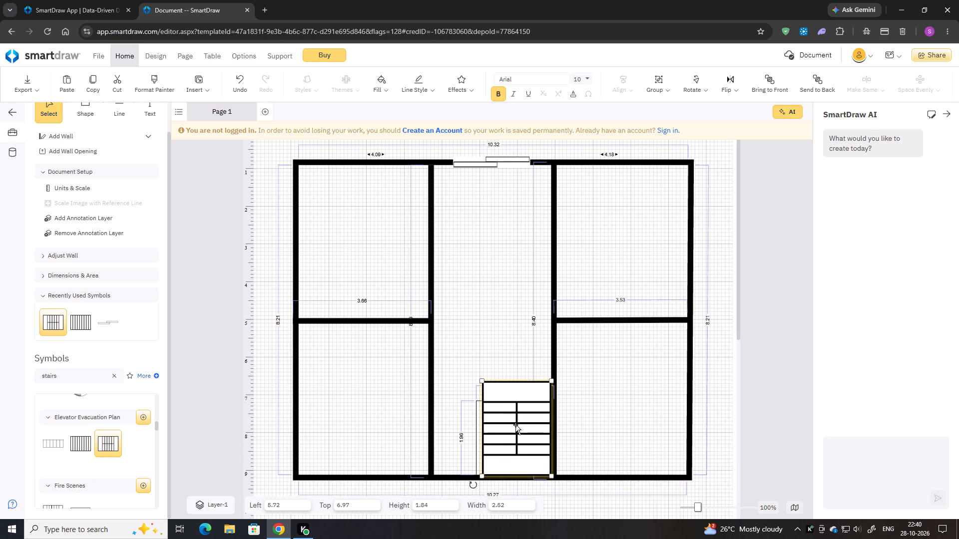
key("Up")
key("Up")
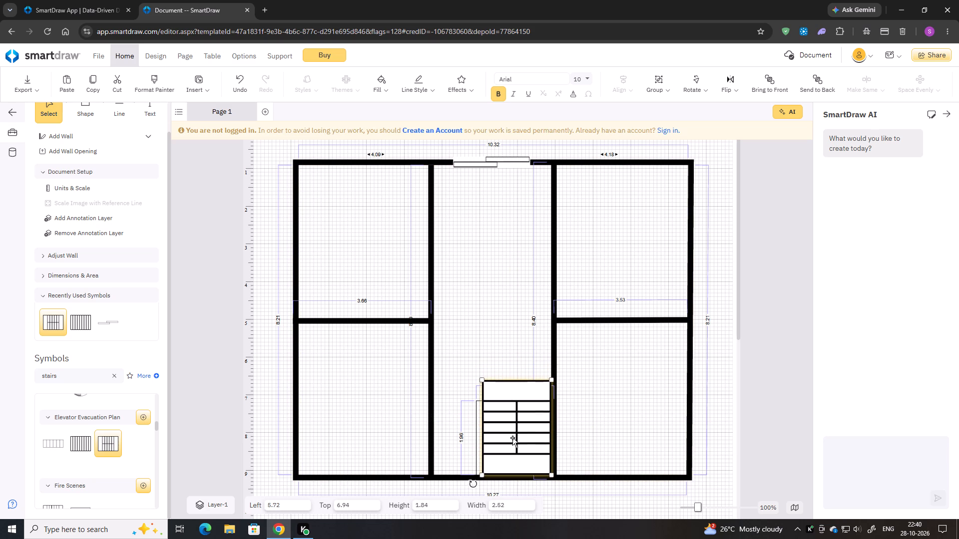
key("Left")
Reshape the two-line outline around the stairs to fit their edges, about 1.89 wide and 2.45 high.
left_click(475, 430)
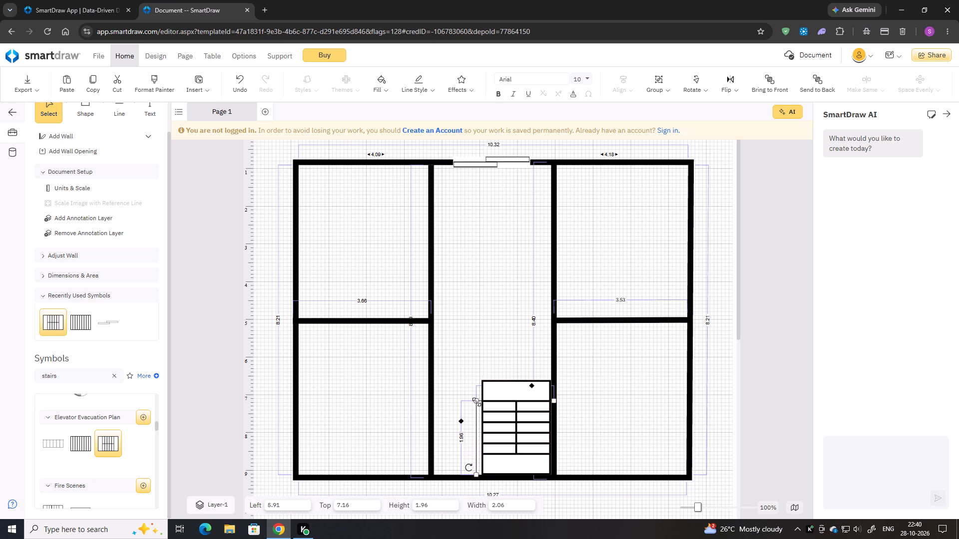
left_click_drag(477, 402, 482, 377)
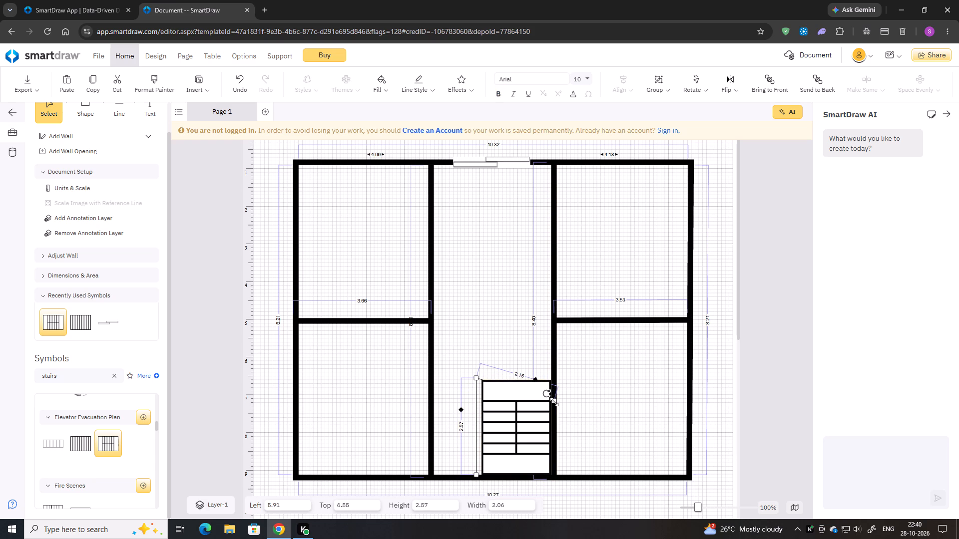
left_click_drag(554, 402, 555, 381)
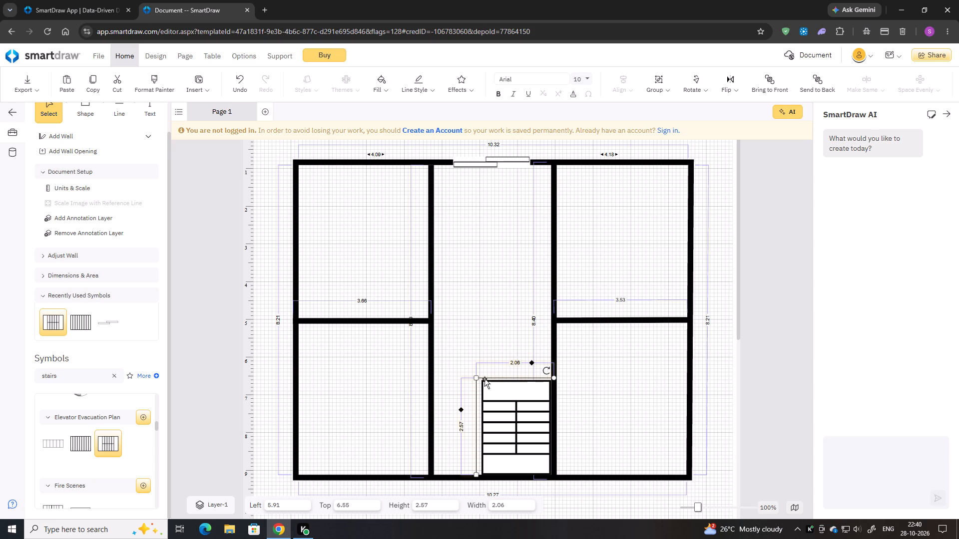
left_click(477, 379)
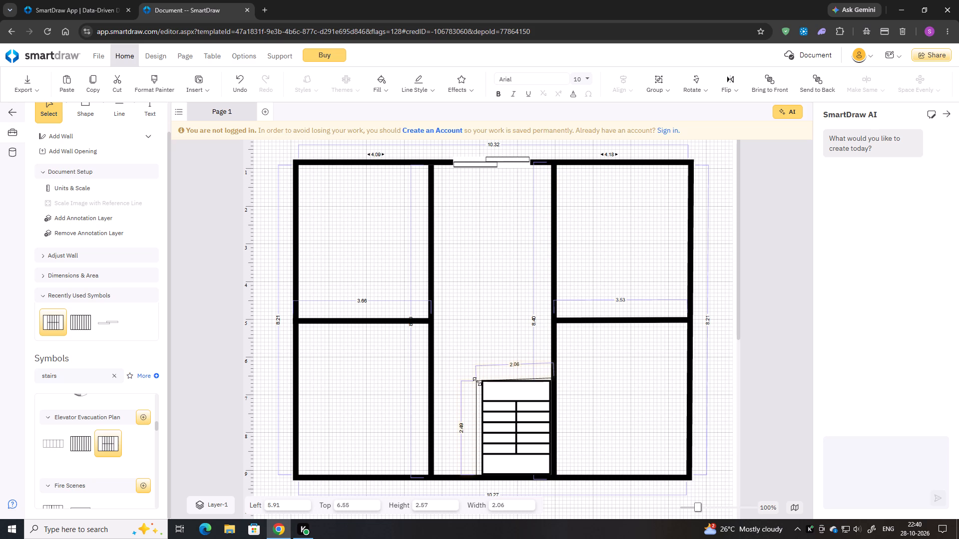
left_click(554, 376)
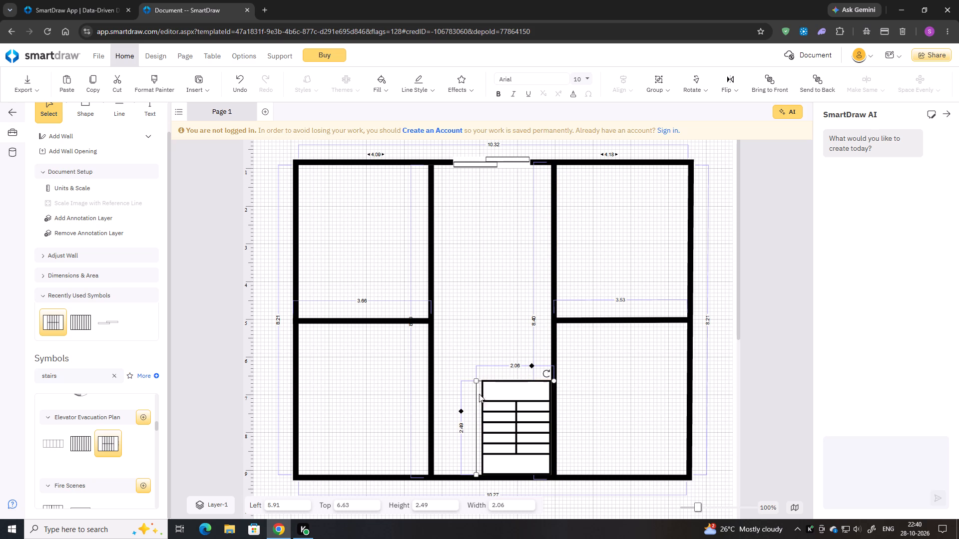
left_click_drag(475, 473, 481, 473)
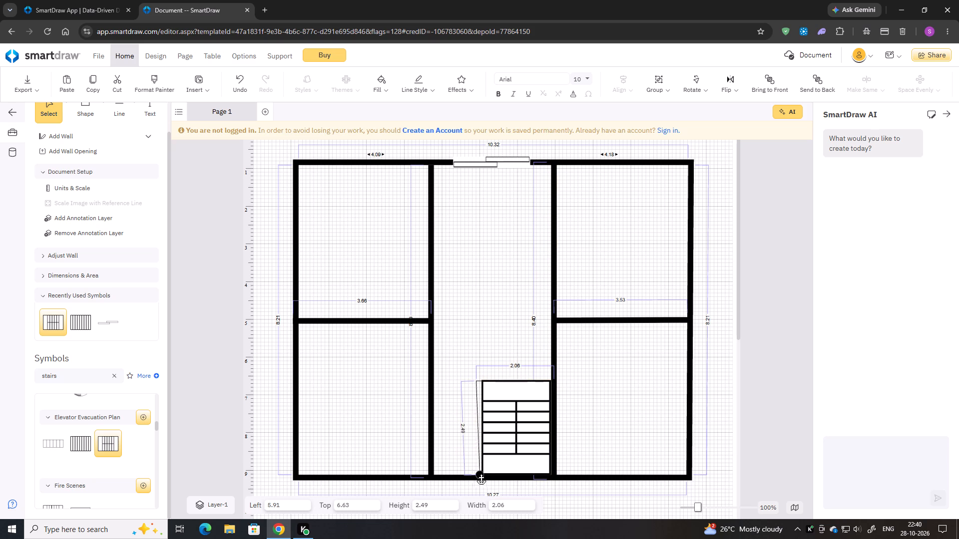
left_click_drag(481, 473, 482, 474)
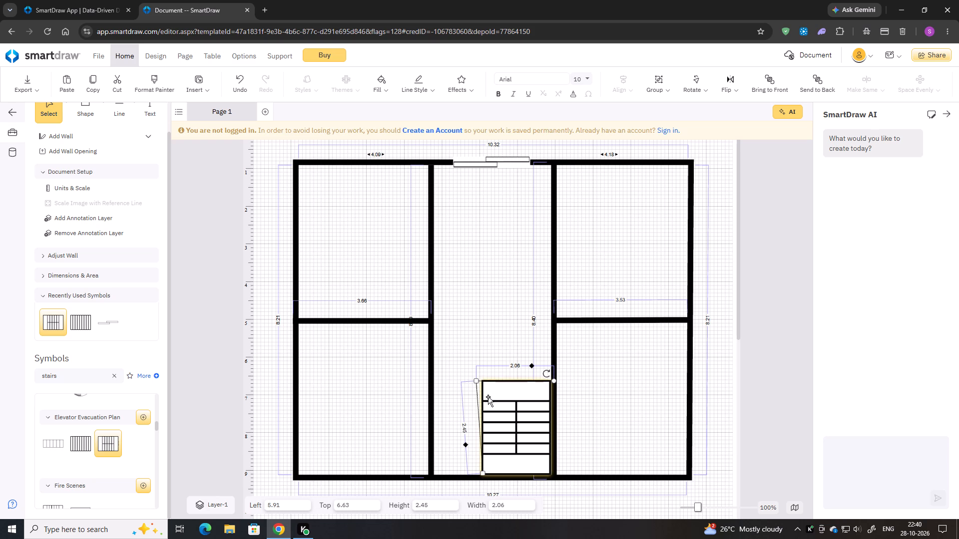
left_click_drag(478, 381, 482, 380)
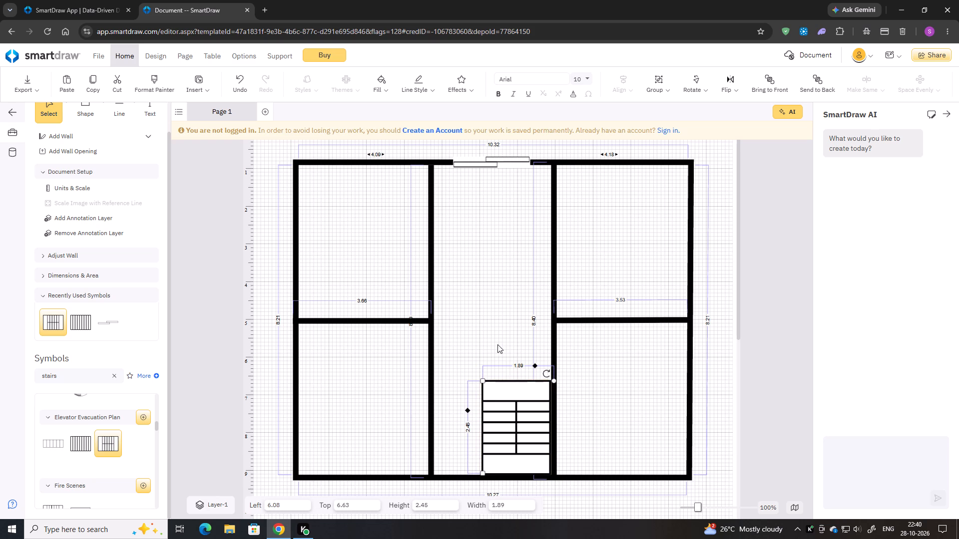
left_click(497, 344)
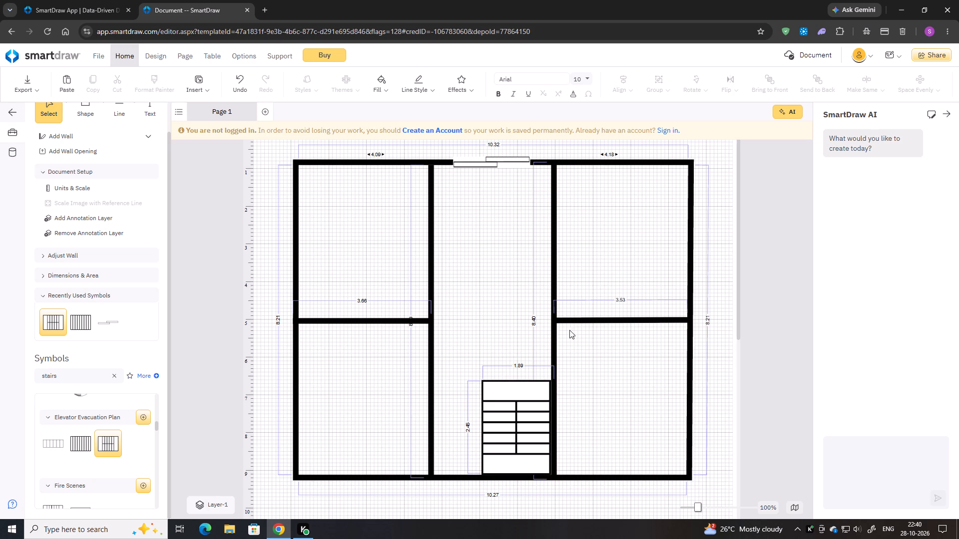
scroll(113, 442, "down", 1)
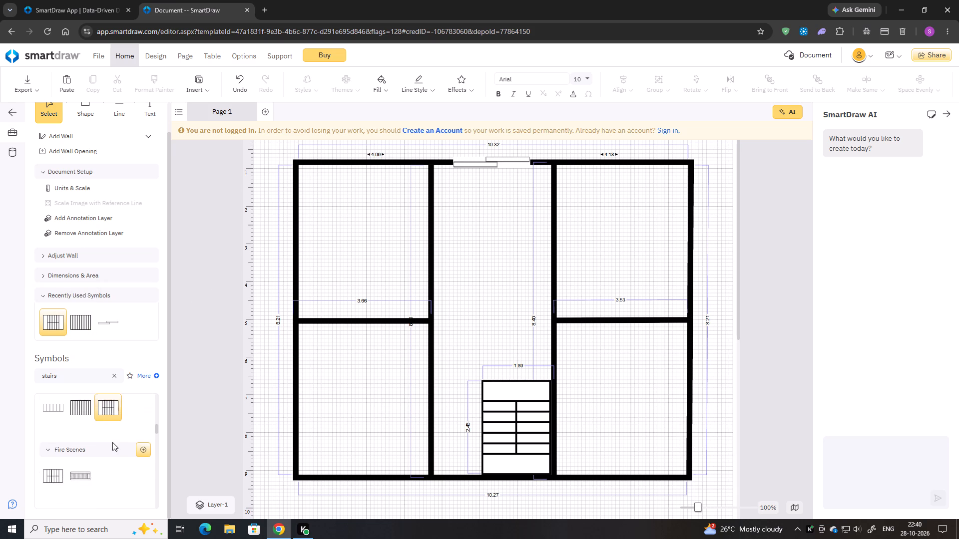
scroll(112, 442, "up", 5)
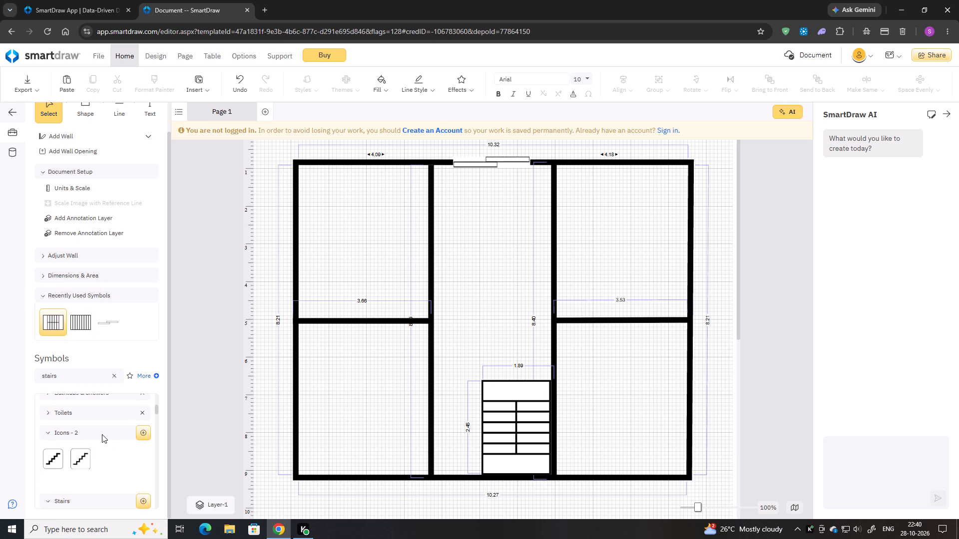
Place a Door (28") symbol in the central bay's right wall just below the right partition, flipped to swing into the lower-right room.
scroll(102, 434, "up", 5)
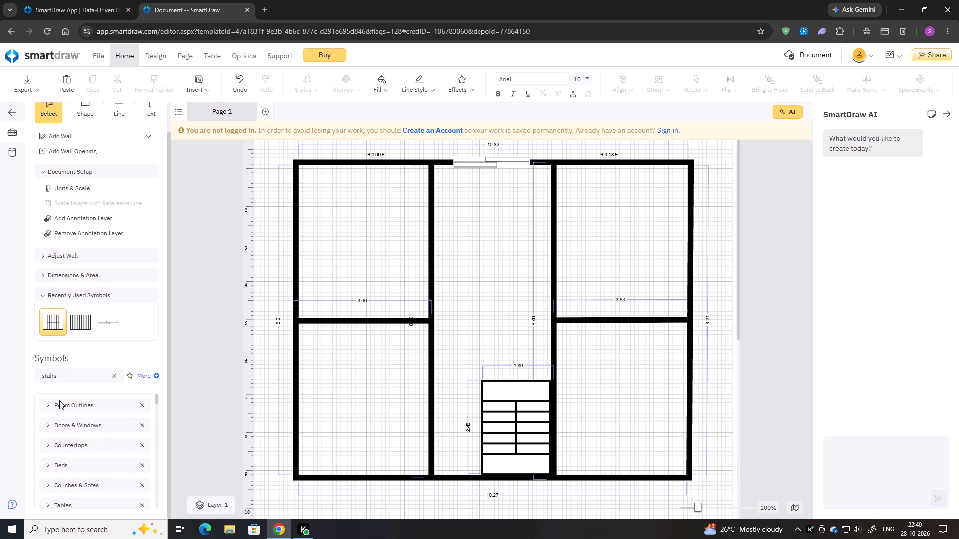
left_click(71, 407)
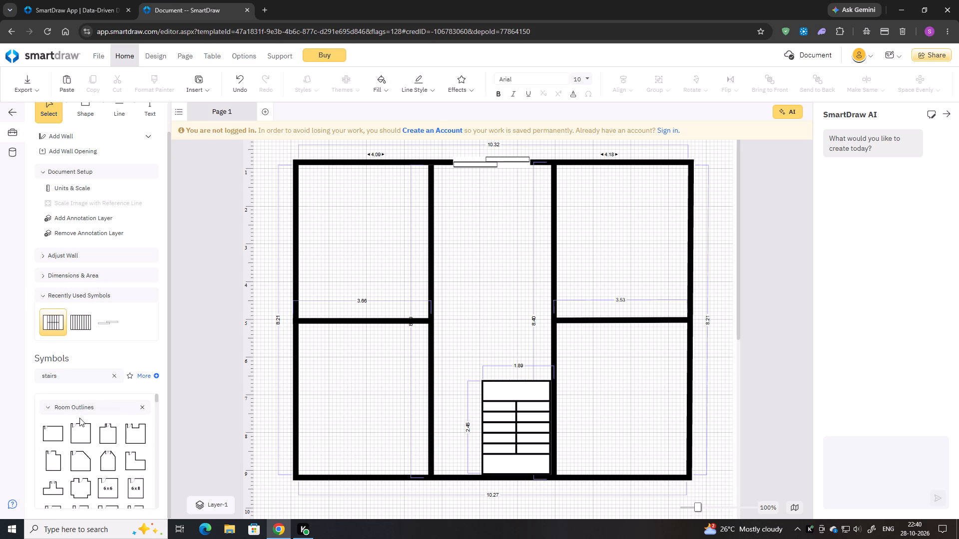
left_click(72, 403)
scroll(72, 413, "down", 1)
scroll(72, 400, "up", 1)
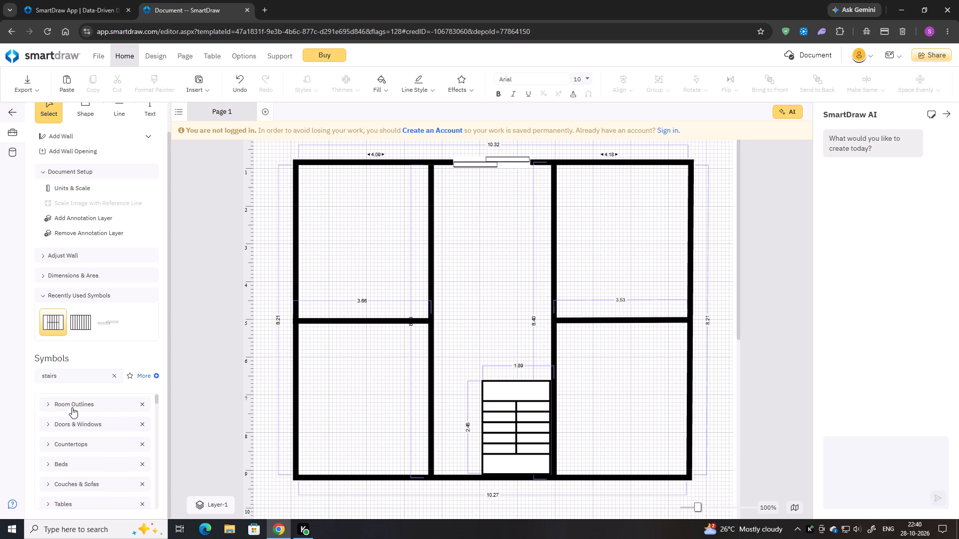
left_click(76, 424)
scroll(76, 424, "down", 1)
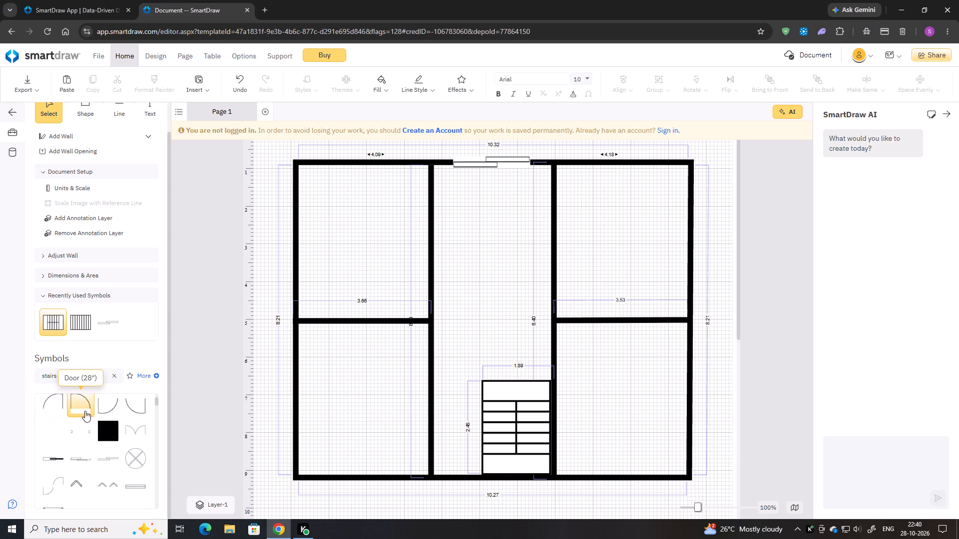
scroll(86, 411, "up", 1)
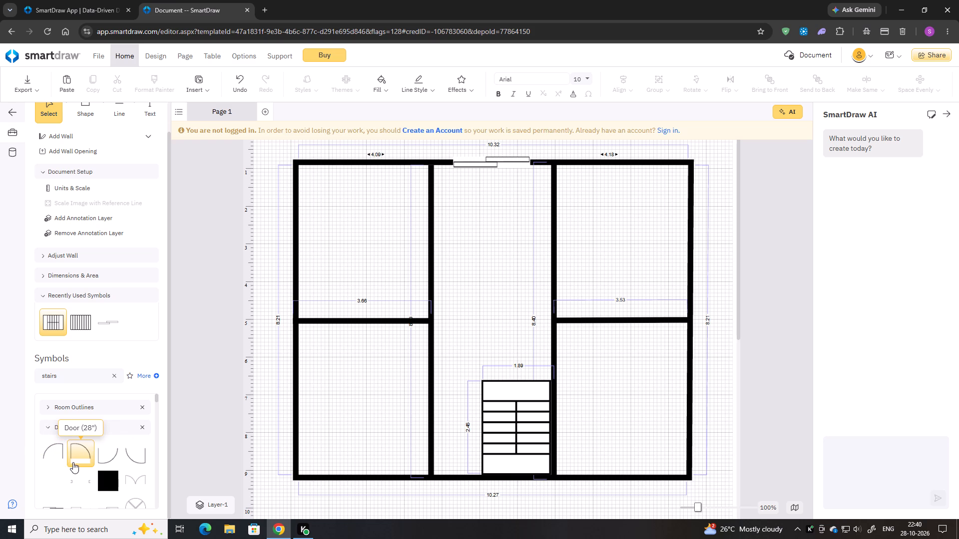
left_click_drag(75, 462, 555, 333)
left_click(610, 328)
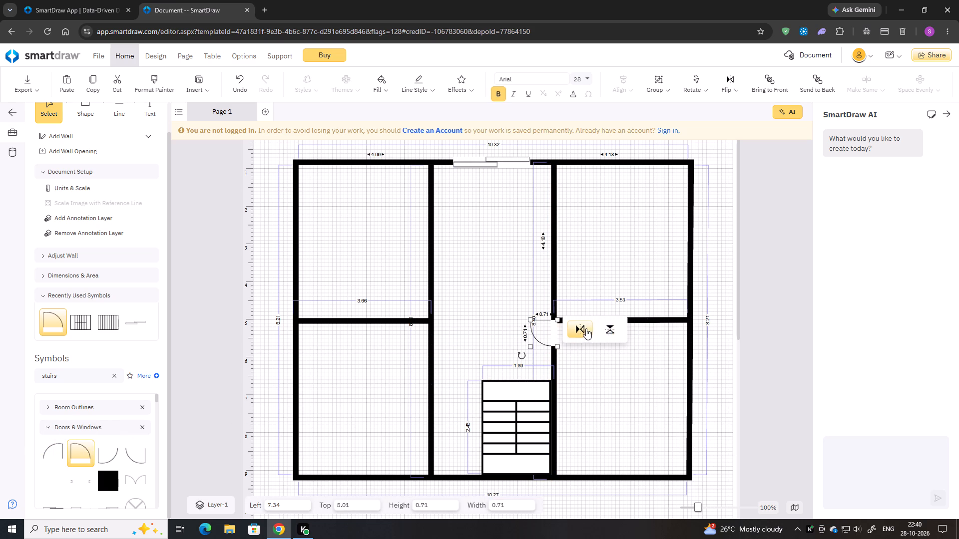
left_click(586, 328)
left_click(551, 333)
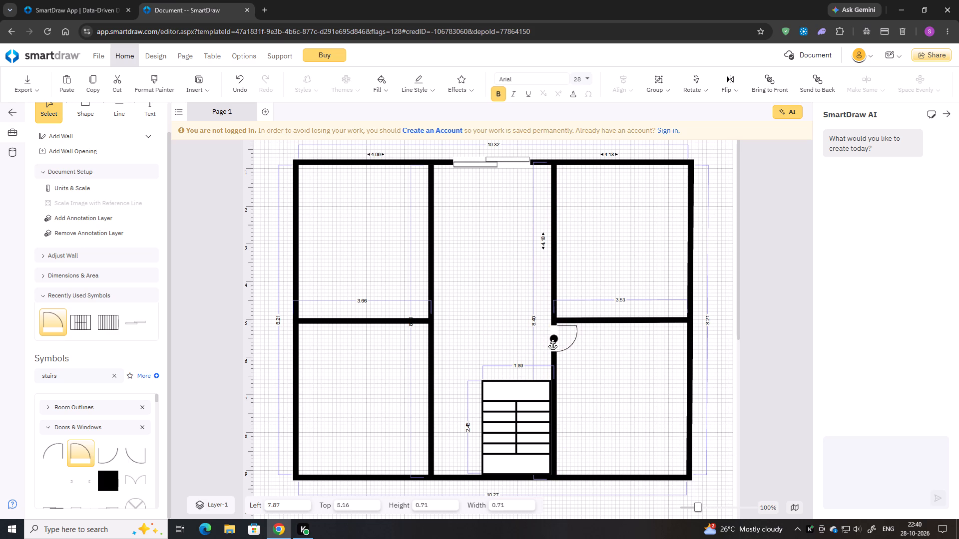
left_click(592, 365)
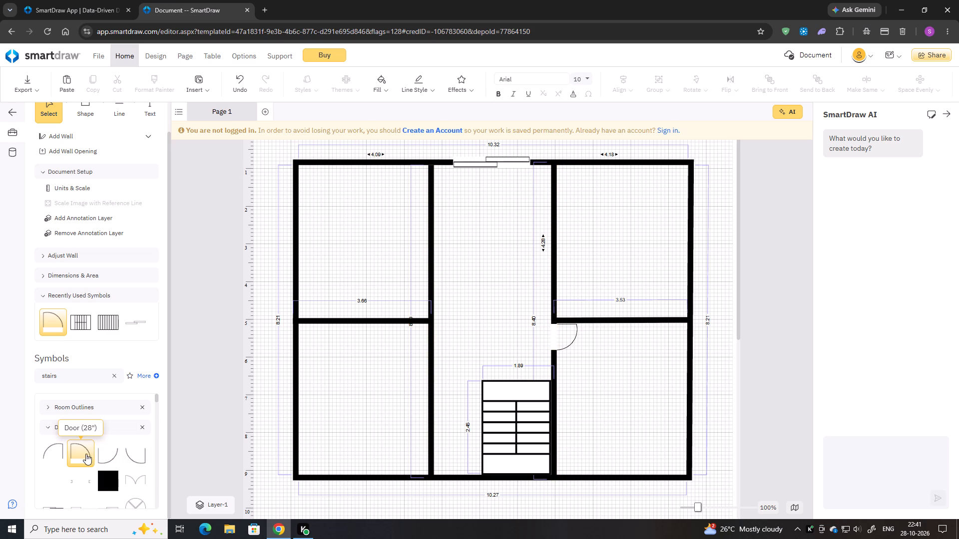
Place another Door (28") symbol in the central bay's left wall just below the left partition, swinging into the lower-left room.
left_click_drag(81, 459, 428, 335)
left_click(480, 335)
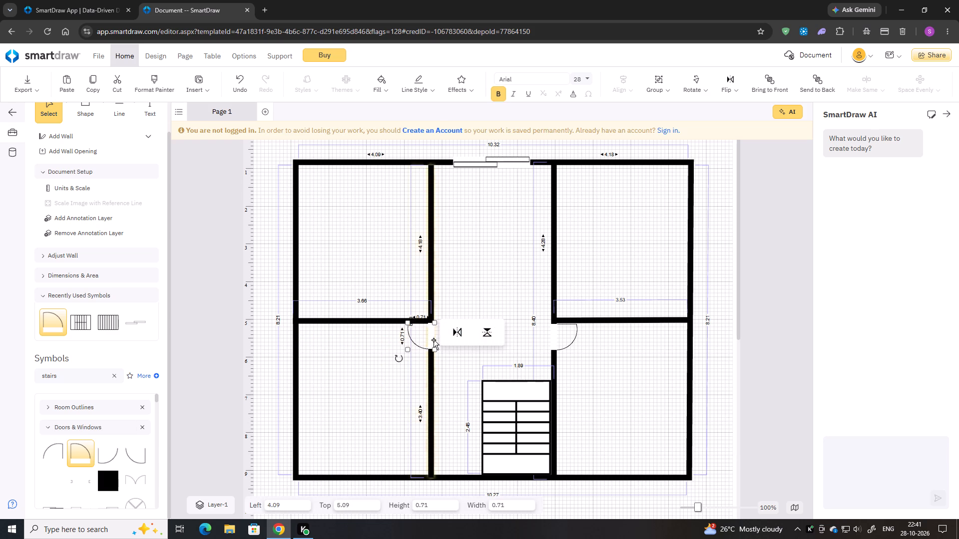
left_click(431, 337)
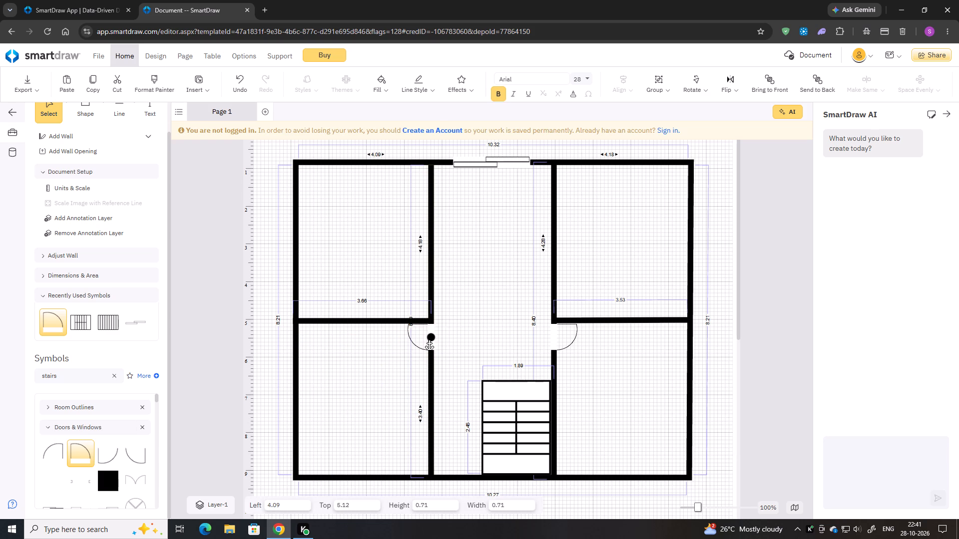
key("Down")
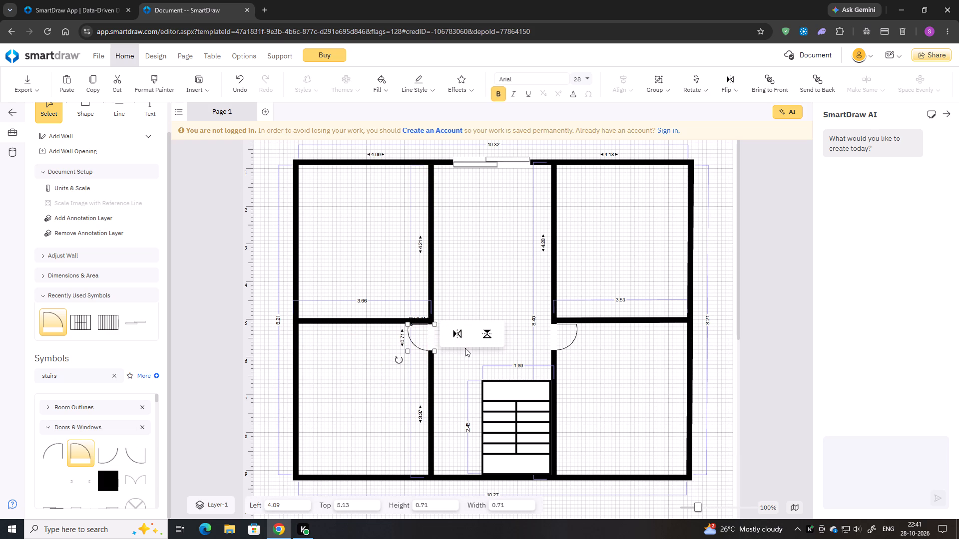
left_click(463, 299)
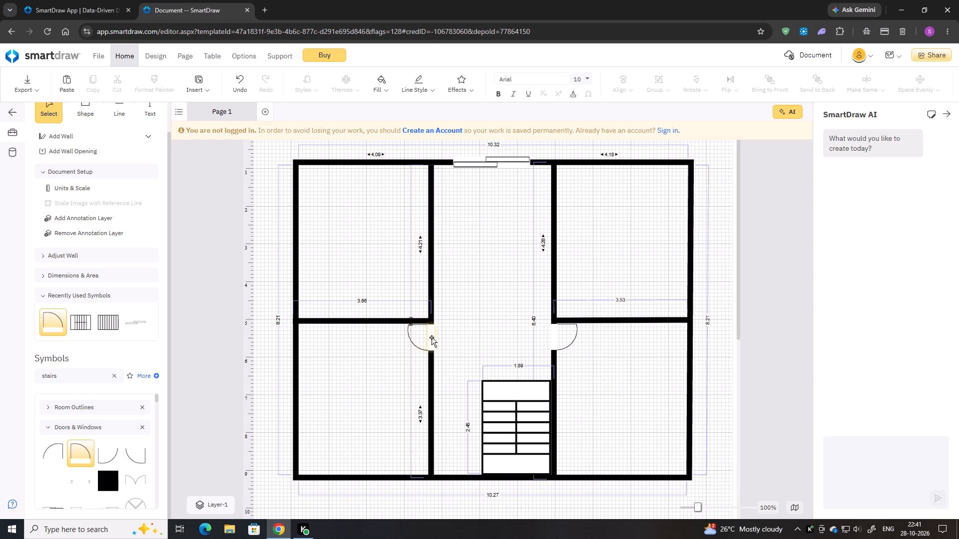
Enlarge the lower-left room's door to about 0.87 and nudge it down to sit just below the partition.
left_click(432, 337)
left_click_drag(434, 351, 436, 355)
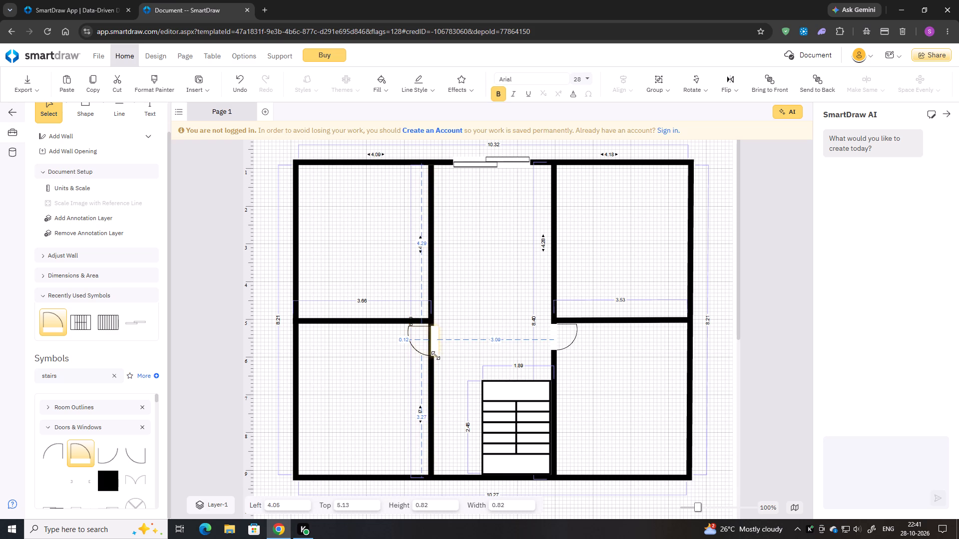
left_click_drag(436, 355, 438, 358)
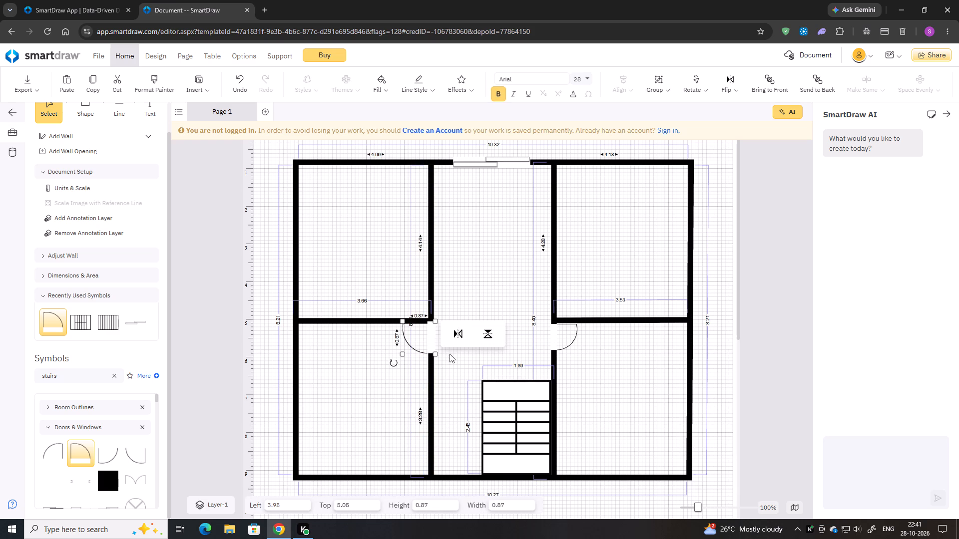
key("Down")
key("Down")
key("Down")
key("Down")
key("Down")
key("Down")
key("Down")
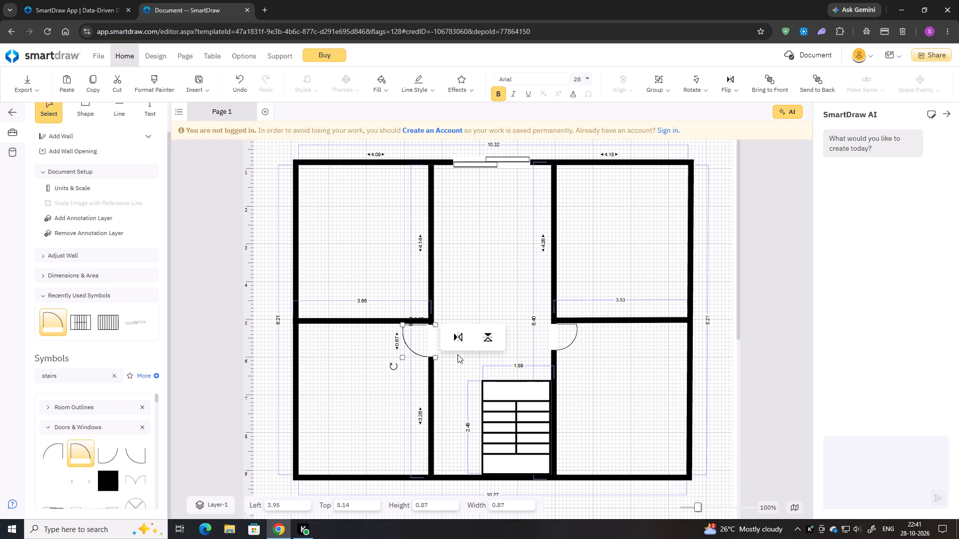
Enlarge the lower-right room's door to about 0.92 and nudge it down to sit just below the partition.
left_click(556, 343)
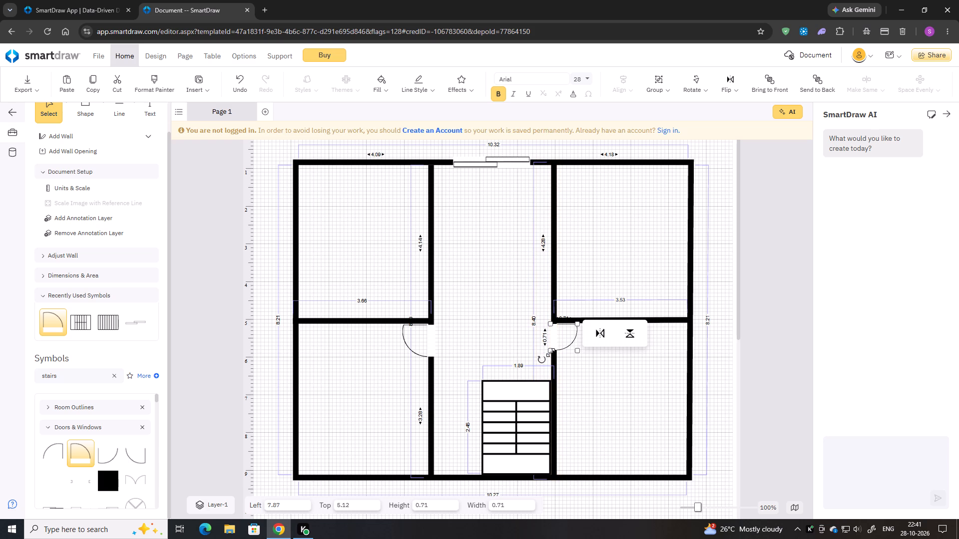
left_click_drag(550, 352, 544, 358)
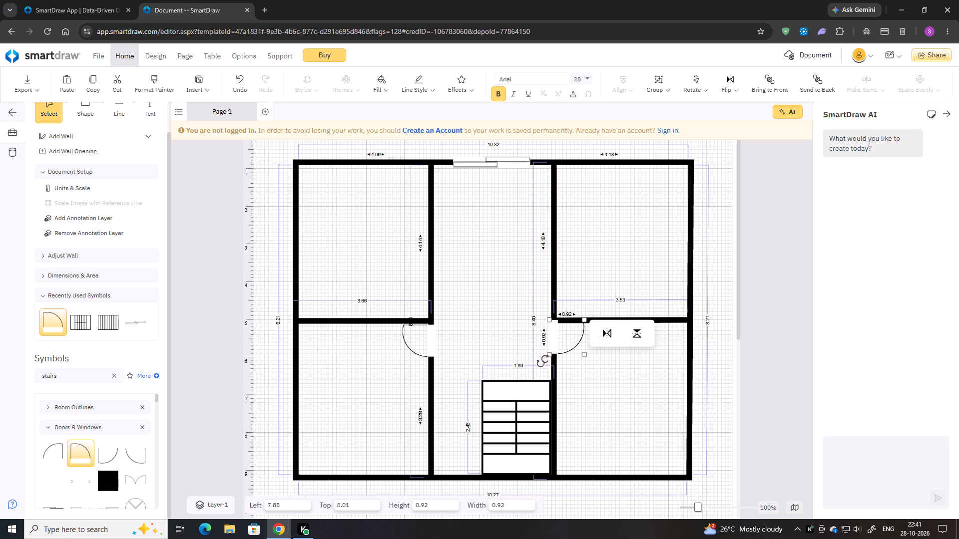
key("Down")
key("Down")
key("Down")
key("Down")
key("Down")
key("Down")
key("Down")
key("Down")
key("Down")
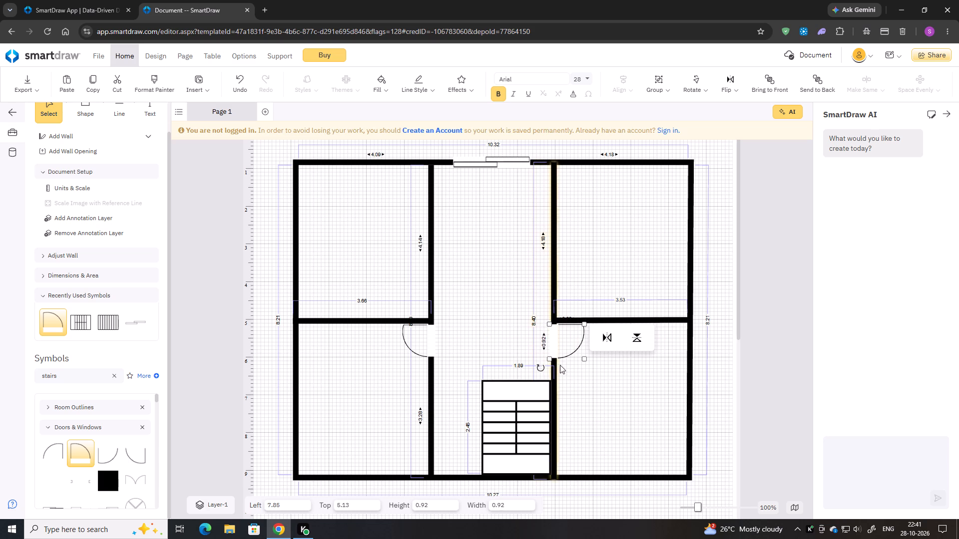
left_click(574, 369)
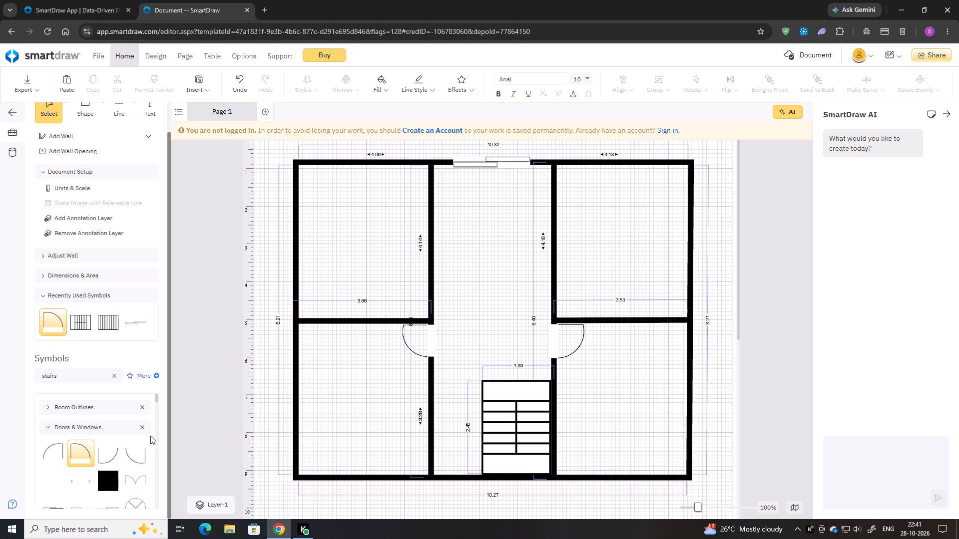
Search the symbols for "double door", place one in the left partition opening upward, and shrink it to about 1.08 wide by 0.61 high.
left_click(80, 372)
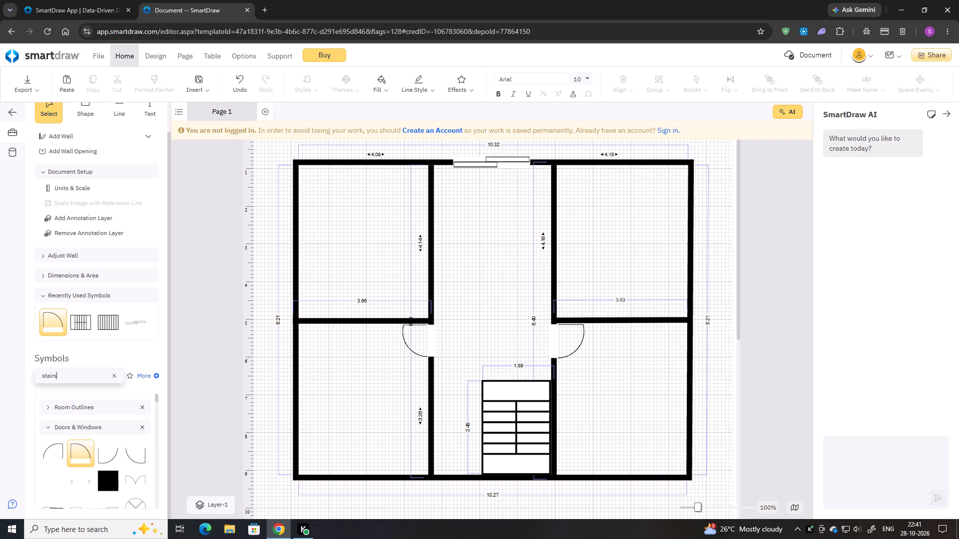
key("ctrl+a")
type("double door")
key("Return")
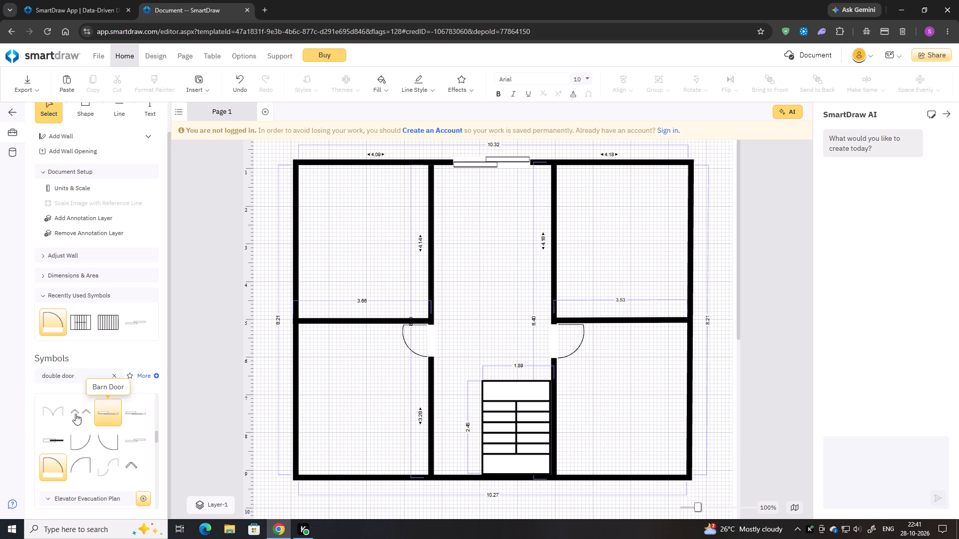
left_click_drag(52, 420, 369, 327)
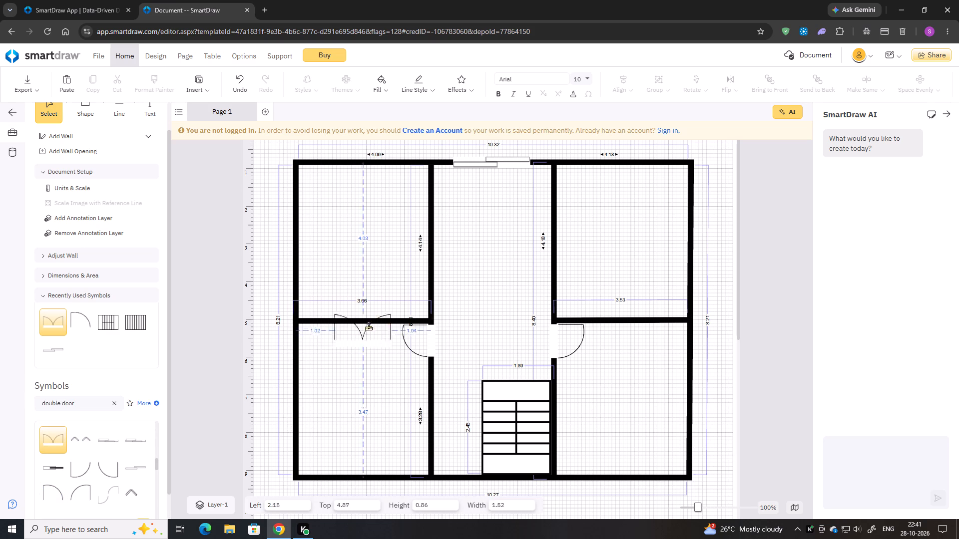
left_click_drag(369, 327, 382, 308)
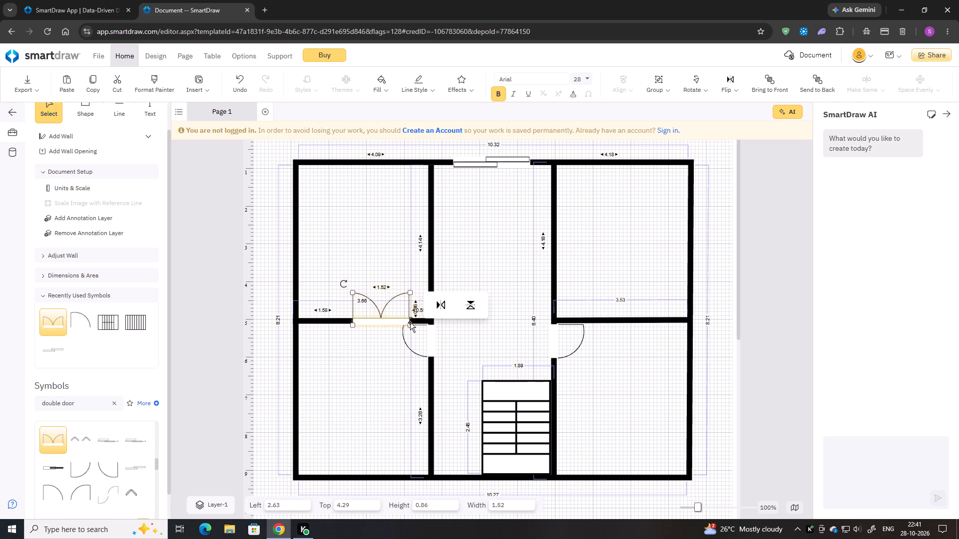
left_click_drag(410, 324, 394, 326)
left_click(385, 323)
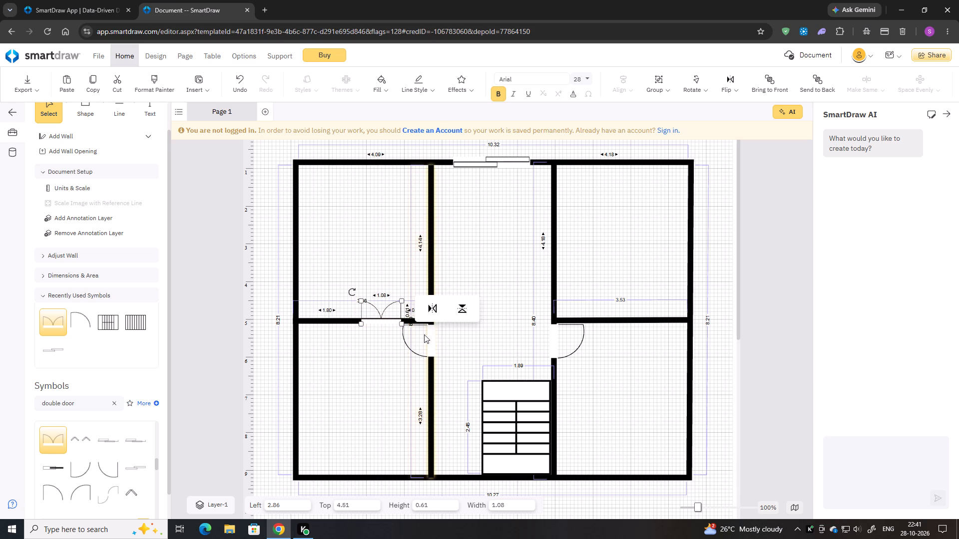
Copy the double door, rotate the copy a quarter turn, and fit it into the central bay's left wall just above the partition.
left_click(382, 322)
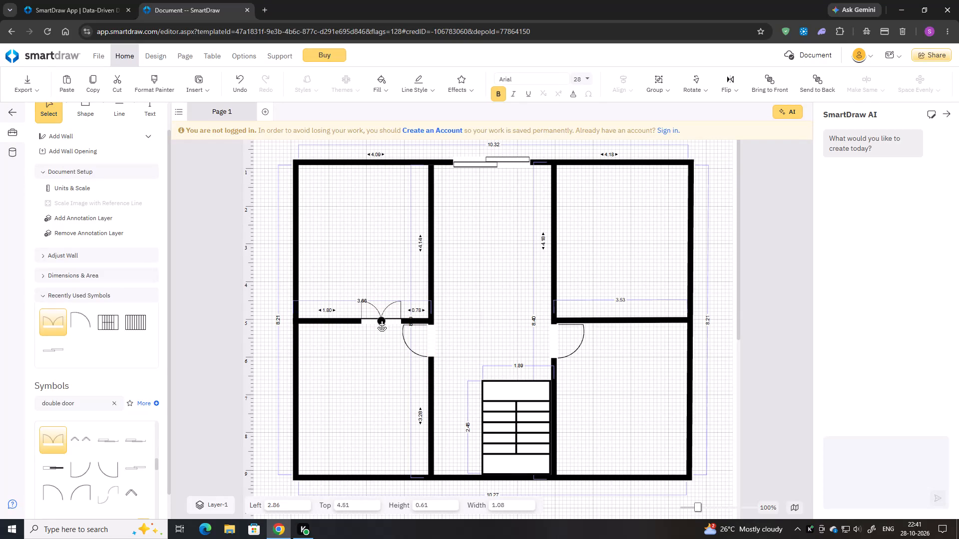
key("ctrl+c")
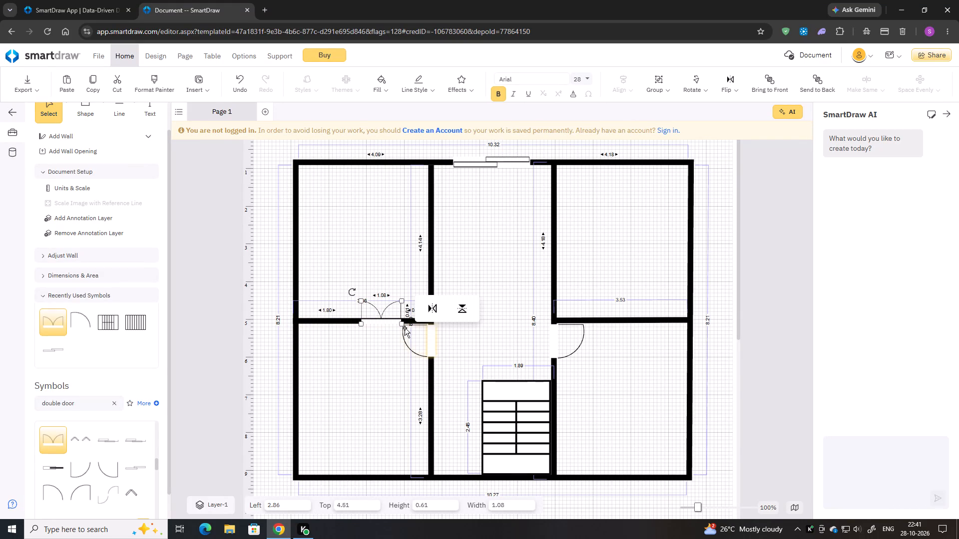
key("ctrl+v")
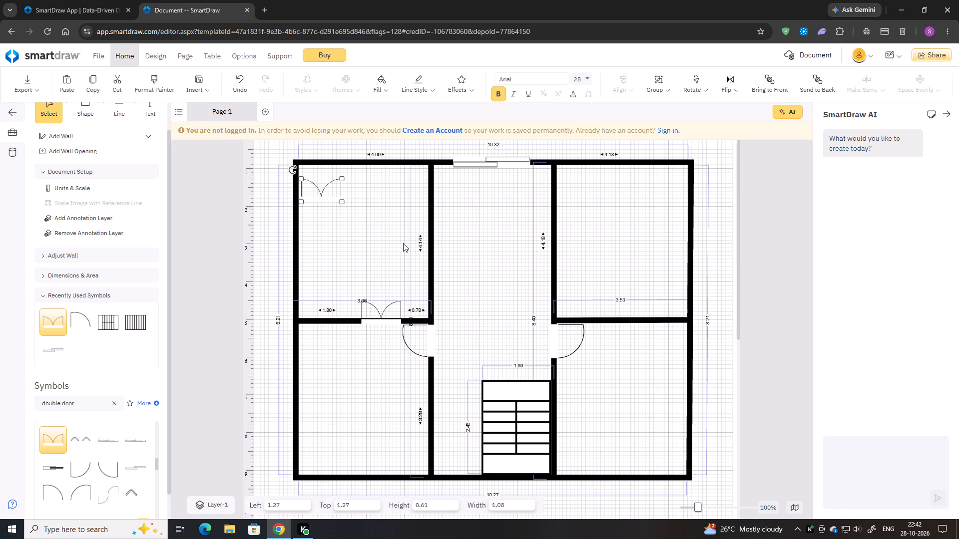
left_click_drag(291, 171, 307, 227)
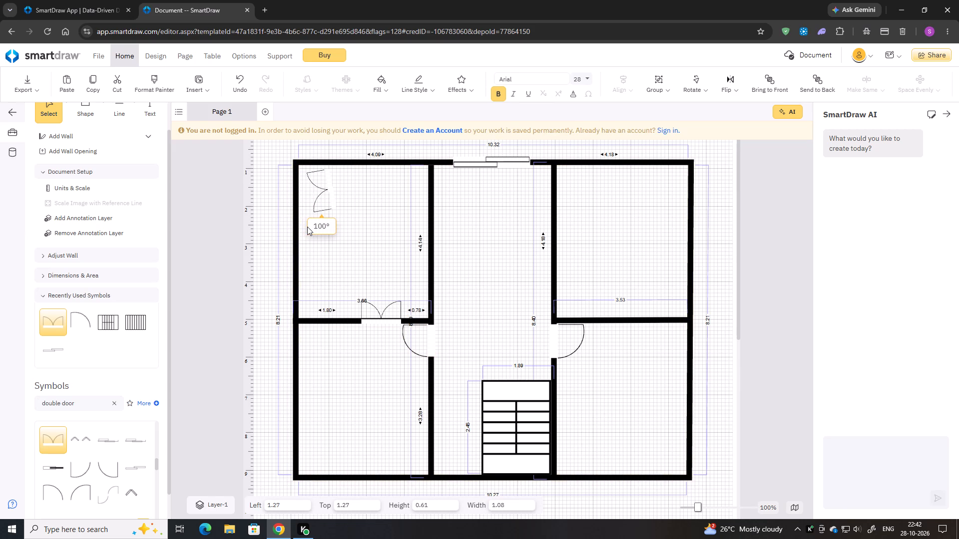
left_click_drag(307, 227, 297, 230)
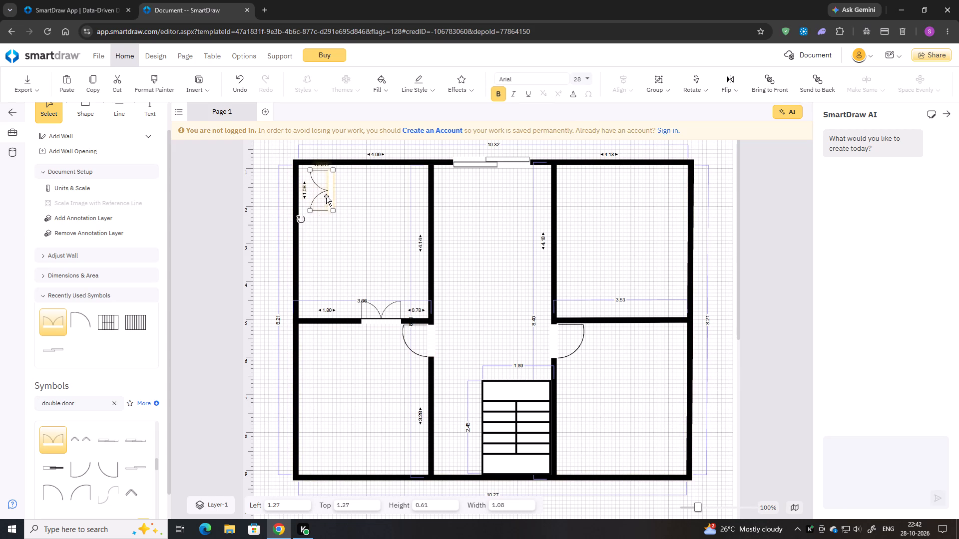
left_click_drag(328, 194, 424, 301)
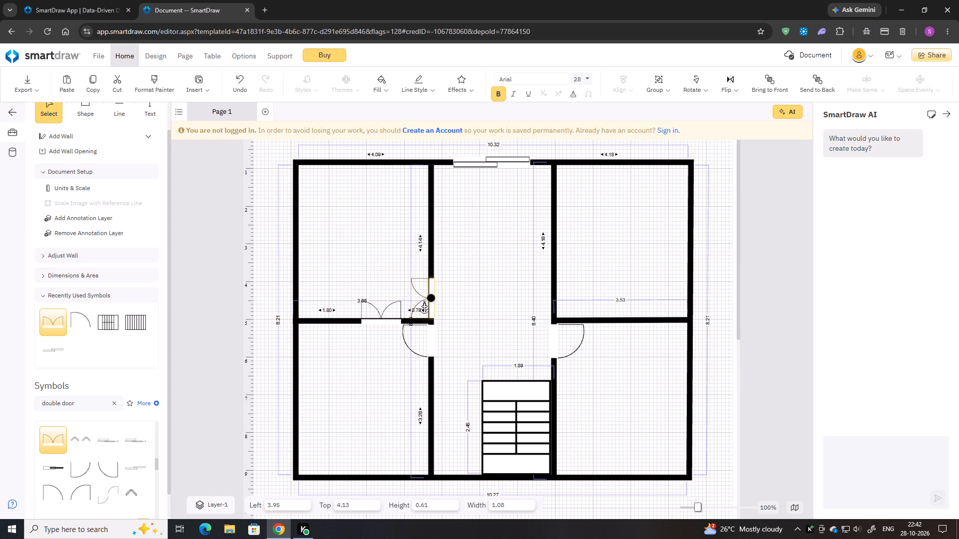
left_click_drag(424, 301, 424, 299)
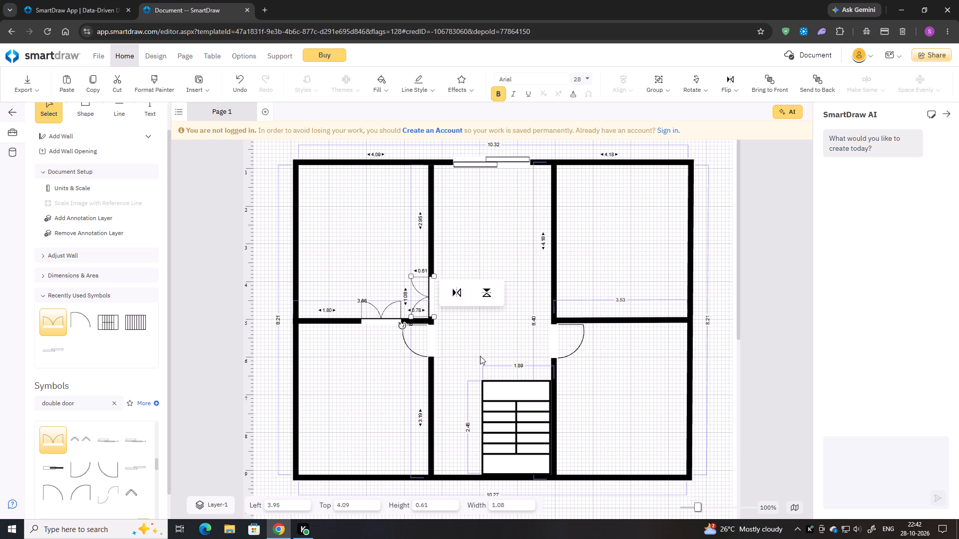
Add another copy of the double door in the central bay's right wall just above the partition, flipped to swing into the upper-right room.
key("ctrl+v")
left_click_drag(346, 218, 486, 244)
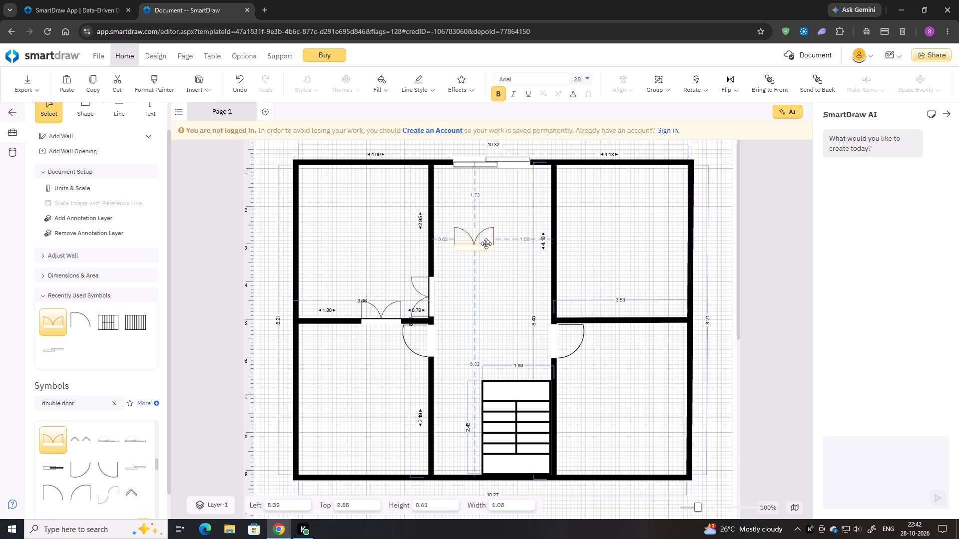
left_click_drag(486, 244, 551, 296)
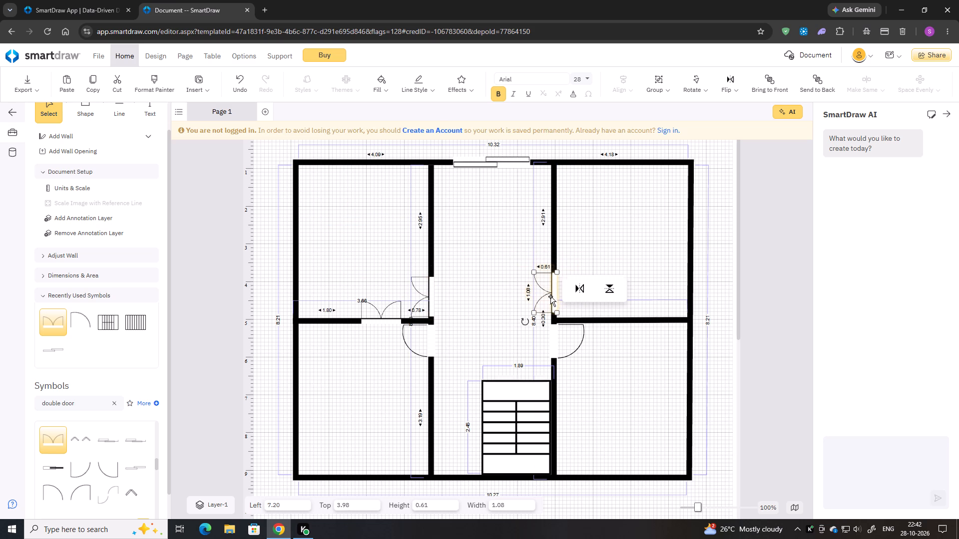
left_click(610, 290)
left_click(579, 289)
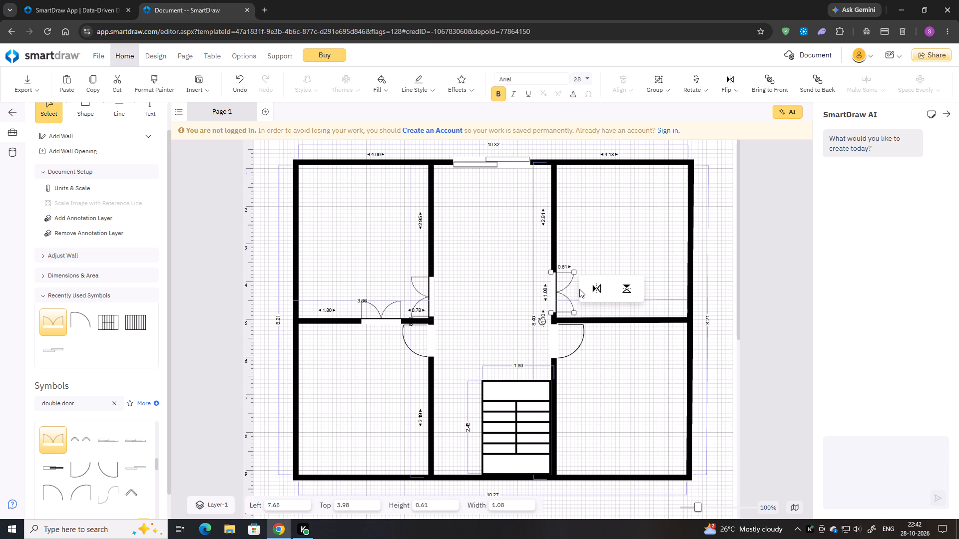
left_click_drag(554, 295, 553, 300)
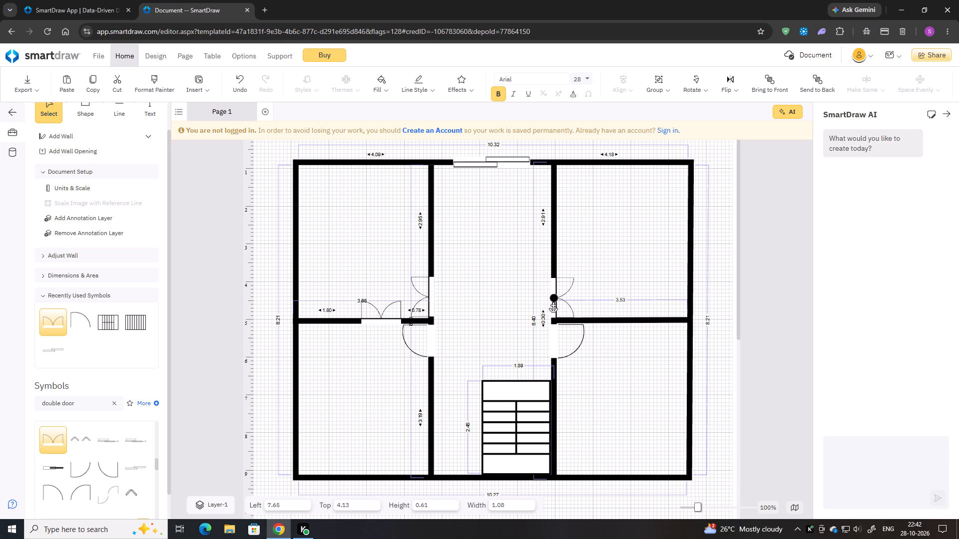
Settle the double door in the central bay's right wall about 3.02 below the top outer wall.
left_click_drag(553, 300, 553, 300)
left_click(622, 372)
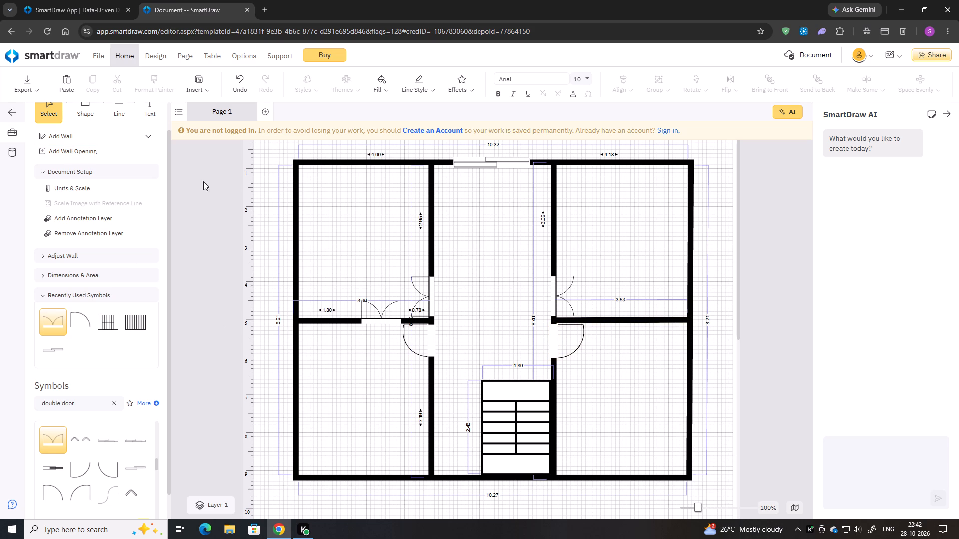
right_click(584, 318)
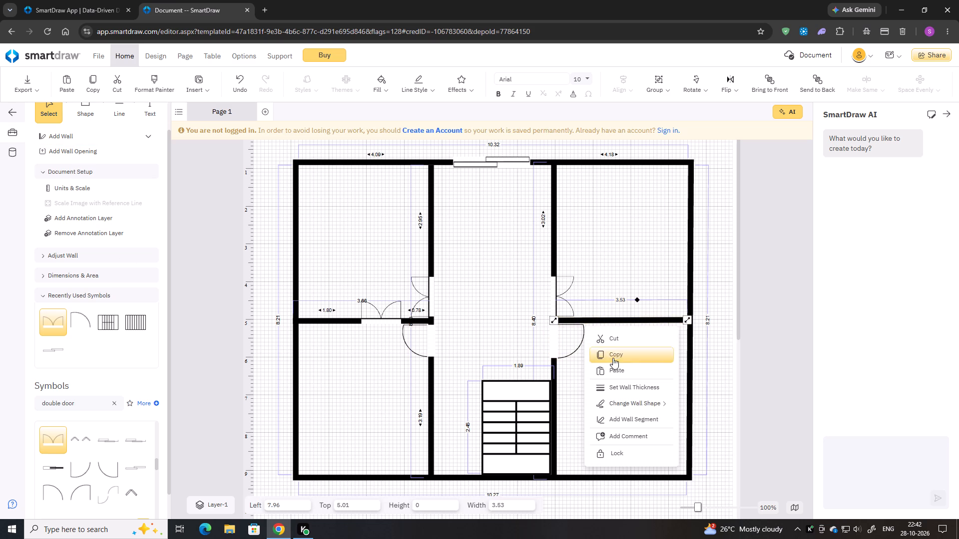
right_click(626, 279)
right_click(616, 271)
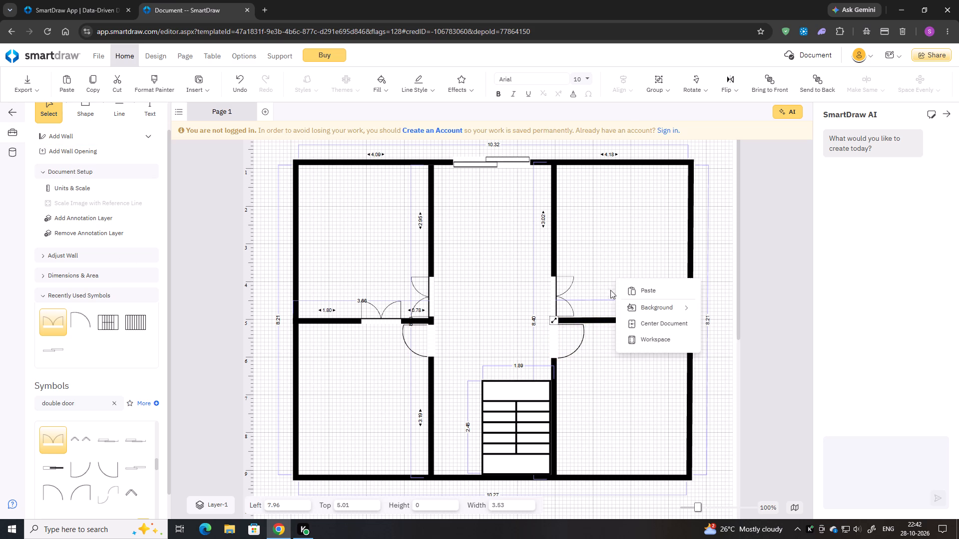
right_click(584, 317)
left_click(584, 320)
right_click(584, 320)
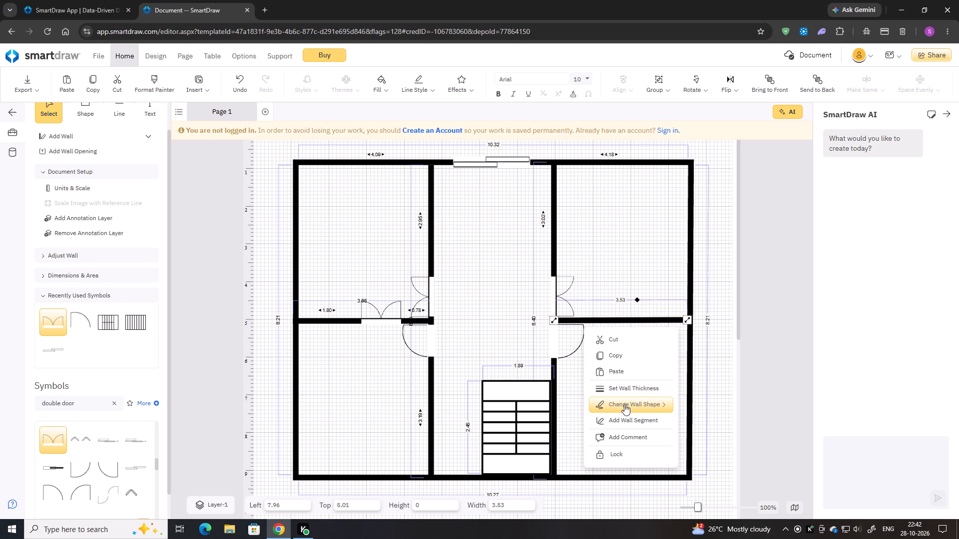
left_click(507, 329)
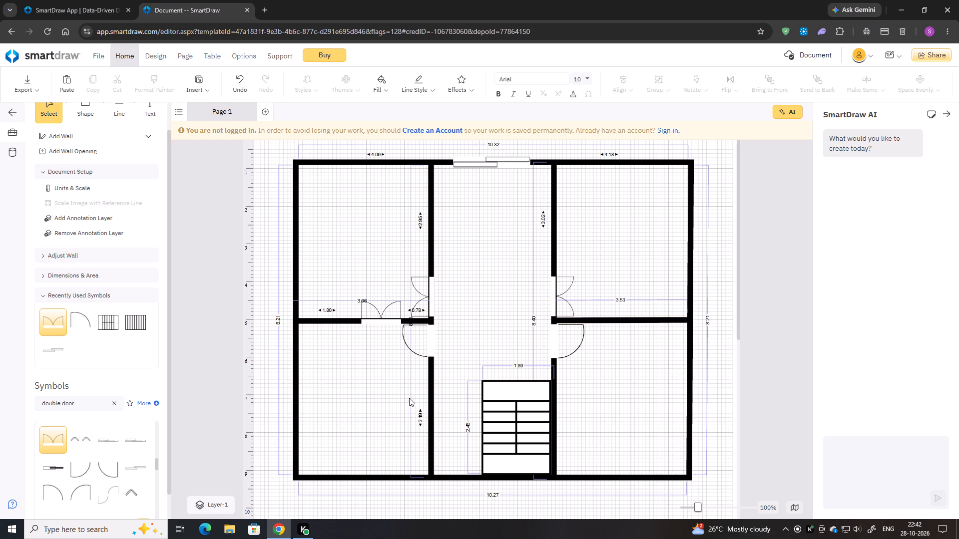
Search the symbols for "gap" and look through the matching symbols.
scroll(148, 437, "down", 1)
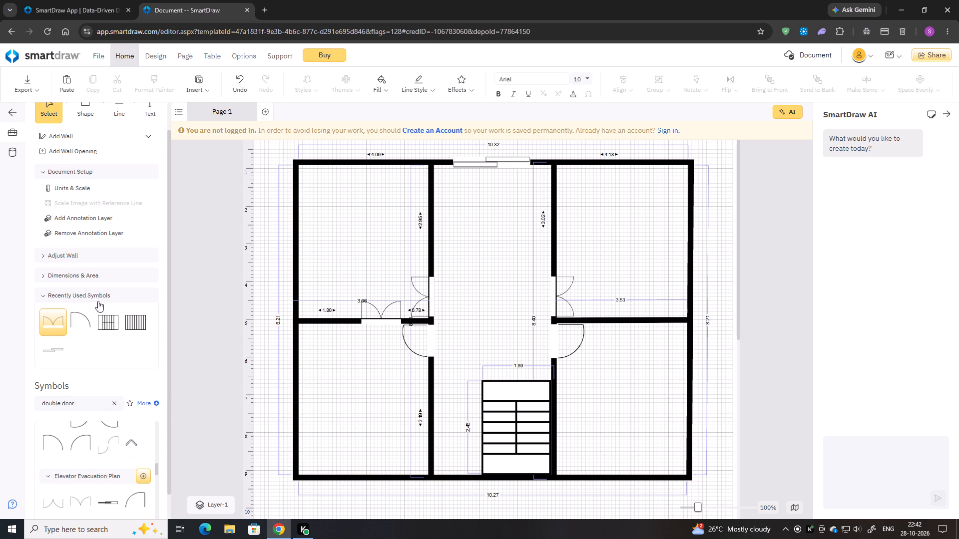
scroll(99, 291, "up", 1)
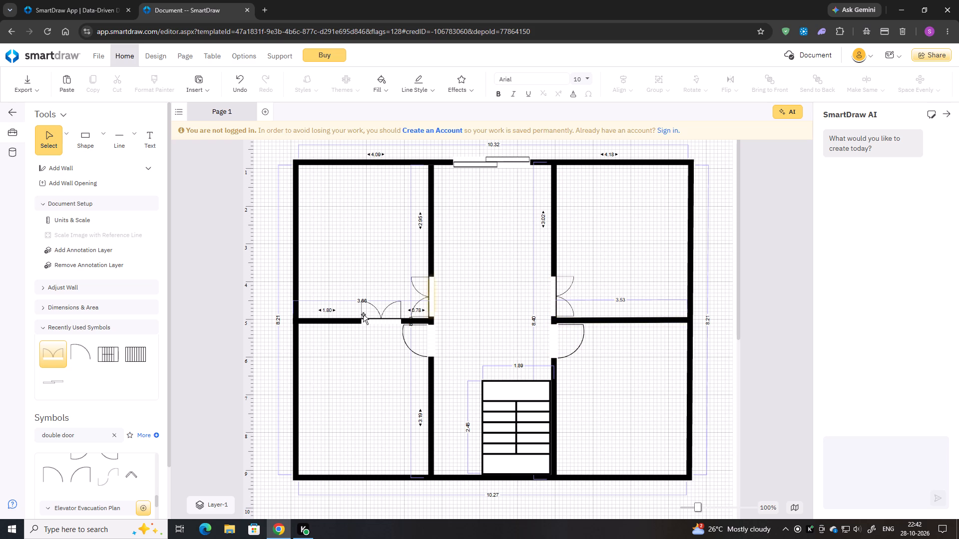
left_click(112, 434)
left_click(103, 432)
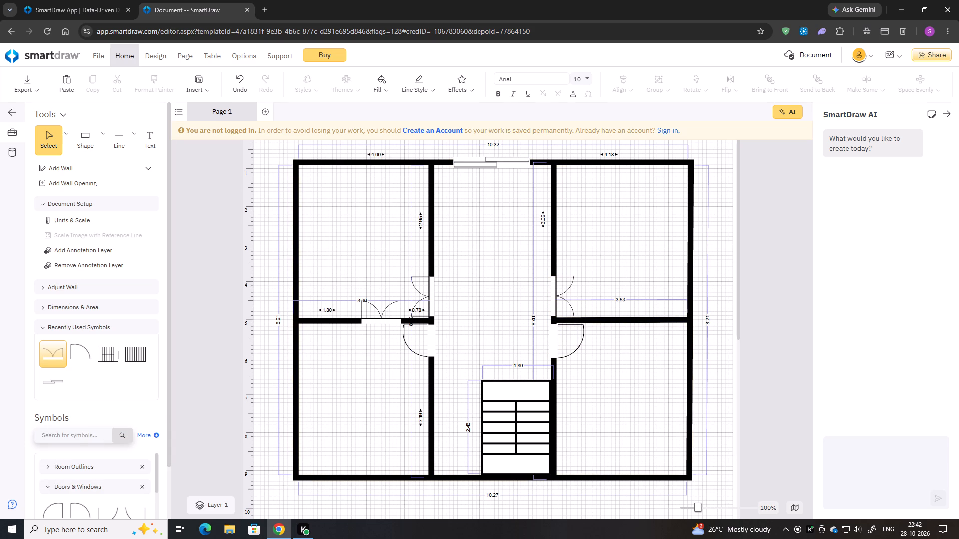
type("gap")
key("Return")
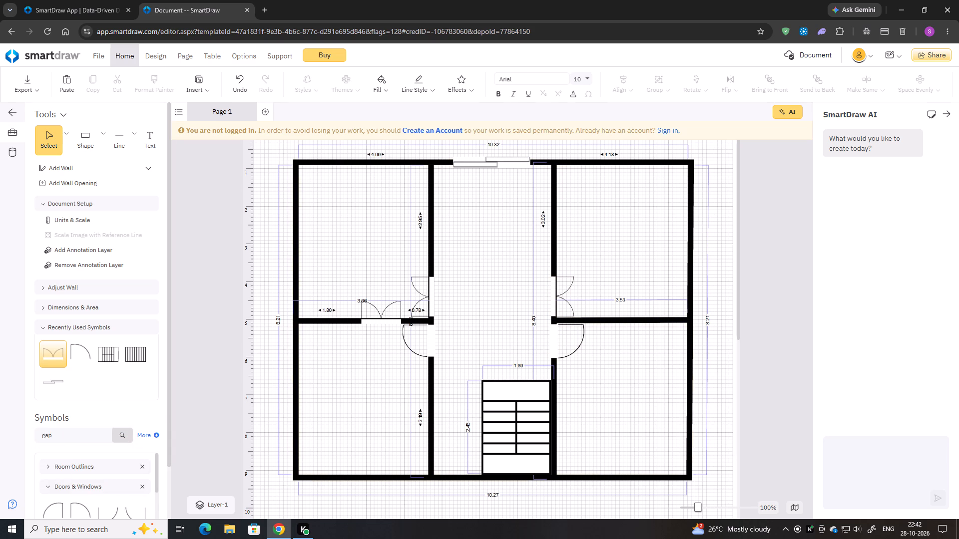
scroll(114, 479, "down", 2)
scroll(135, 492, "up", 2)
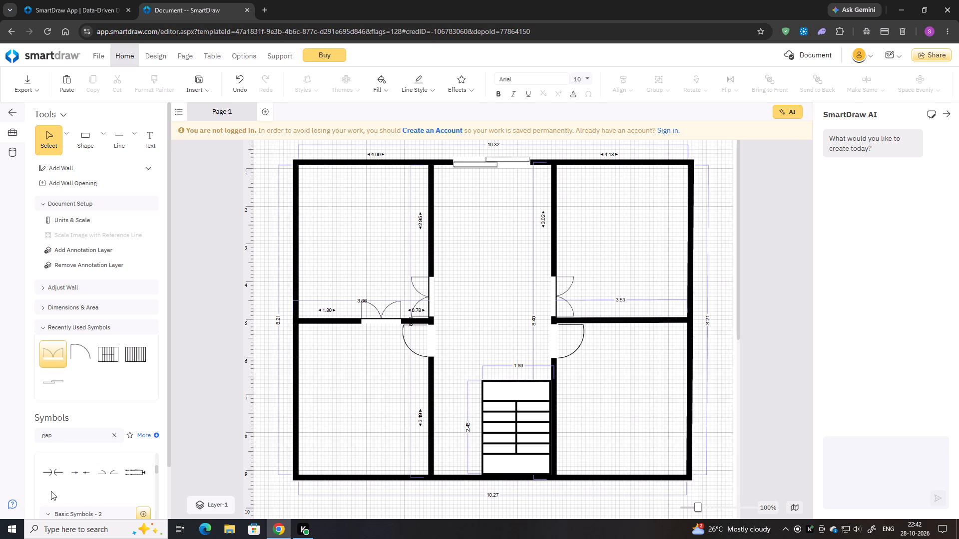
Clear the symbol search and place a 1.22 wide Wall Opening in the right partition, beside the central bay's right wall.
left_click(107, 435)
scroll(119, 470, "down", 1)
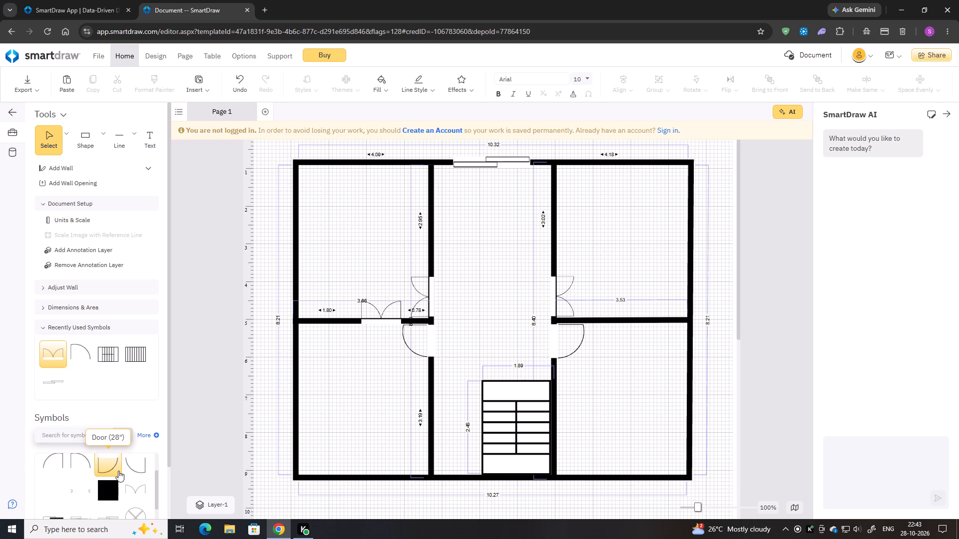
scroll(80, 485, "down", 1)
scroll(71, 479, "up", 1)
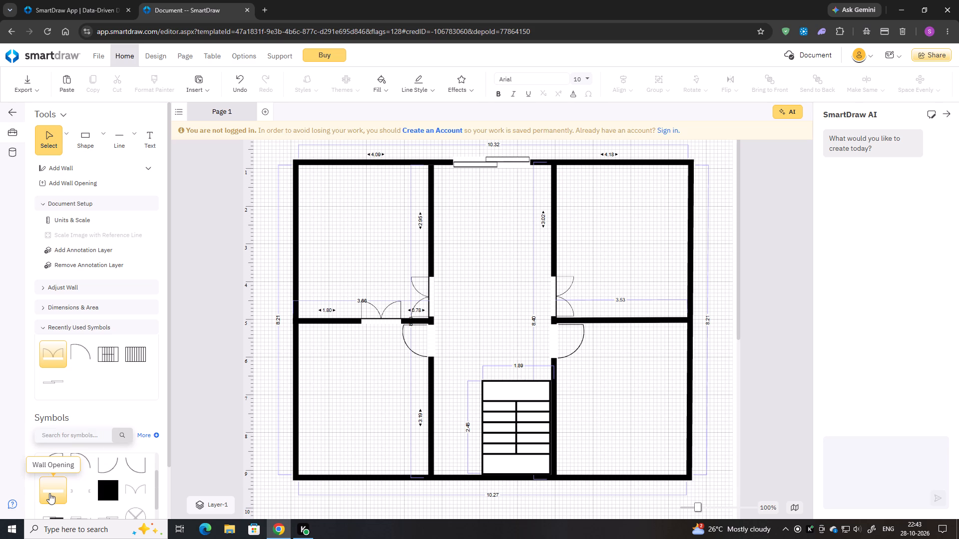
left_click_drag(49, 493, 580, 313)
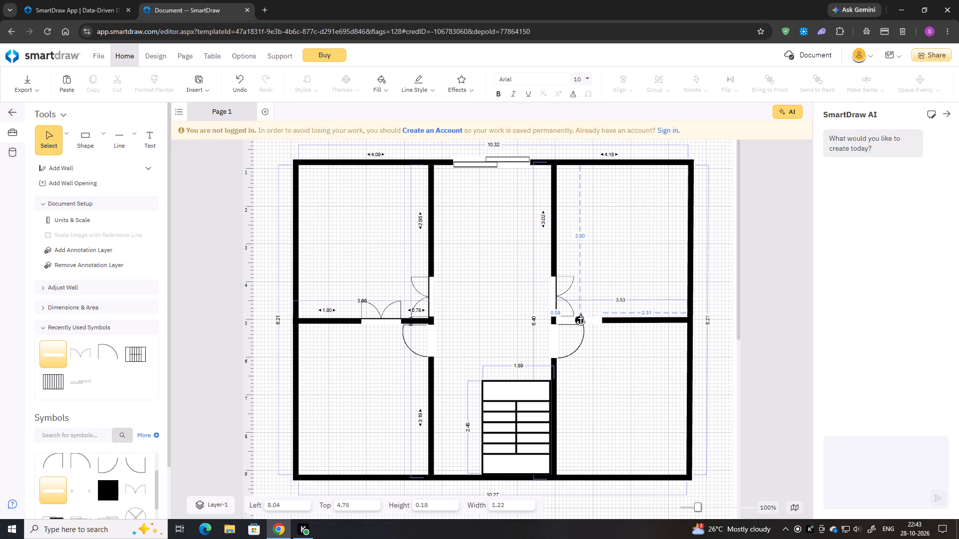
left_click_drag(580, 313, 581, 313)
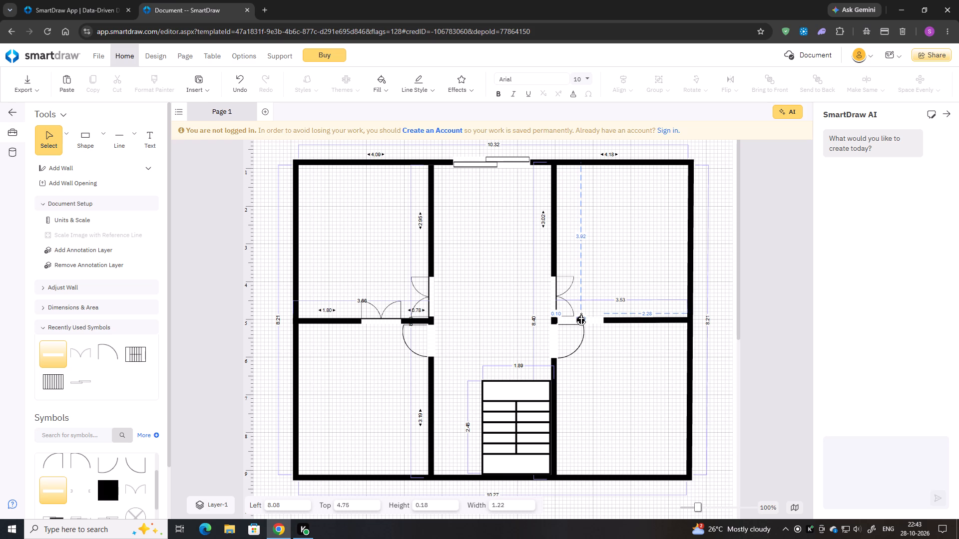
left_click_drag(581, 313, 581, 313)
left_click(601, 359)
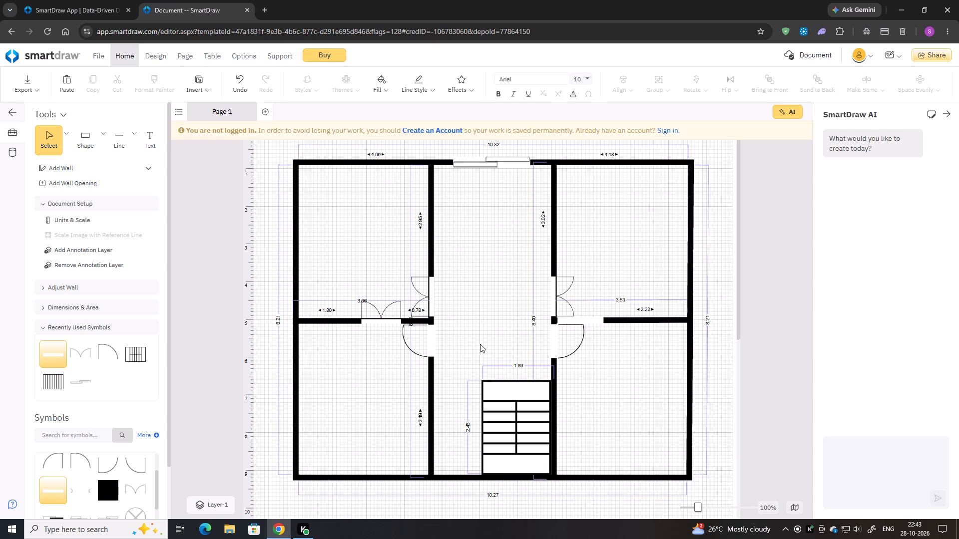
Place a Window (36") symbol in the upper-left room's top wall, about 0.29 from the outer corner.
scroll(477, 313, "down", 1)
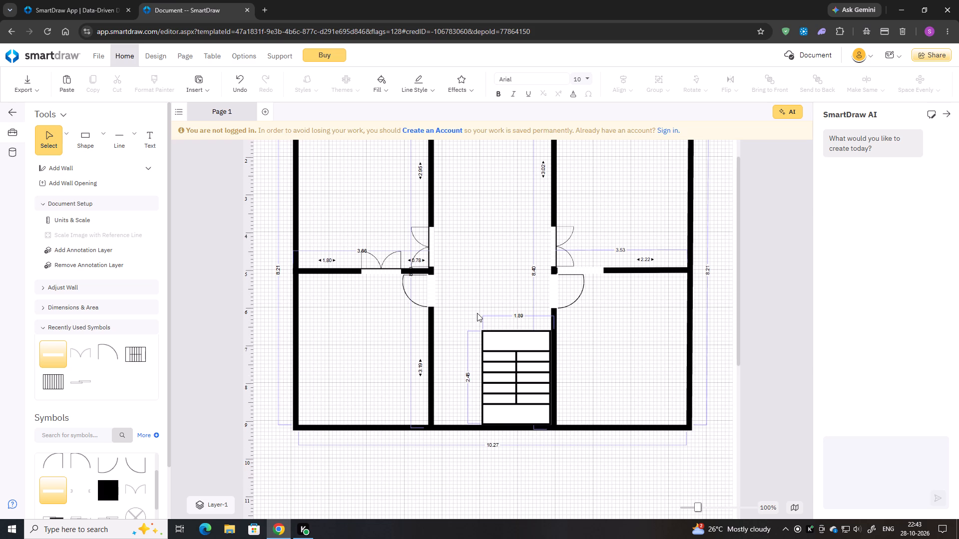
scroll(477, 313, "up", 1)
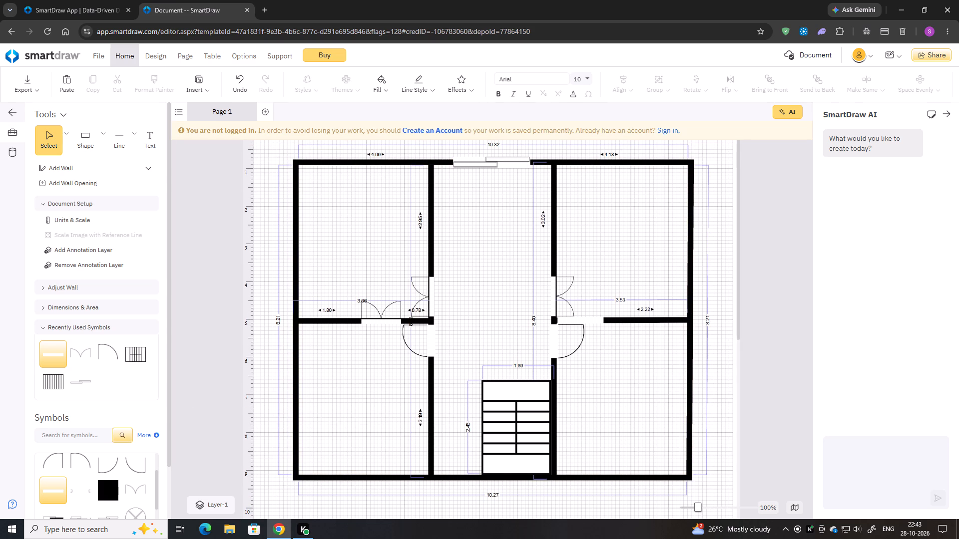
scroll(99, 446, "down", 4)
scroll(99, 450, "up", 1)
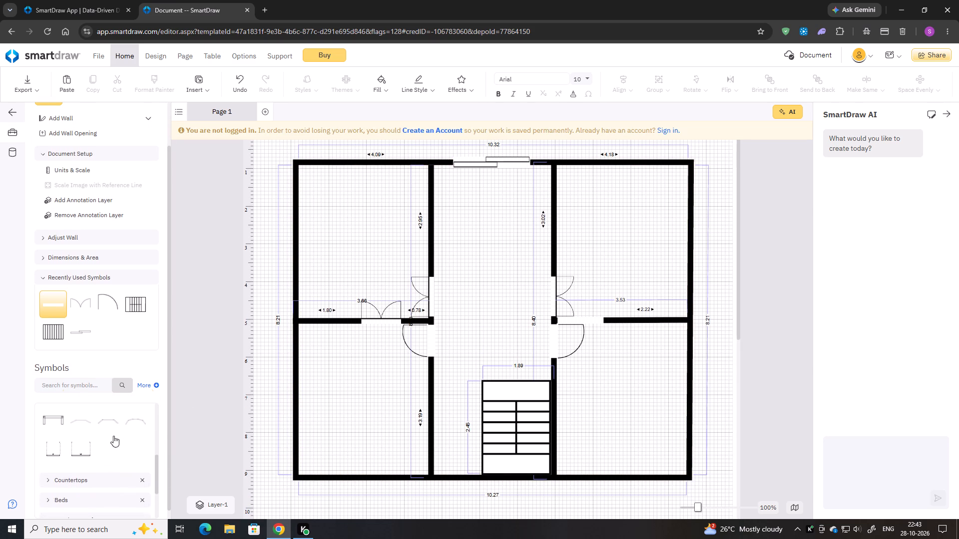
scroll(104, 433, "up", 1)
left_click_drag(136, 449, 318, 188)
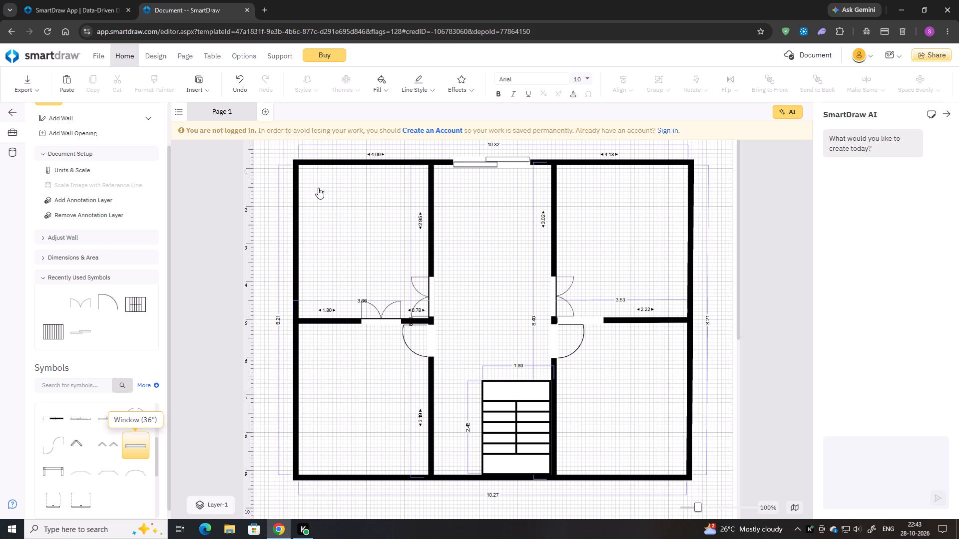
left_click_drag(318, 188, 329, 162)
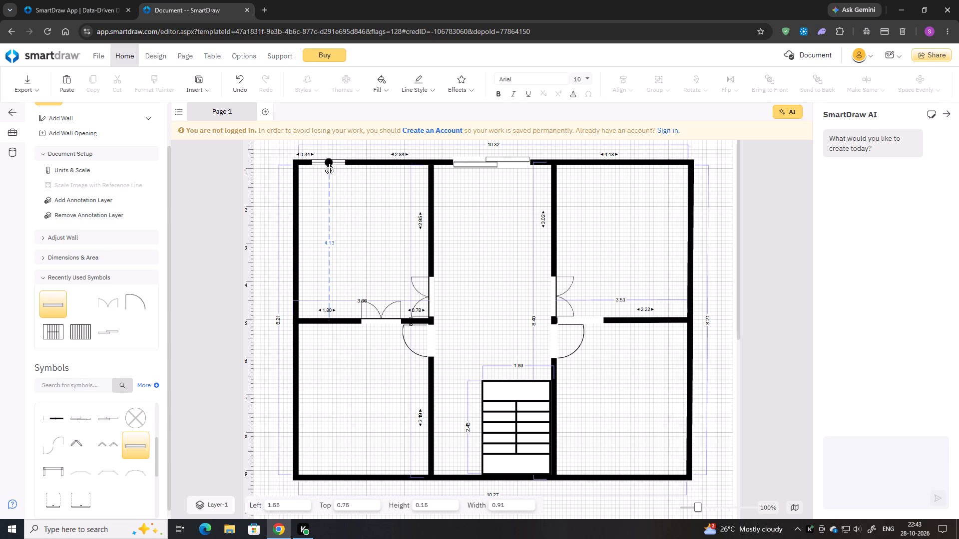
left_click_drag(329, 162, 324, 162)
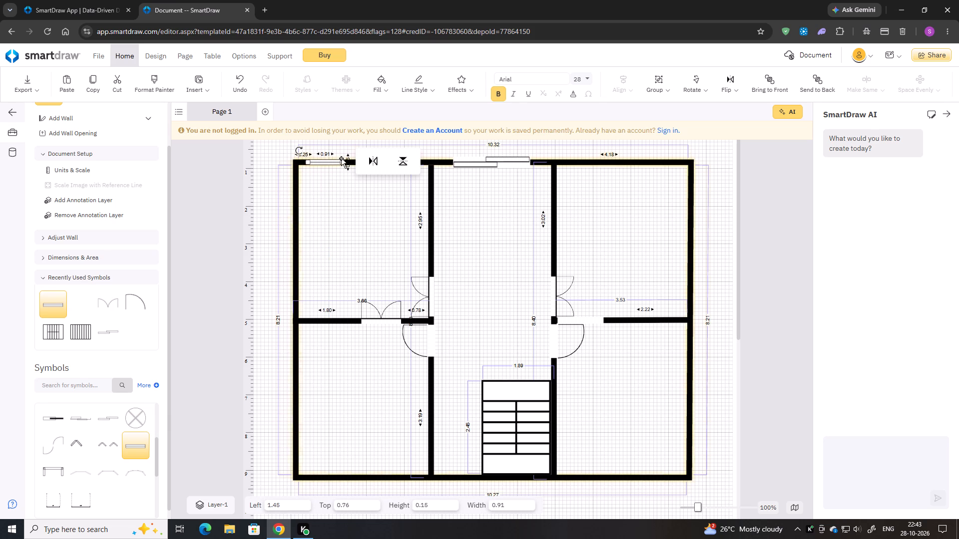
left_click(341, 160)
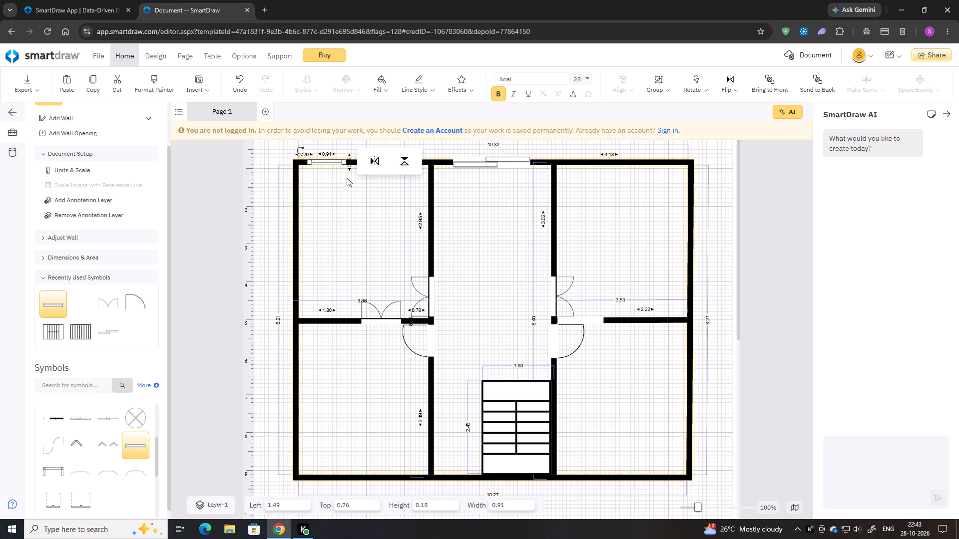
Copy the window and fit the copy into the same top wall, about 0.77 beyond the first window.
key("ctrl+c")
key("ctrl+v")
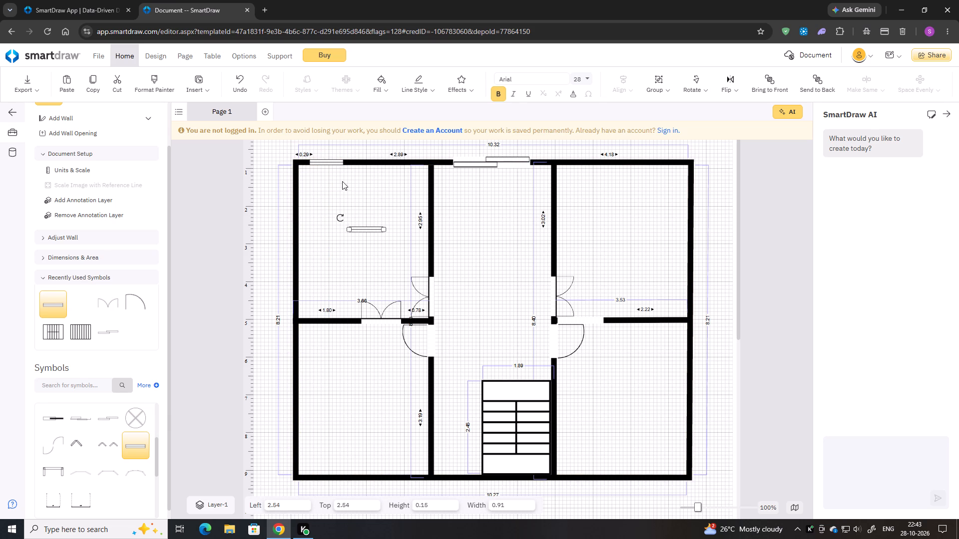
left_click_drag(359, 226, 373, 216)
left_click_drag(370, 229, 389, 166)
left_click(387, 163)
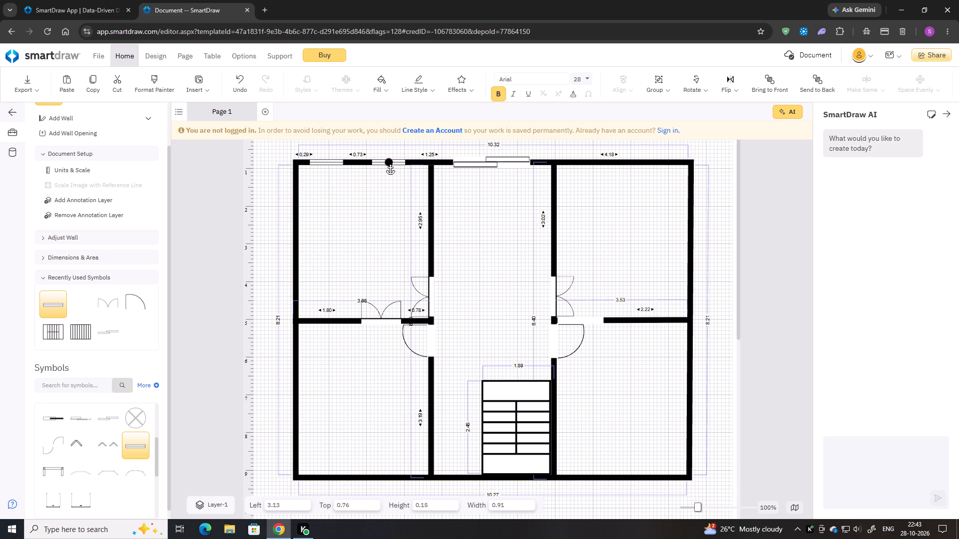
Add two window copies in the upper-right room's top wall, about 0.81 apart, the outer one about 0.67 from the corner.
key("ctrl+v")
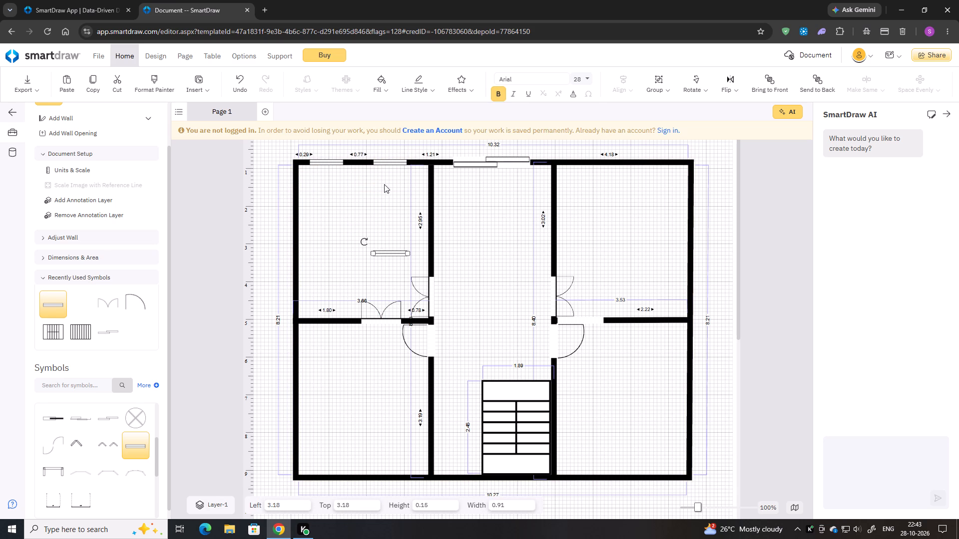
key("ctrl+v")
left_click_drag(390, 254, 462, 218)
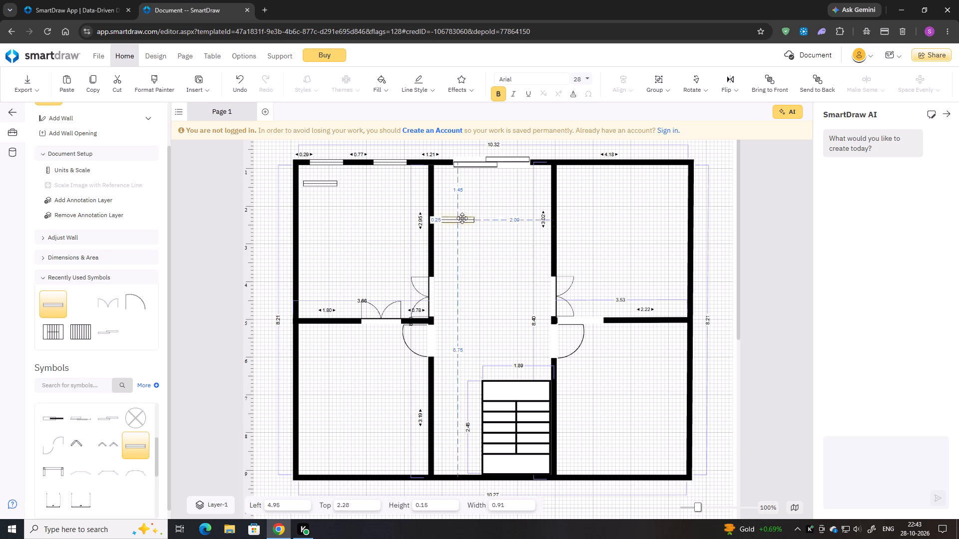
left_click_drag(462, 218, 580, 169)
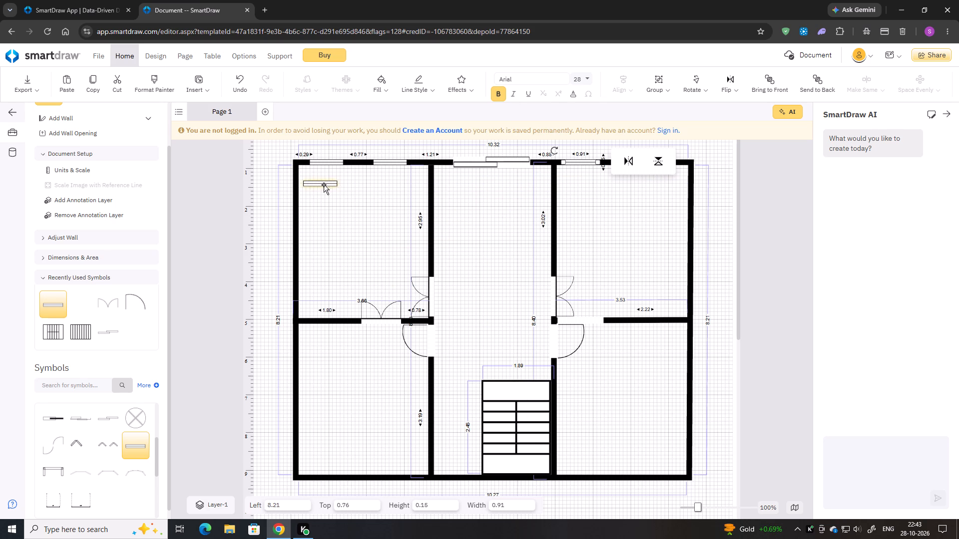
left_click_drag(324, 185, 649, 164)
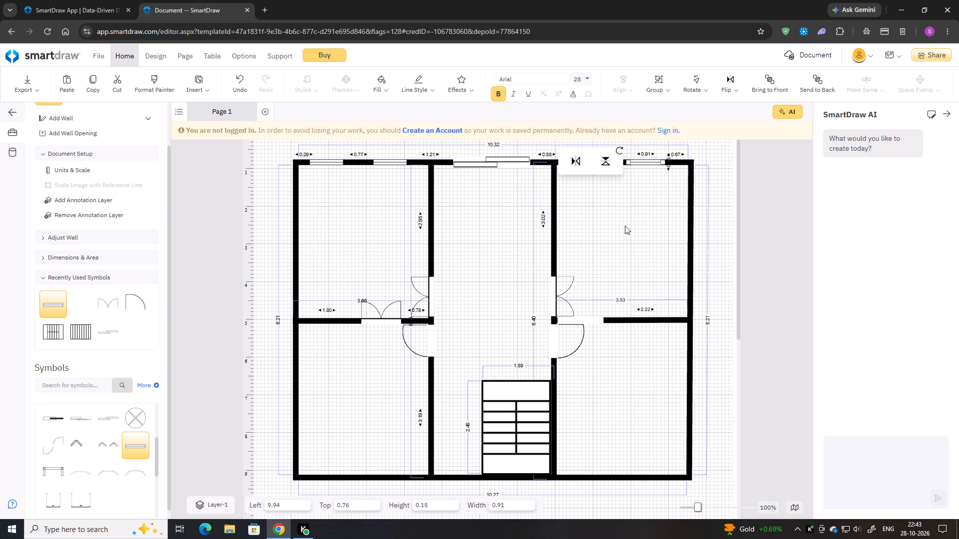
Add a window copy in the upper-right room's outer side wall, about 2.42 below the top corner.
key("ctrl+v")
left_click_drag(349, 209, 681, 250)
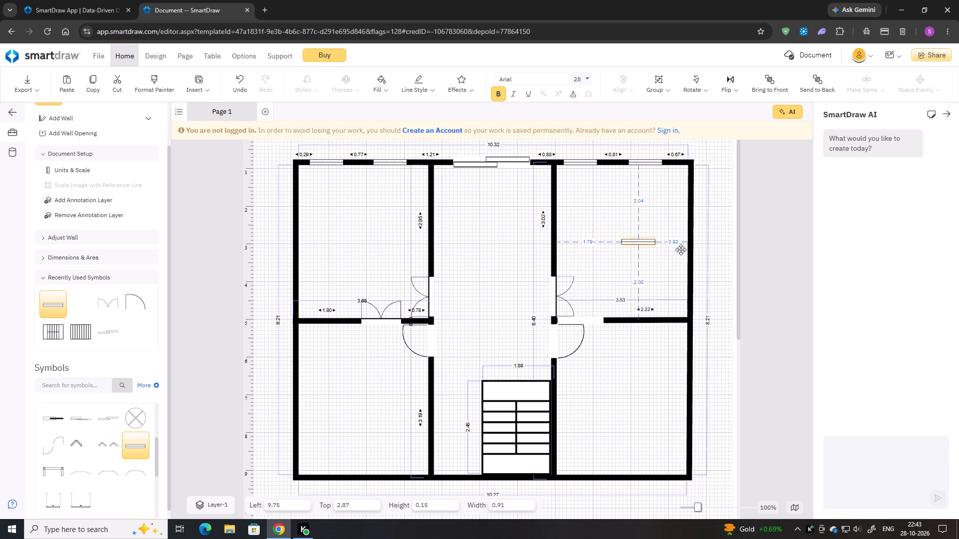
left_click_drag(681, 250, 687, 224)
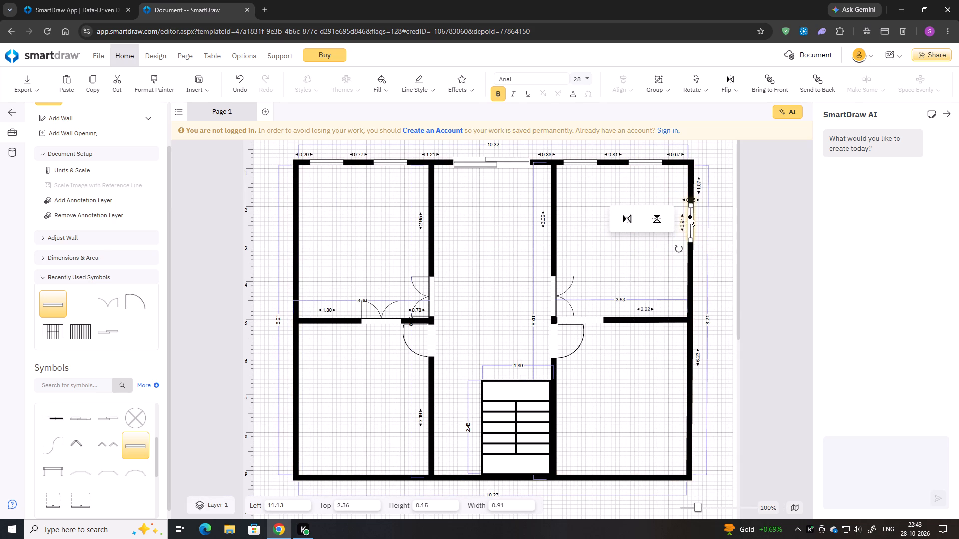
left_click_drag(690, 218, 690, 234)
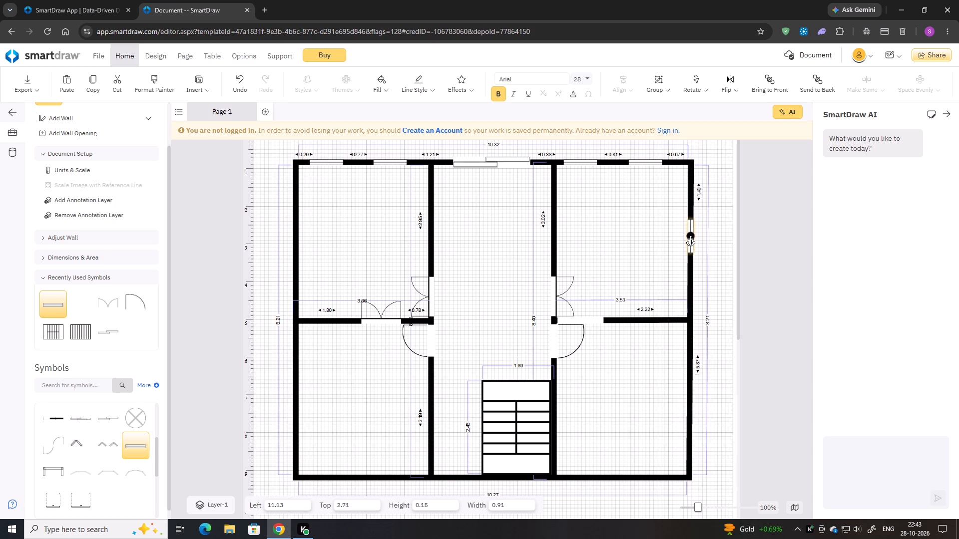
left_click_drag(690, 234, 692, 269)
Add a window copy in the upper-left room's outer side wall, about 2.42 below the top corner.
key("ctrl+v")
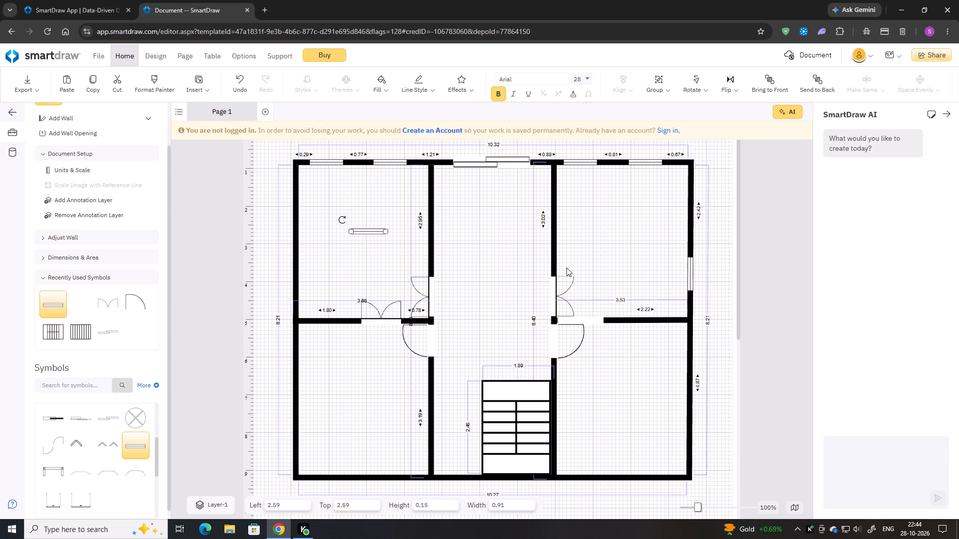
left_click_drag(367, 231, 284, 280)
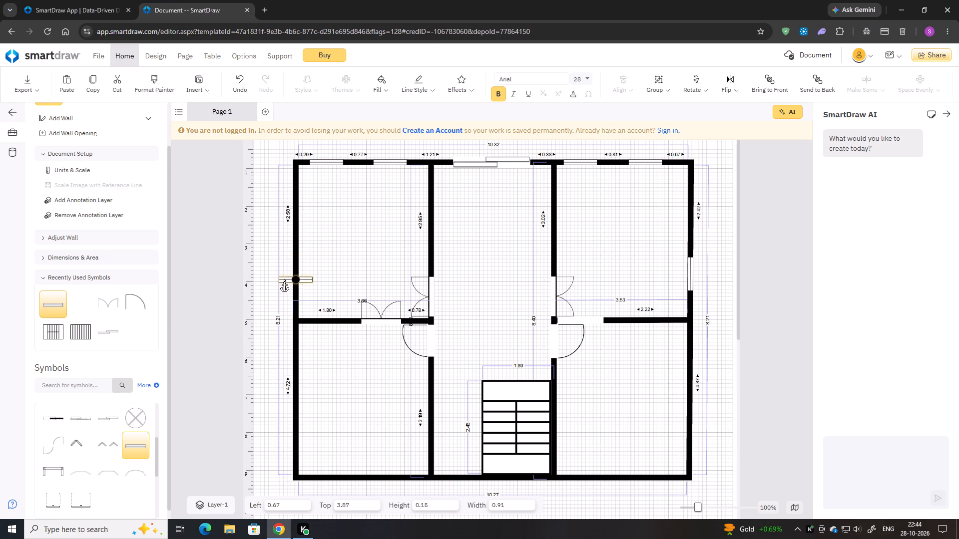
left_click_drag(284, 280, 287, 273)
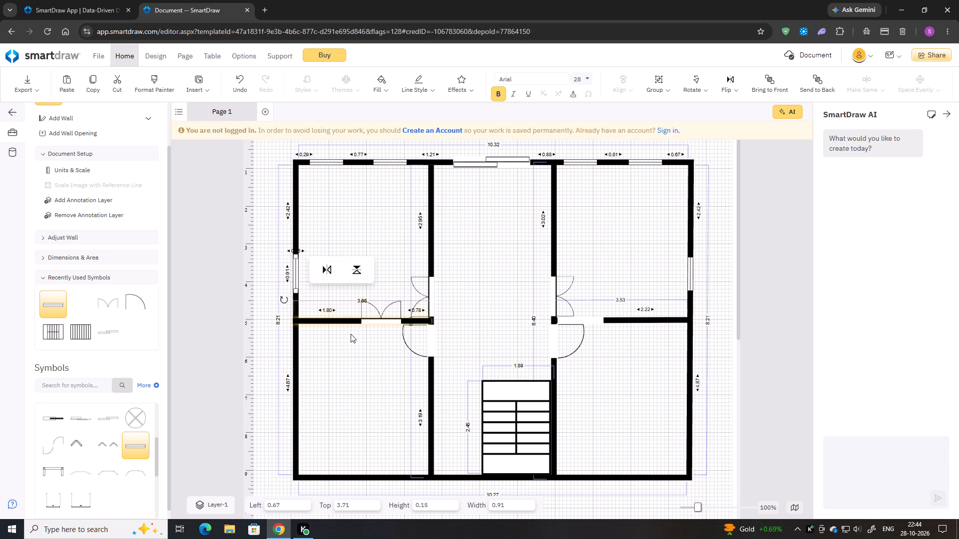
Add a window copy in the lower-left room's outer side wall, about 0.91 above the bottom corner.
key("ctrl+v")
left_click_drag(396, 257, 368, 297)
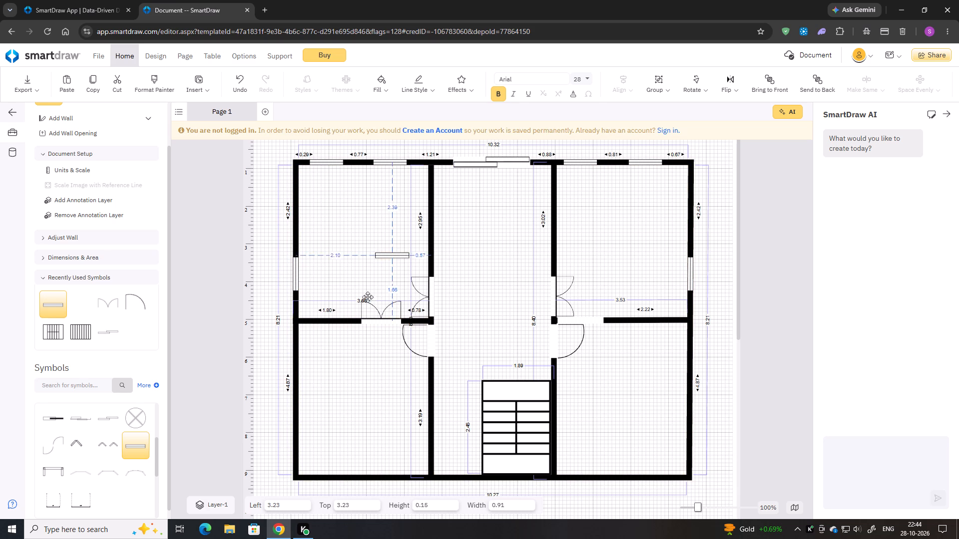
left_click_drag(368, 297, 295, 423)
left_click(296, 422)
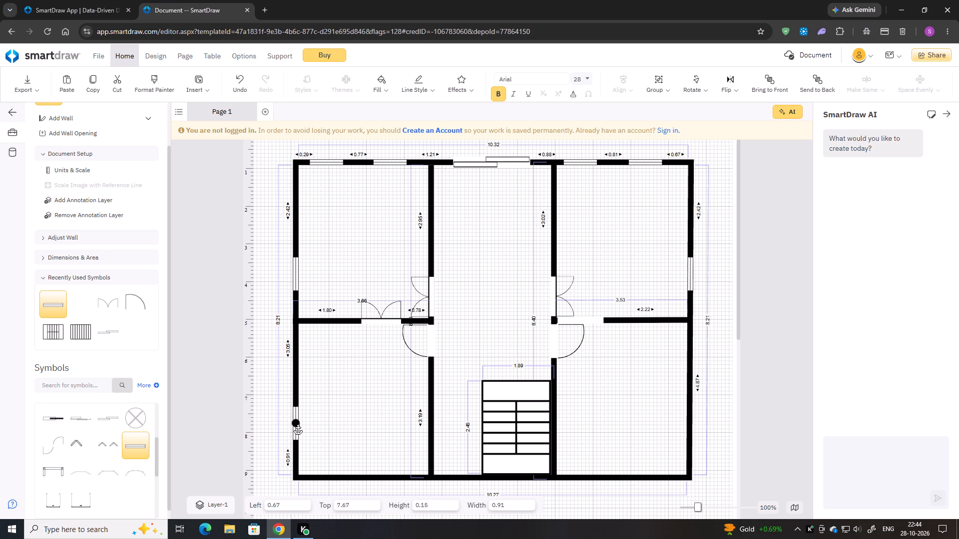
Add a window copy in the lower-left room's bottom wall, about 1.21 from the outer corner.
key("ctrl+v")
left_click_drag(415, 282, 360, 473)
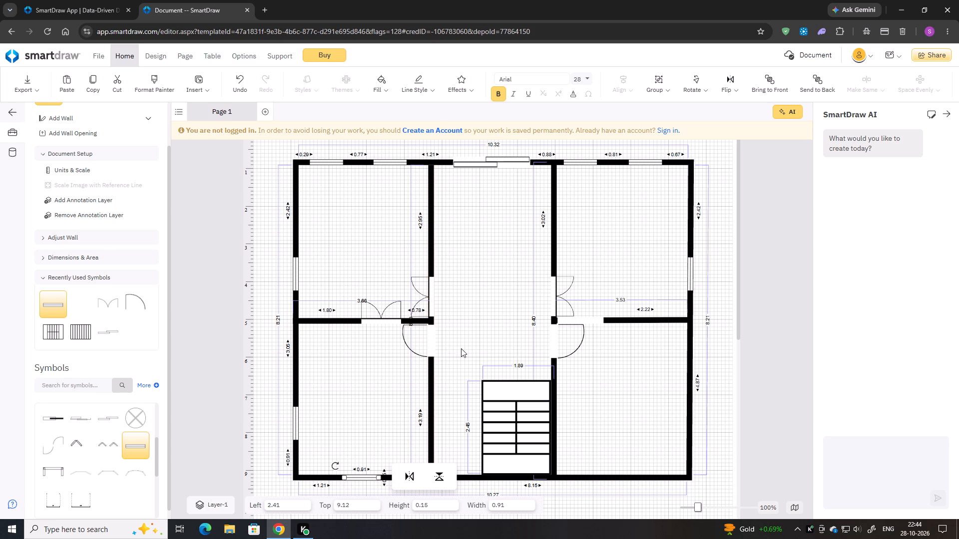
Add a window copy in the lower-right room's outer side wall, about 0.54 above the bottom corner.
key("ctrl+v")
left_click_drag(436, 301, 686, 430)
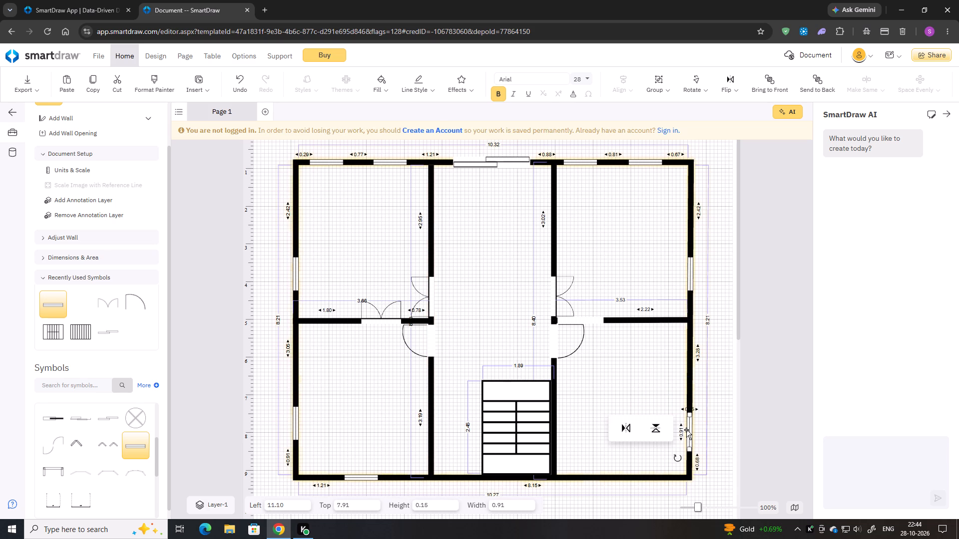
left_click_drag(689, 426, 689, 440)
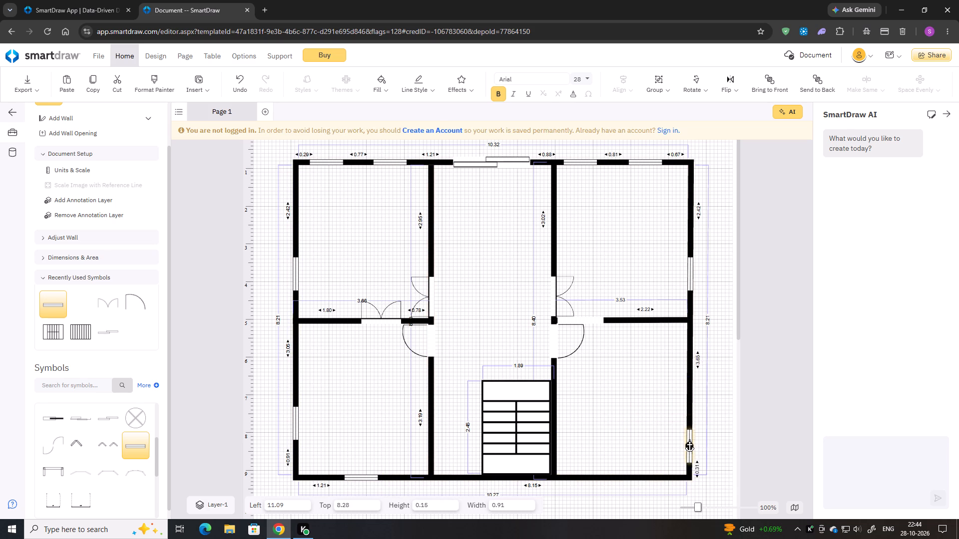
left_click_drag(689, 440, 690, 431)
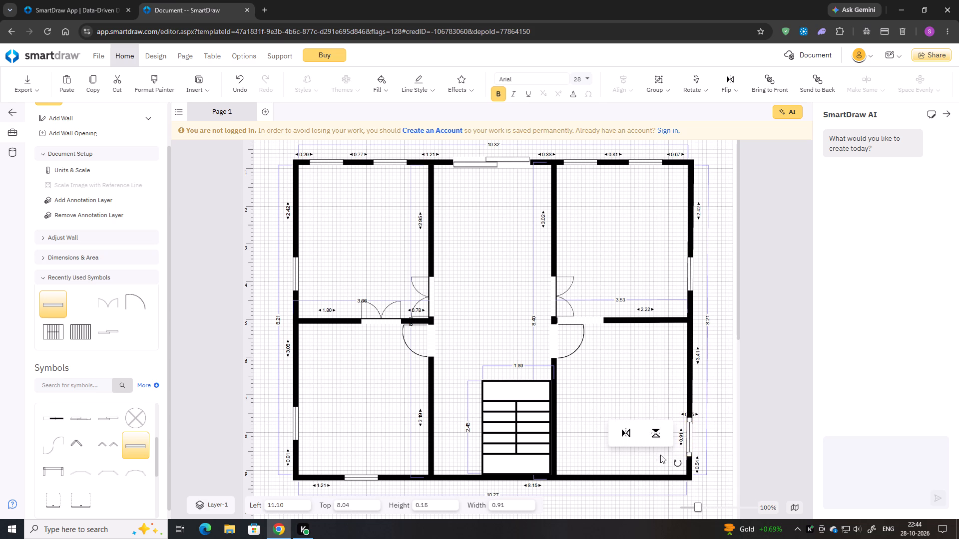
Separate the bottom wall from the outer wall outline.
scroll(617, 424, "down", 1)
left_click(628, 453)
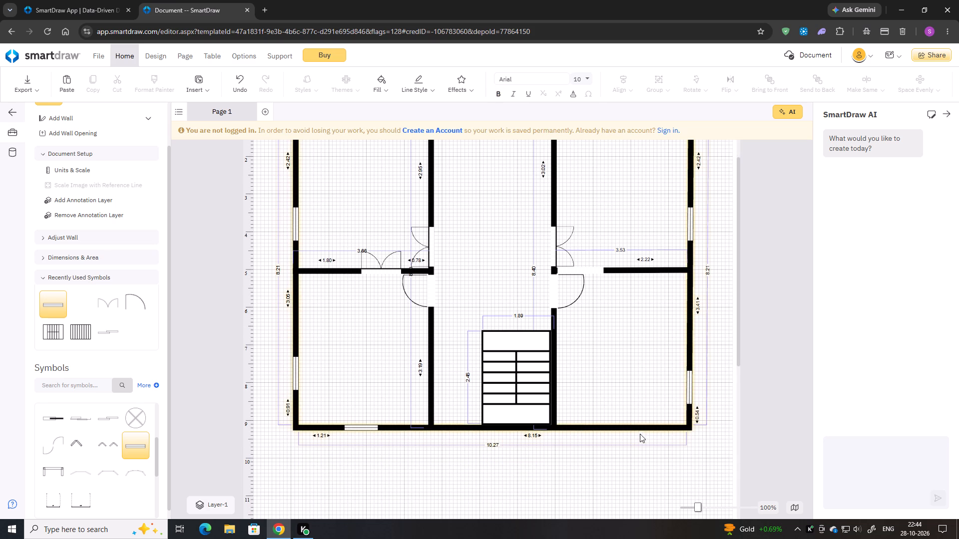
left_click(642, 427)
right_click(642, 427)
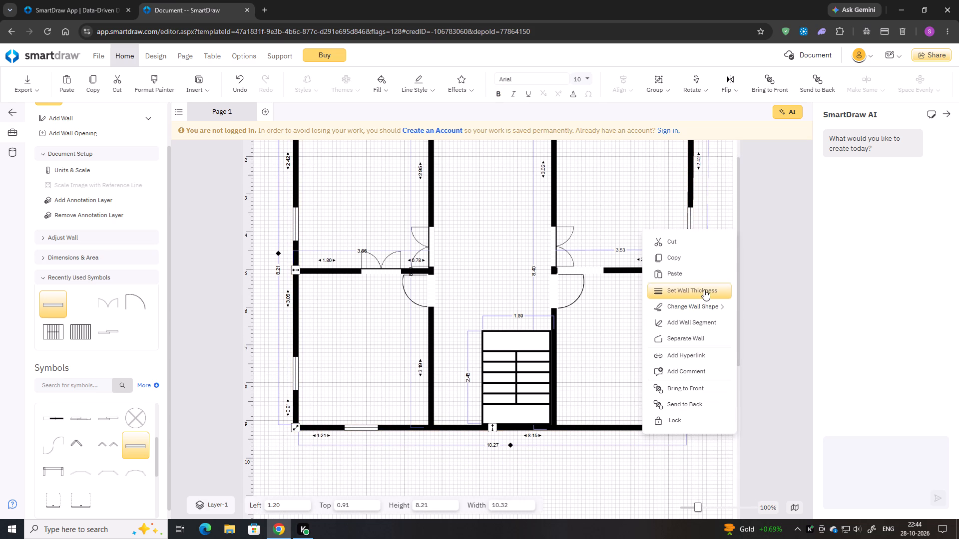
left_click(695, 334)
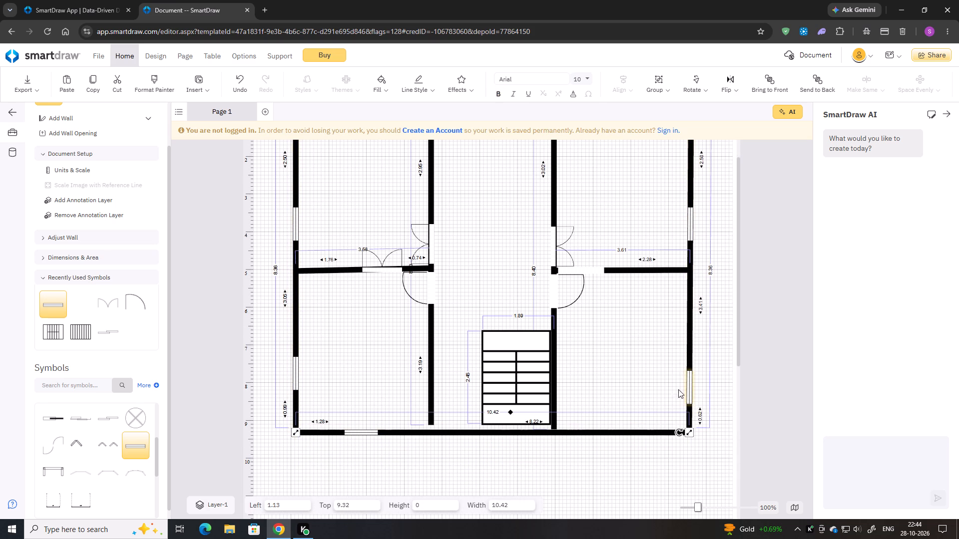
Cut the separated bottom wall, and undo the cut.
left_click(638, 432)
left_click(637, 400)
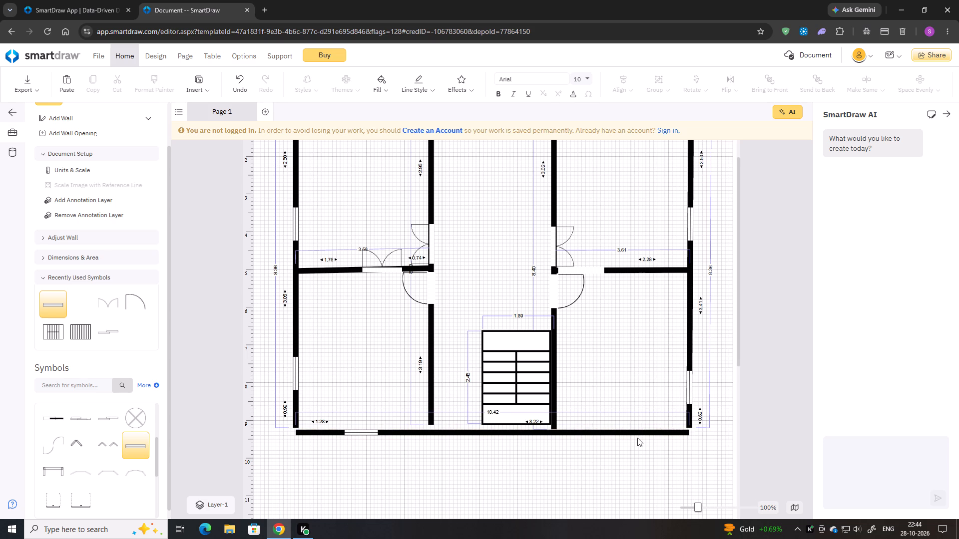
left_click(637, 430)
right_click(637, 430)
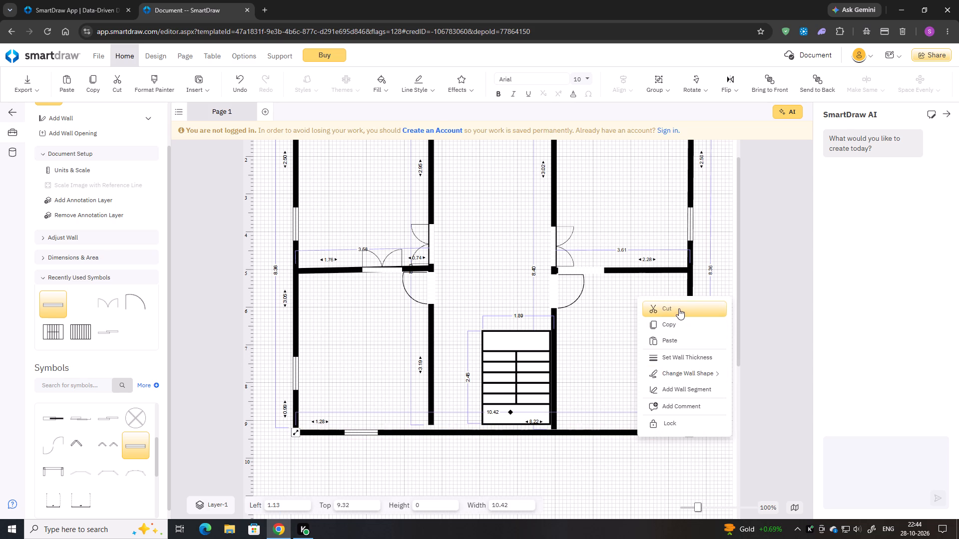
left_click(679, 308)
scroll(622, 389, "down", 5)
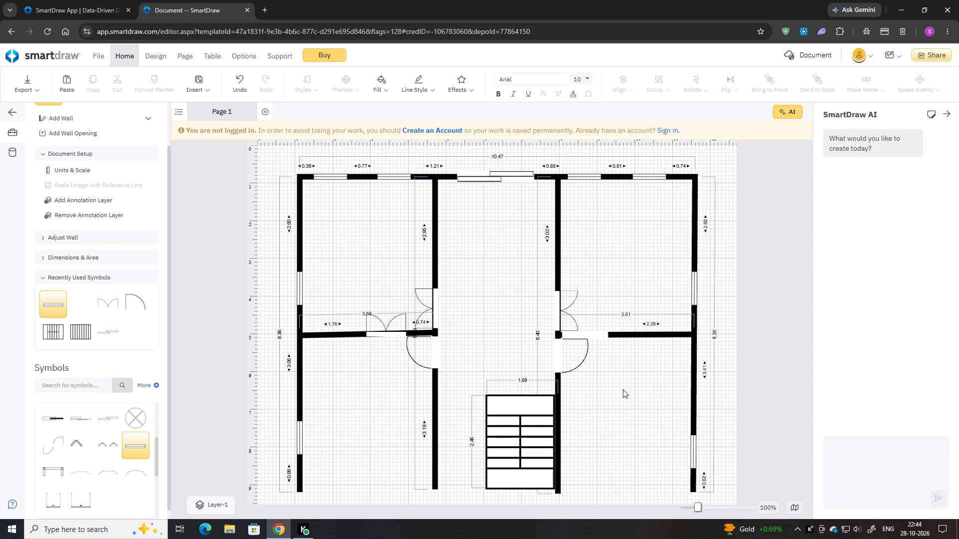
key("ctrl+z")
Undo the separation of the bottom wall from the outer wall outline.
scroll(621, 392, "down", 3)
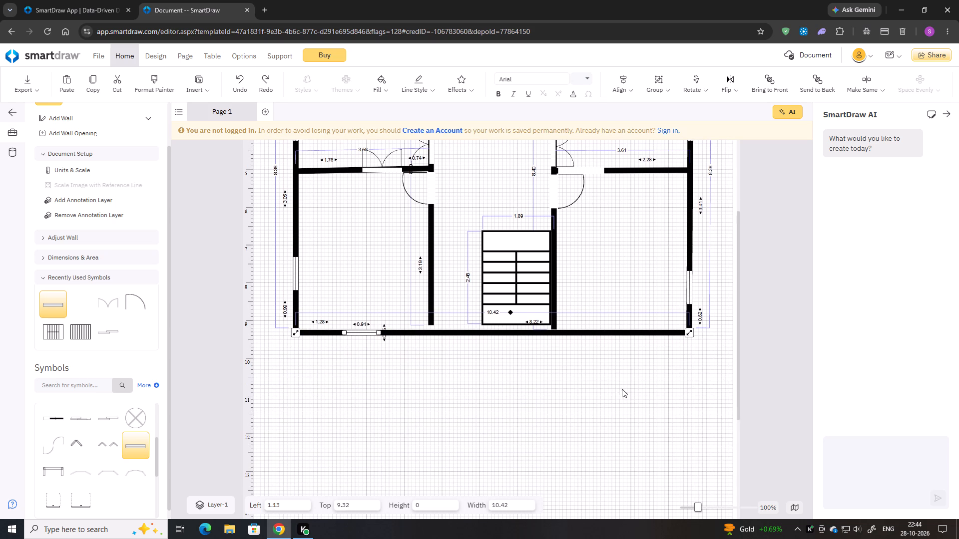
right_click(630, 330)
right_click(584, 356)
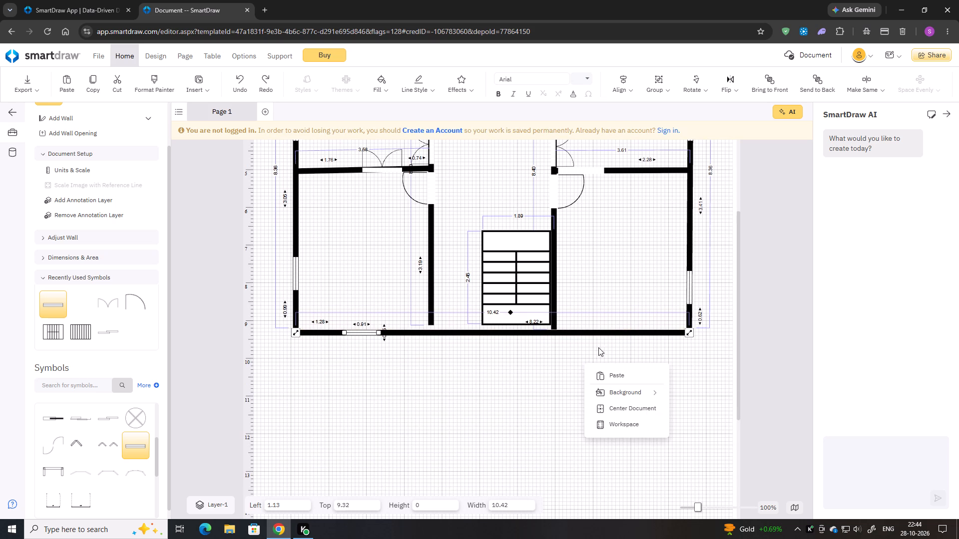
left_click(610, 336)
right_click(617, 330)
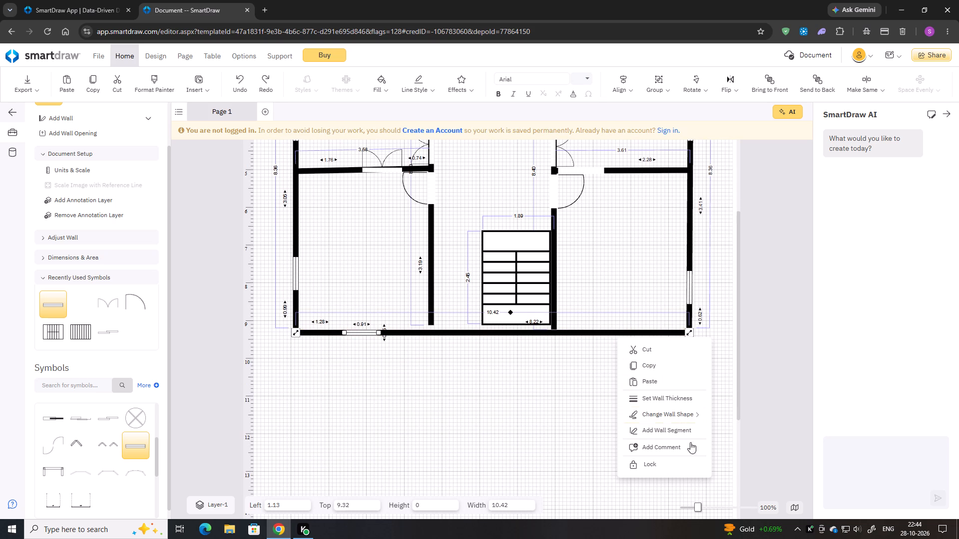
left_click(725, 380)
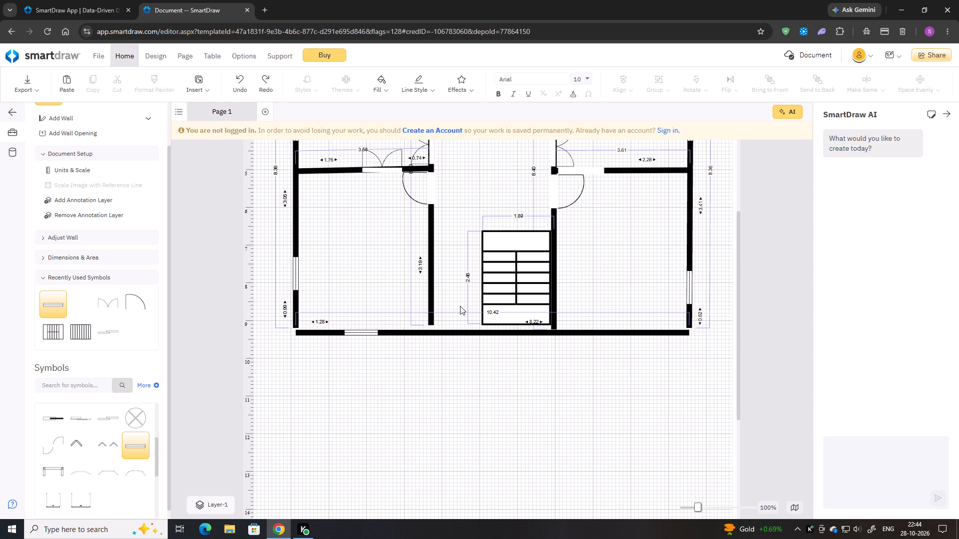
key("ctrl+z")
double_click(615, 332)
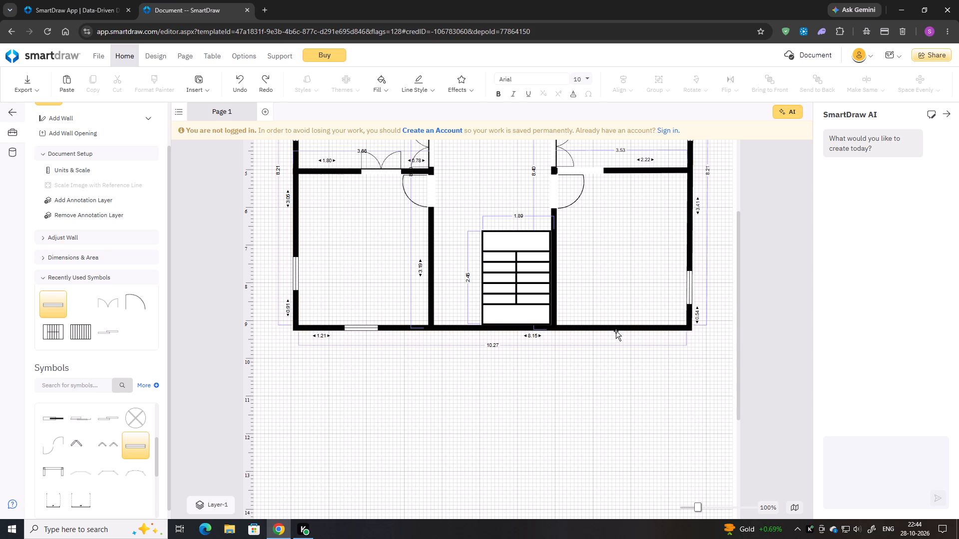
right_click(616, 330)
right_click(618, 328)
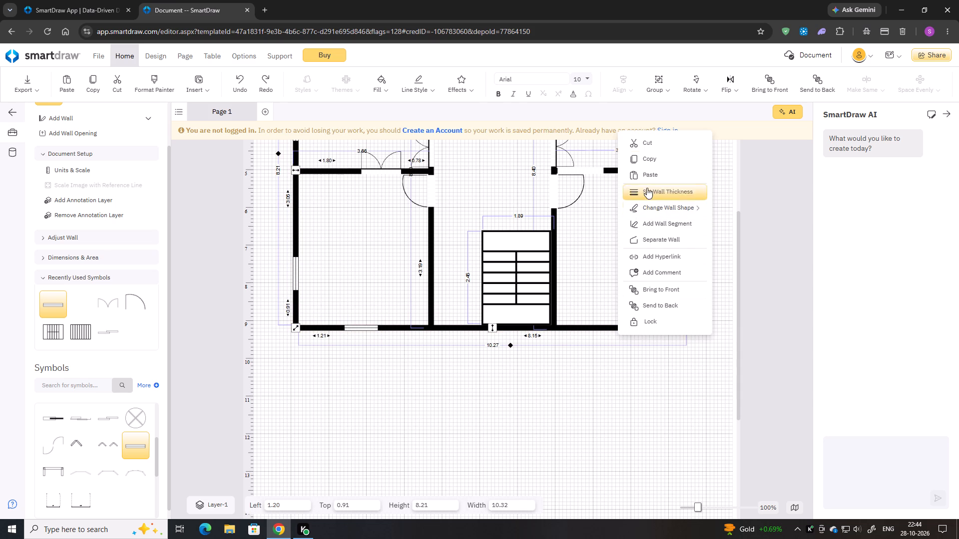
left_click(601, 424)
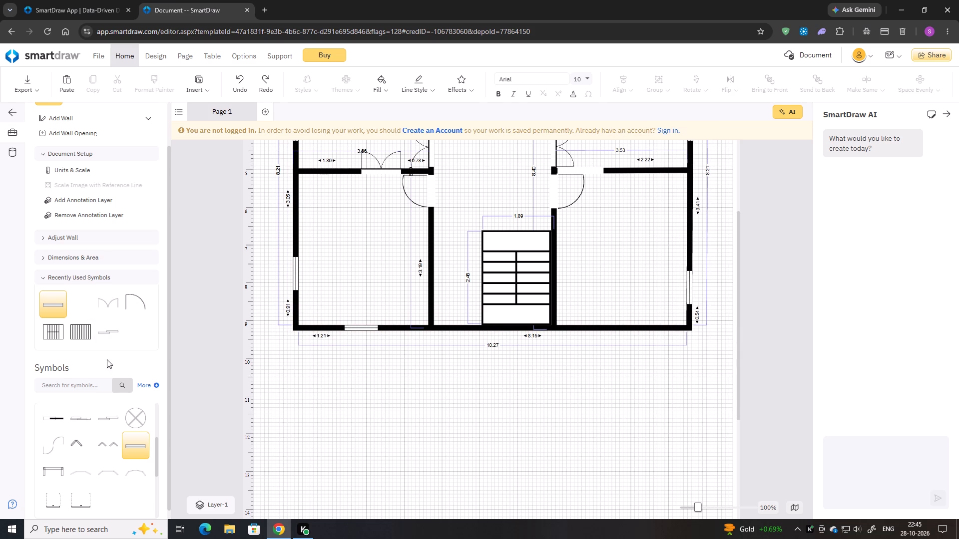
Place a wall opening in the lower-right room's bottom wall beside the outer corner and widen it to about 1.61.
left_click_drag(80, 300, 280, 298)
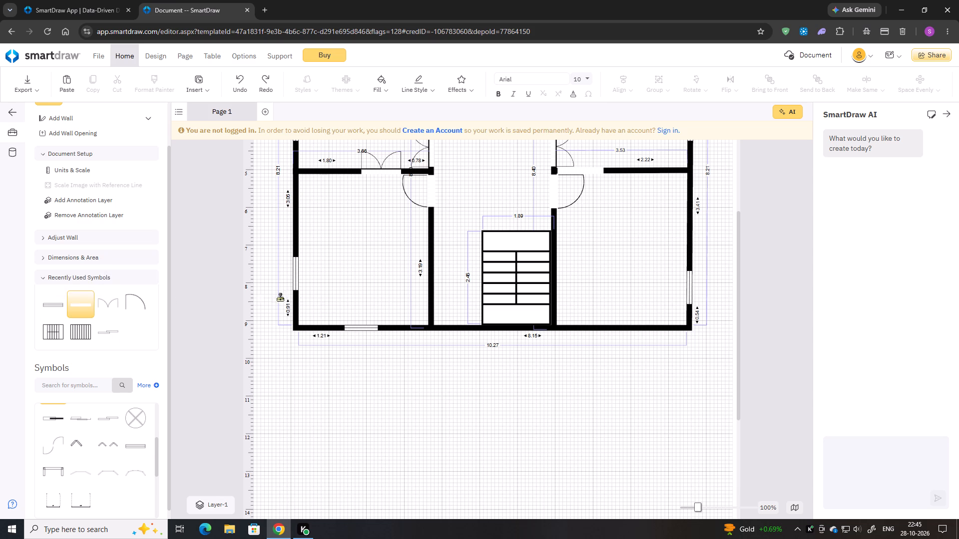
left_click_drag(280, 298, 663, 322)
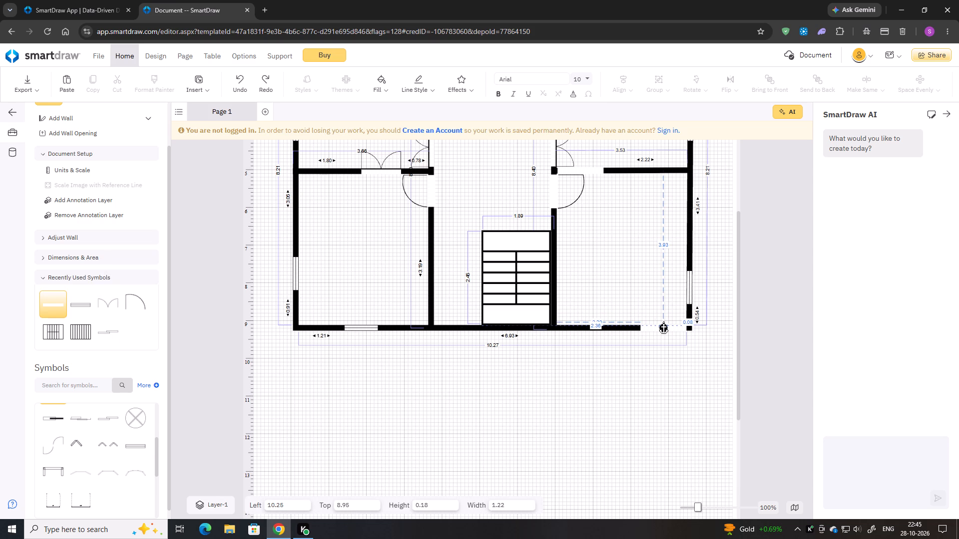
left_click_drag(640, 328, 626, 329)
left_click(641, 380)
left_click_drag(662, 325, 655, 327)
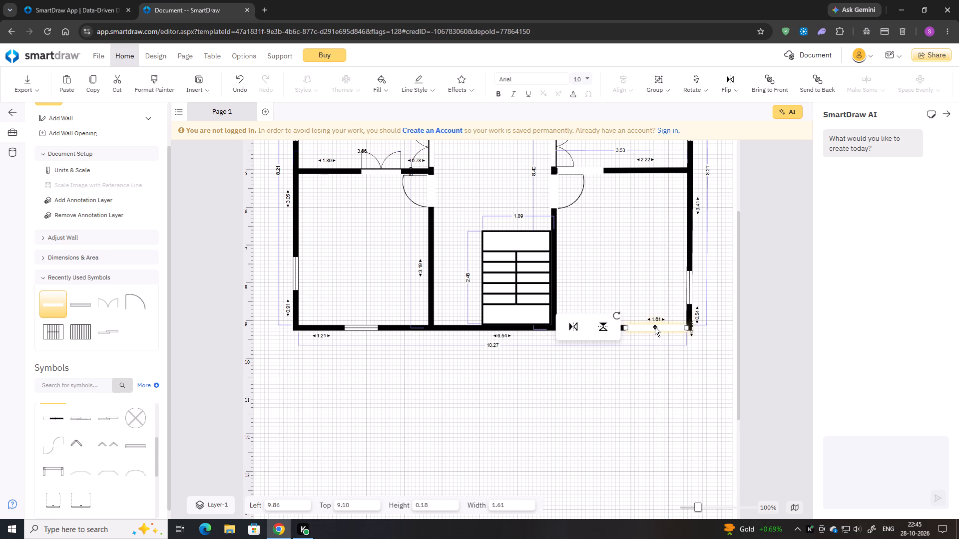
left_click(666, 383)
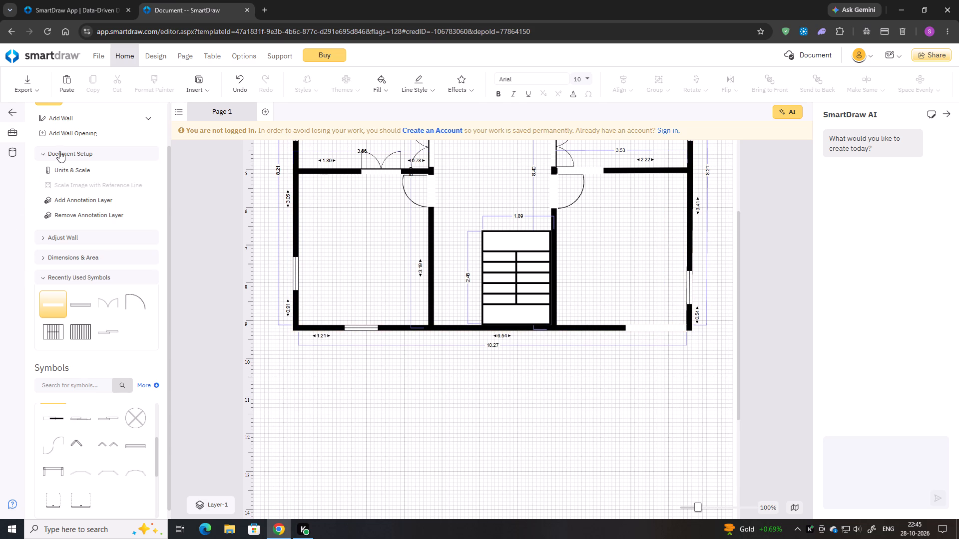
Draw a projecting room below the lower-right room with walls about 2.67, 1.89 and 2.72 long, joining it to the bottom wall beside the opening.
left_click(65, 122)
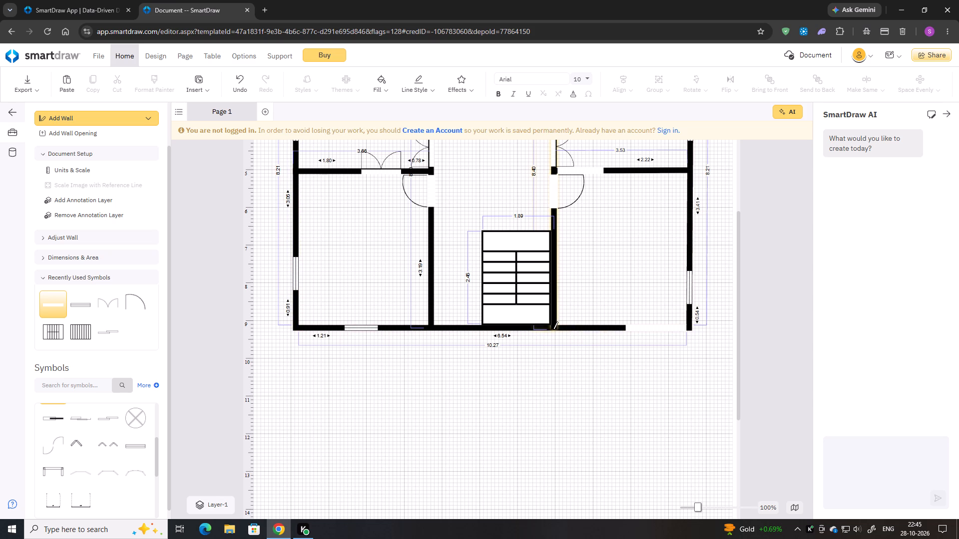
left_click(553, 329)
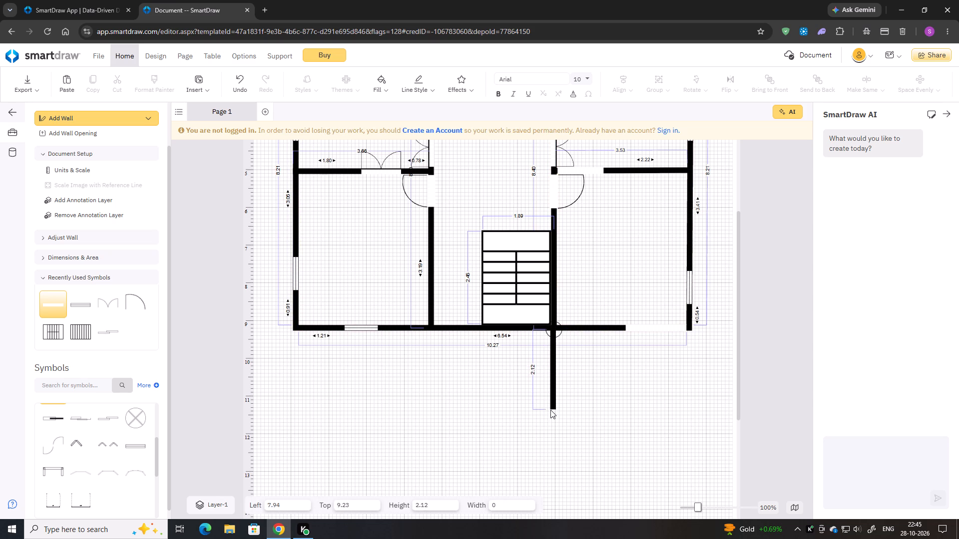
left_click(549, 428)
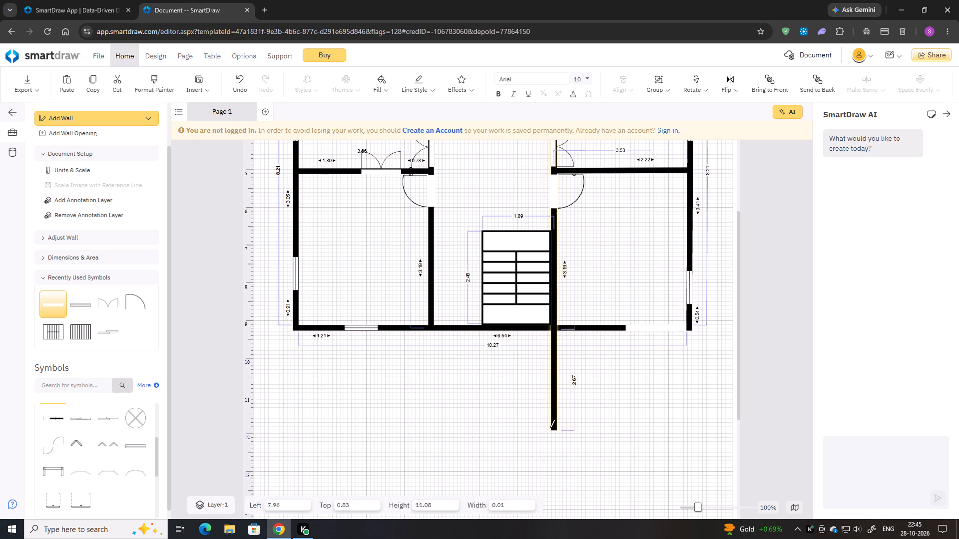
left_click(554, 429)
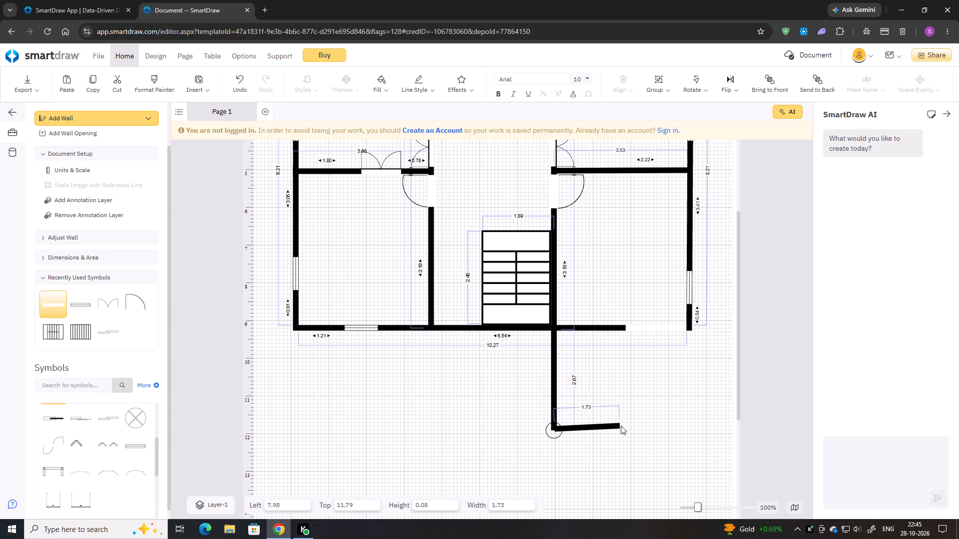
left_click(626, 430)
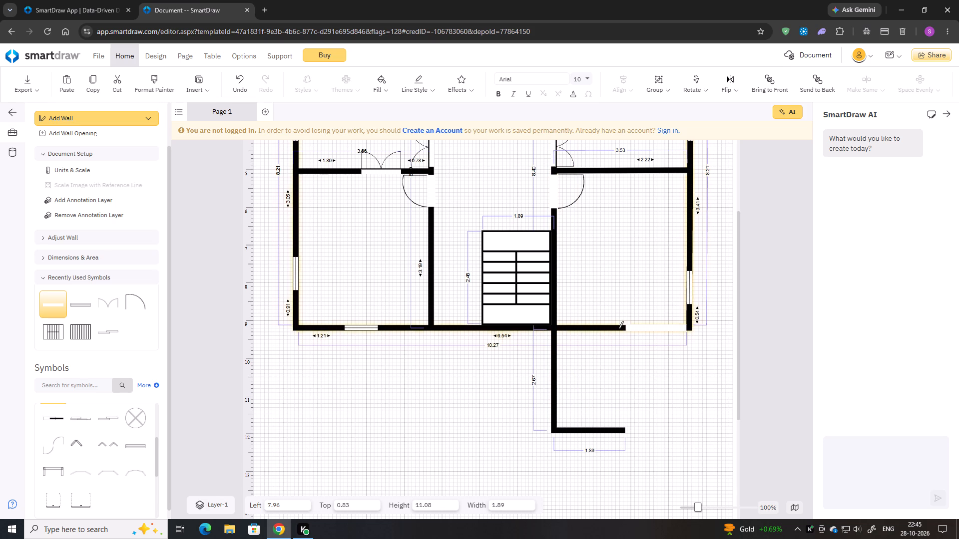
left_click(622, 329)
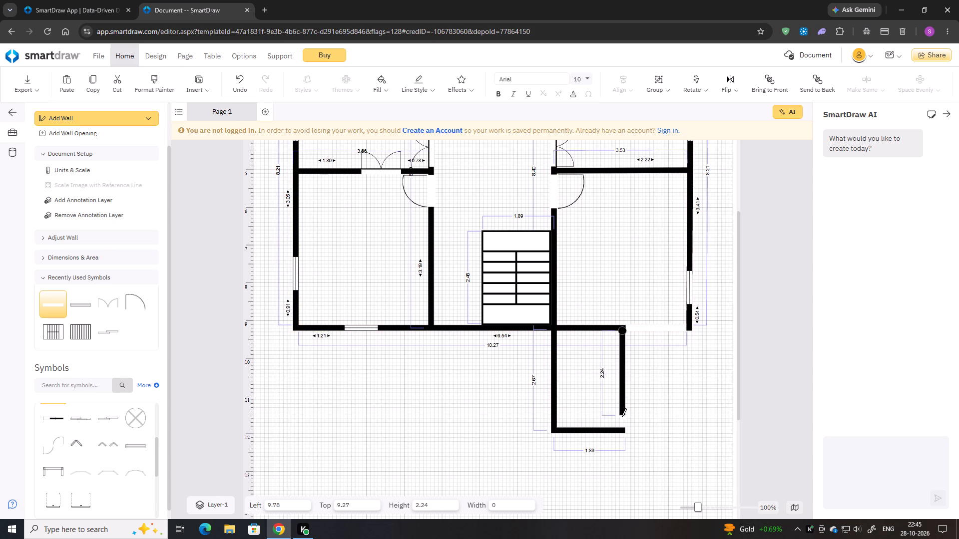
left_click(622, 428)
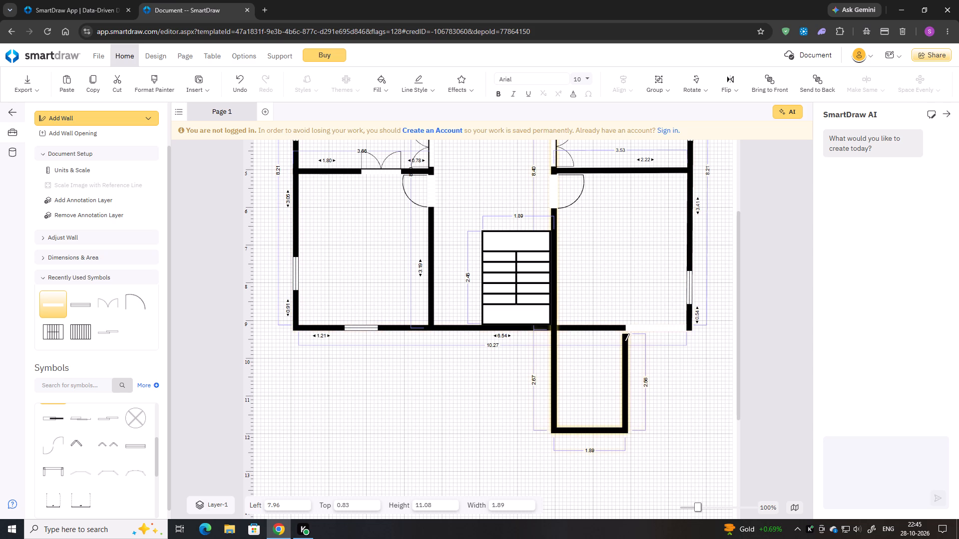
left_click(86, 118)
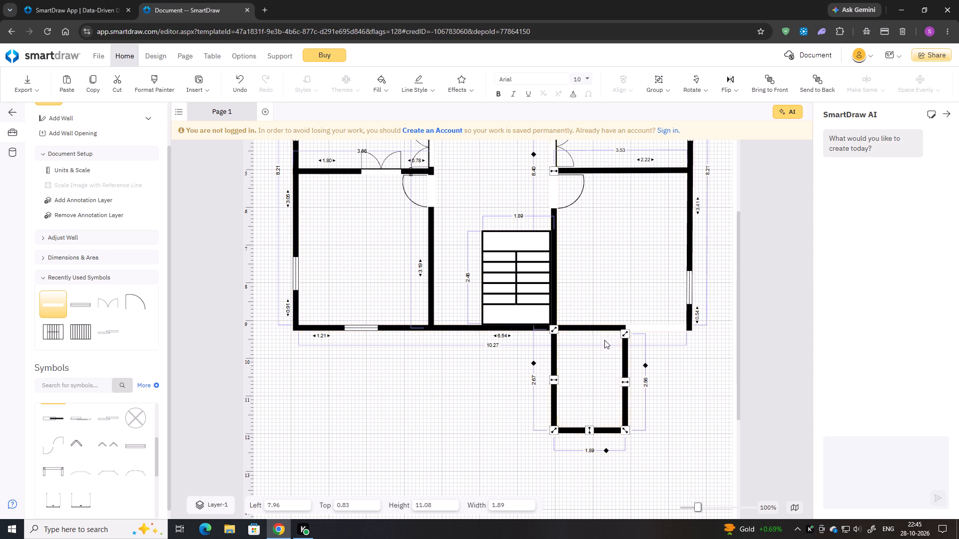
left_click_drag(624, 333, 623, 327)
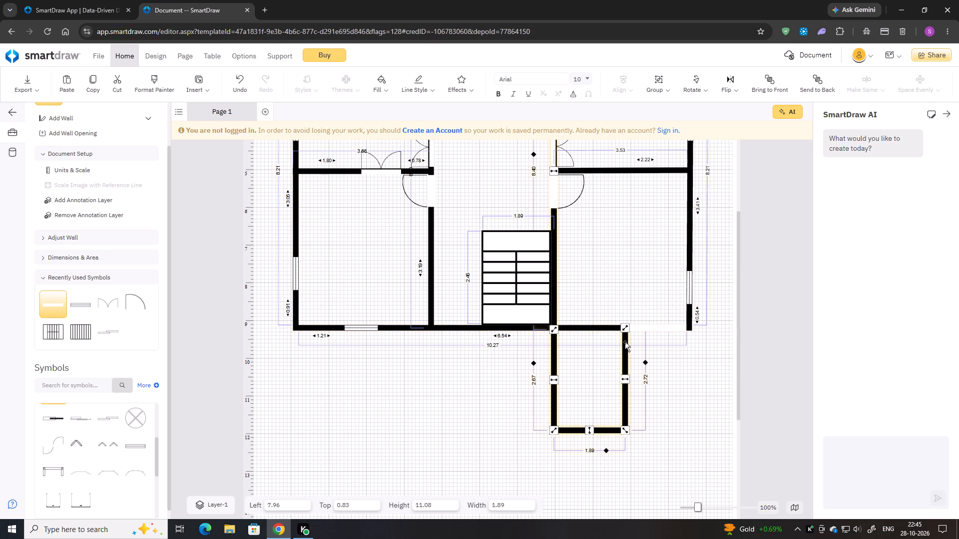
left_click(636, 351)
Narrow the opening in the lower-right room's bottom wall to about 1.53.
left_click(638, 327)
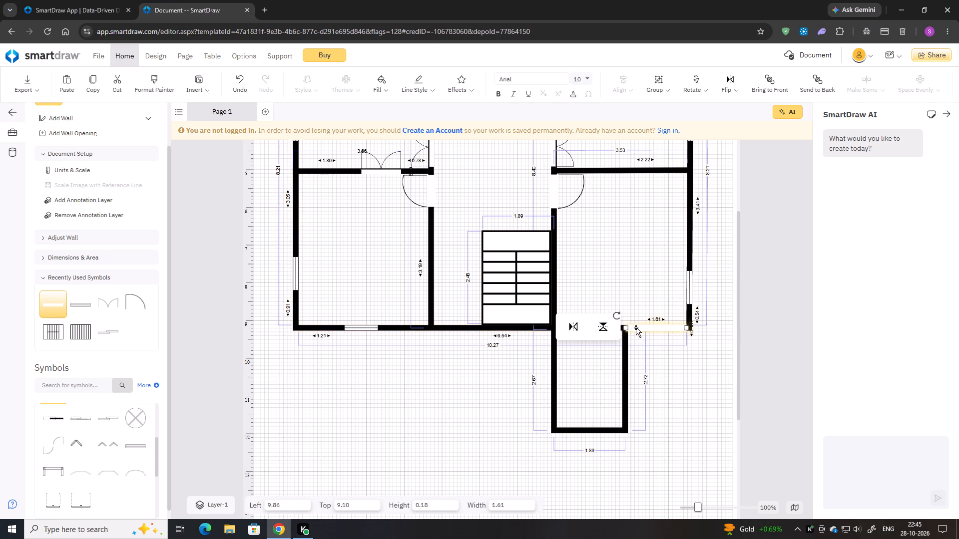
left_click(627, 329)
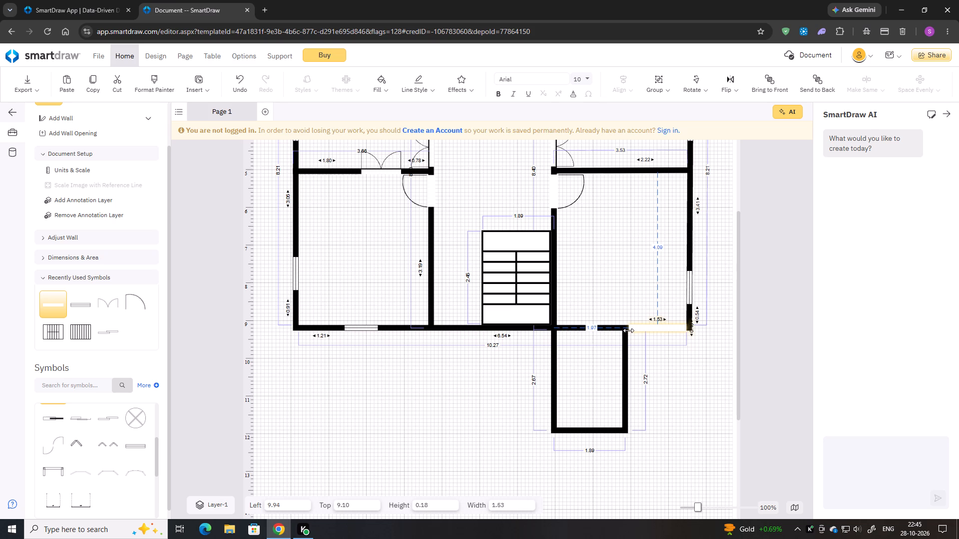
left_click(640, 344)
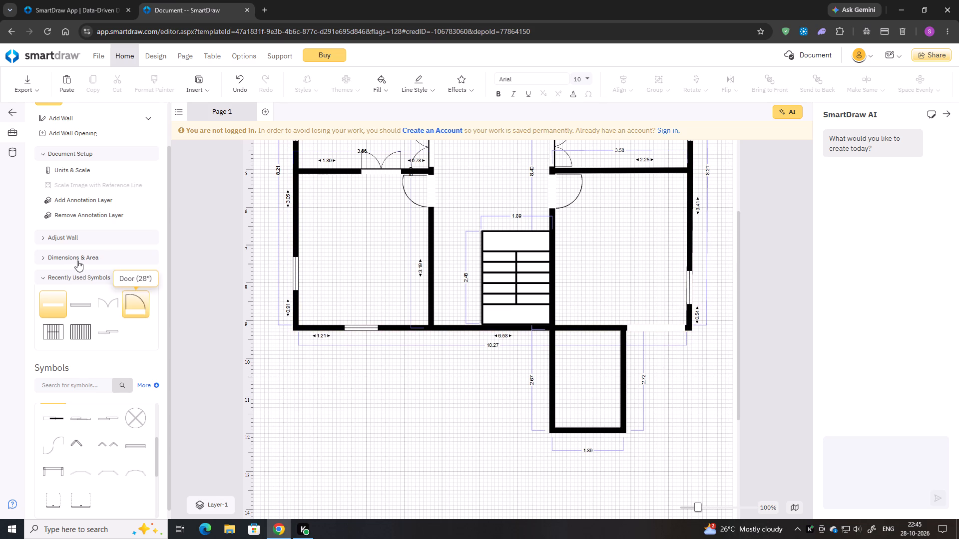
Draw a second projecting room beside the first with a bottom wall about 1.89 long and an outer side wall about 2.71 long.
left_click(86, 118)
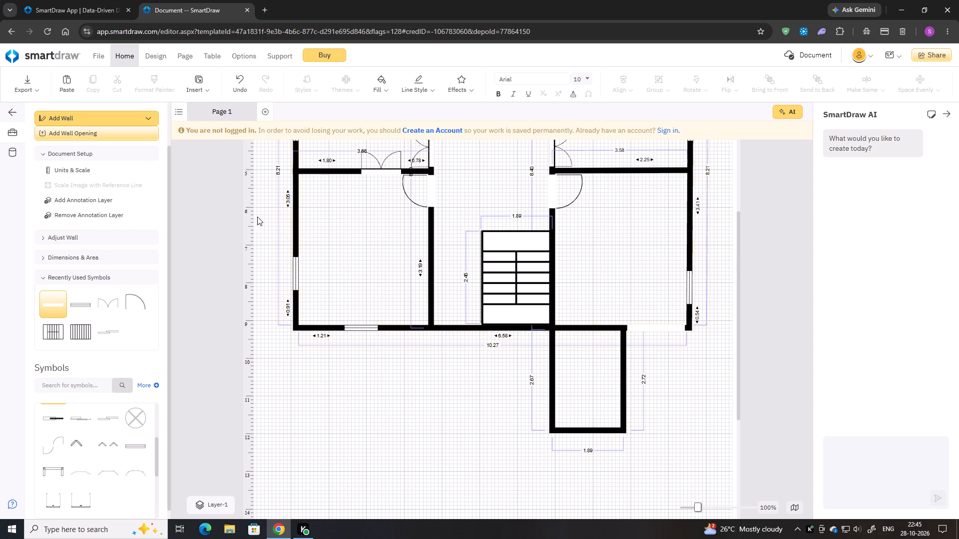
left_click(622, 430)
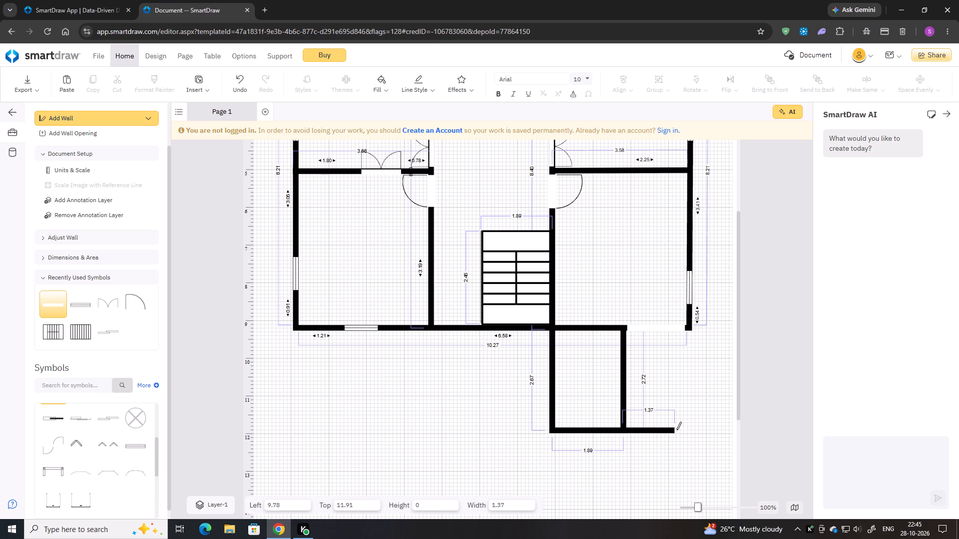
left_click(694, 429)
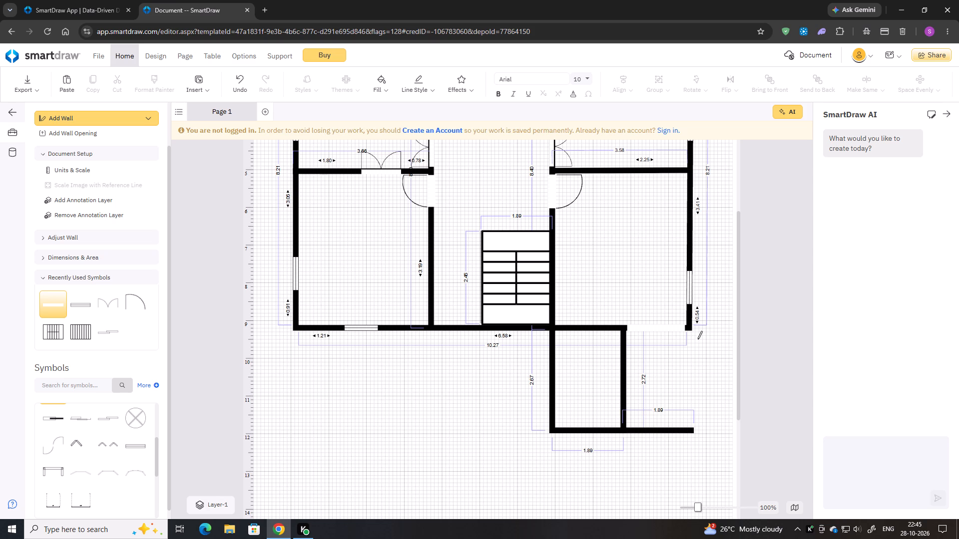
left_click(689, 328)
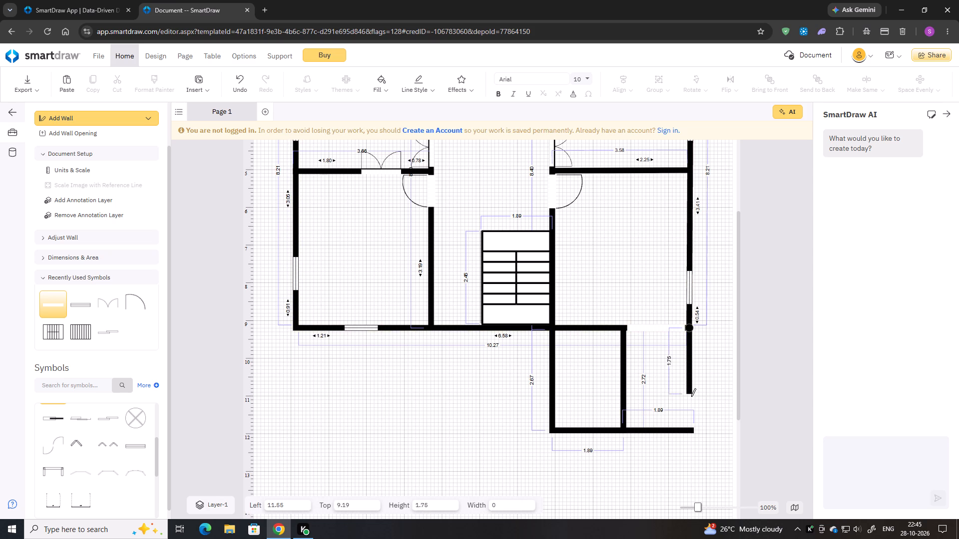
left_click(693, 430)
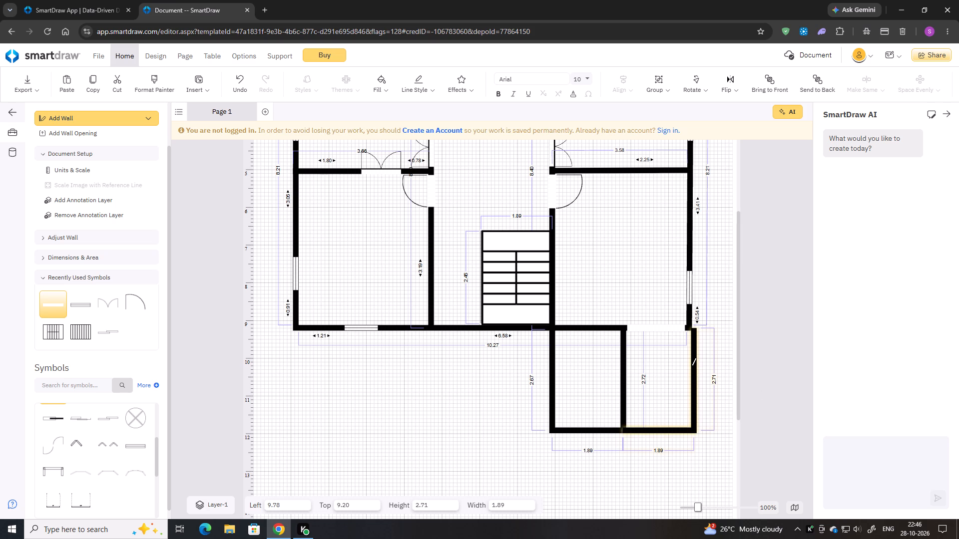
Nudge the second projecting room's walls left by about 0.1 to align its side wall with the main outer wall.
key("Left")
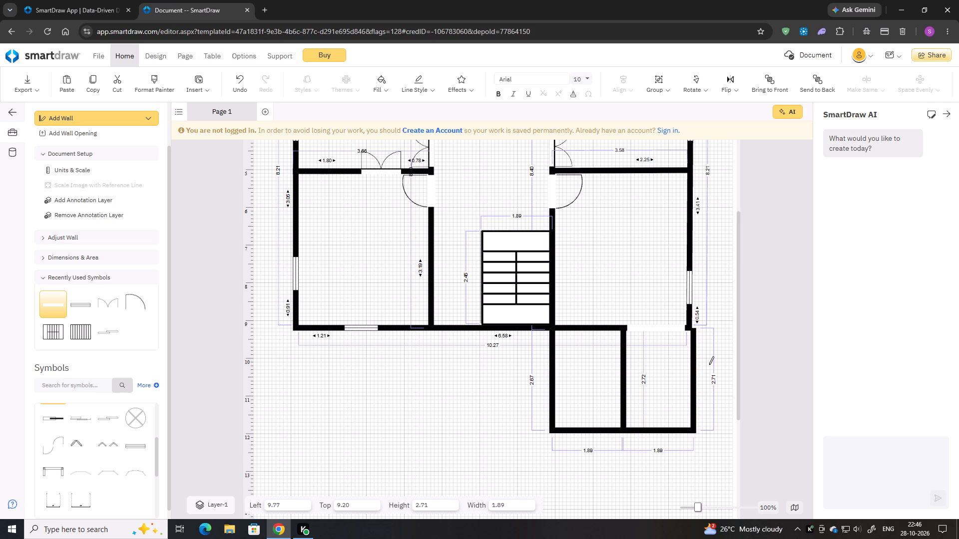
key("Left")
key("Left")
key("Left")
key("Left")
key("Left")
key("Left")
key("Left")
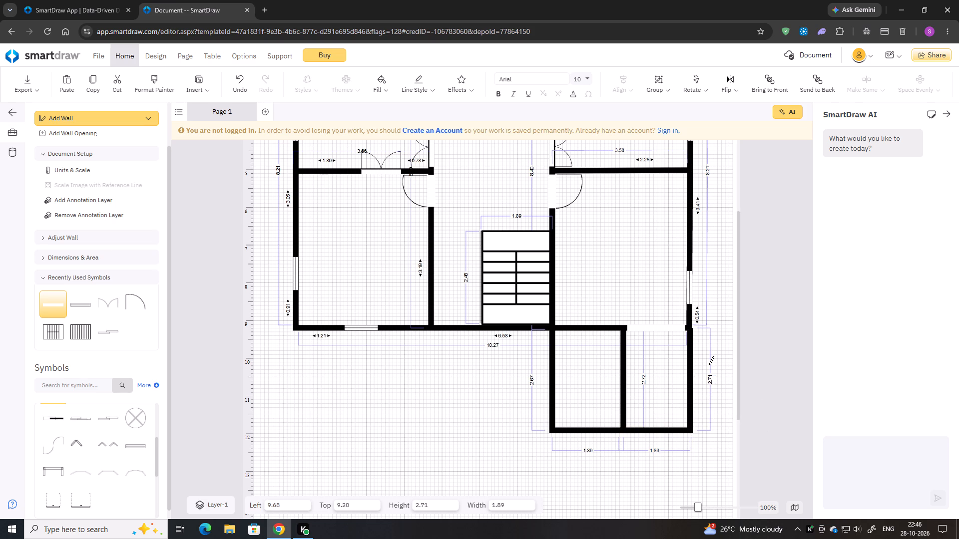
key("Left")
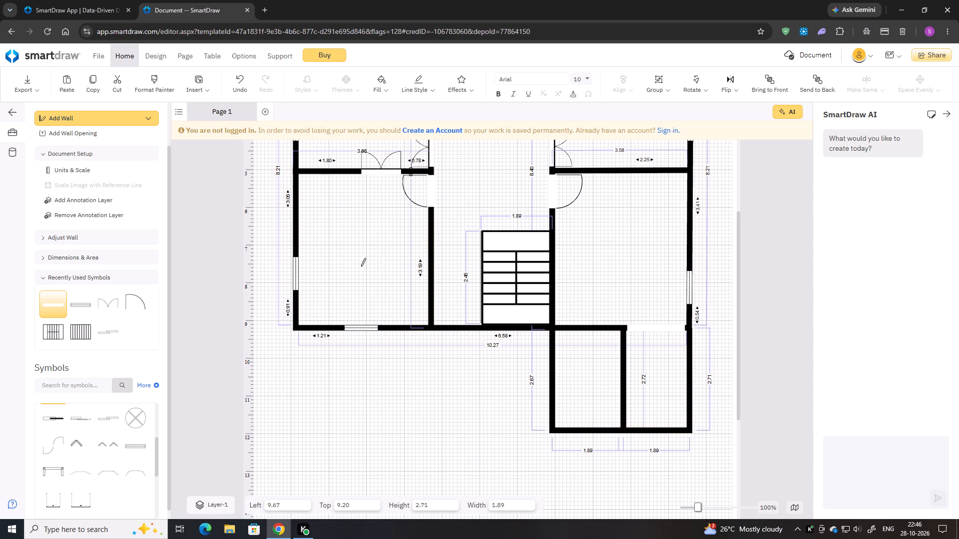
left_click(94, 117)
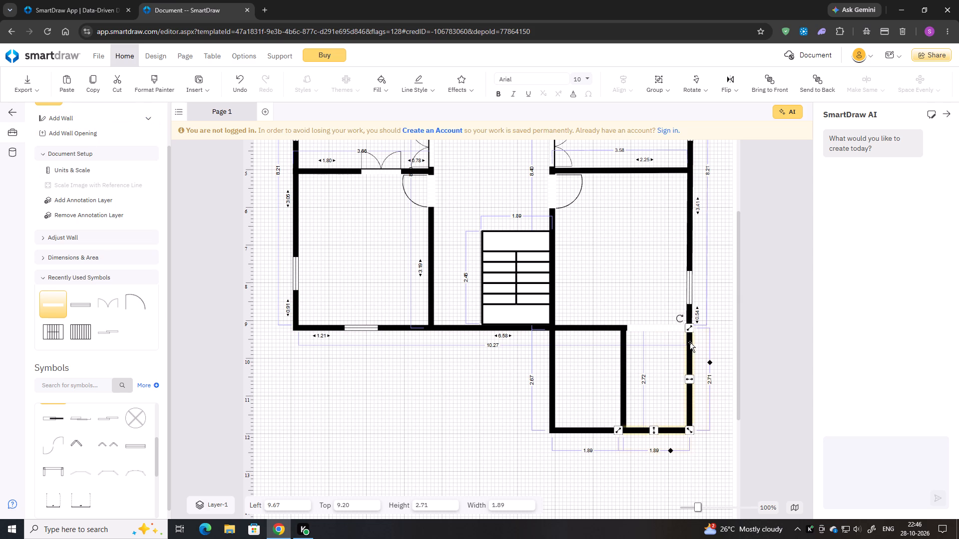
Widen the opening above the second projecting room to about 1.59, extending it towards both side walls.
left_click(644, 326)
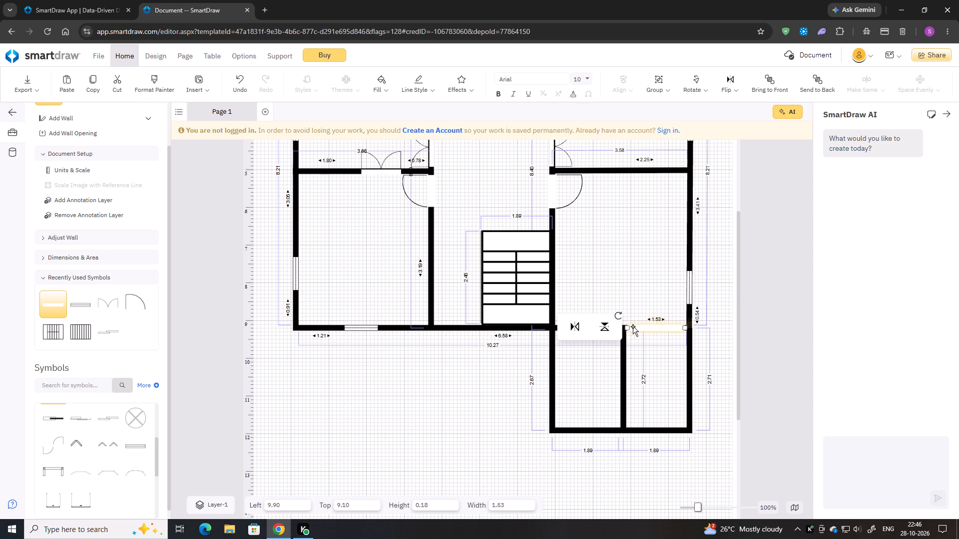
left_click(628, 327)
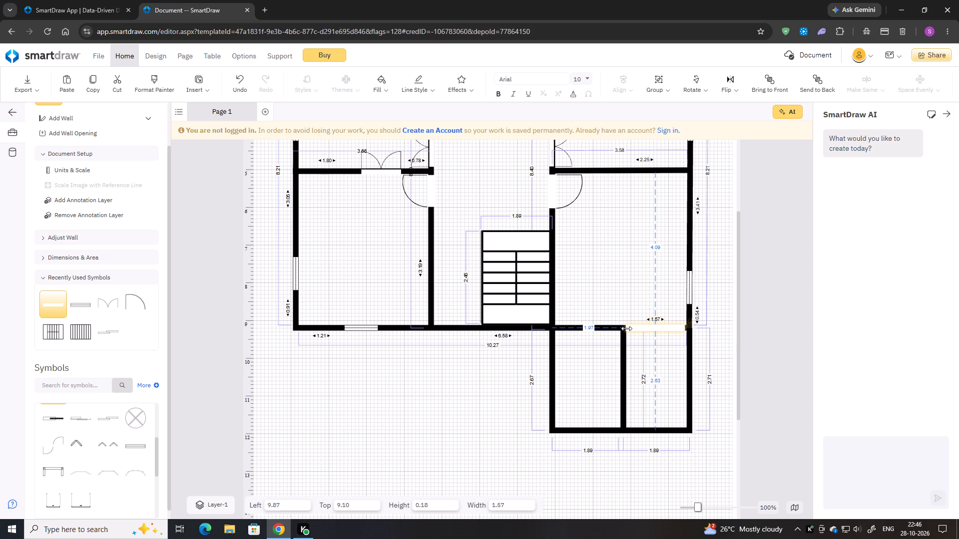
left_click(686, 328)
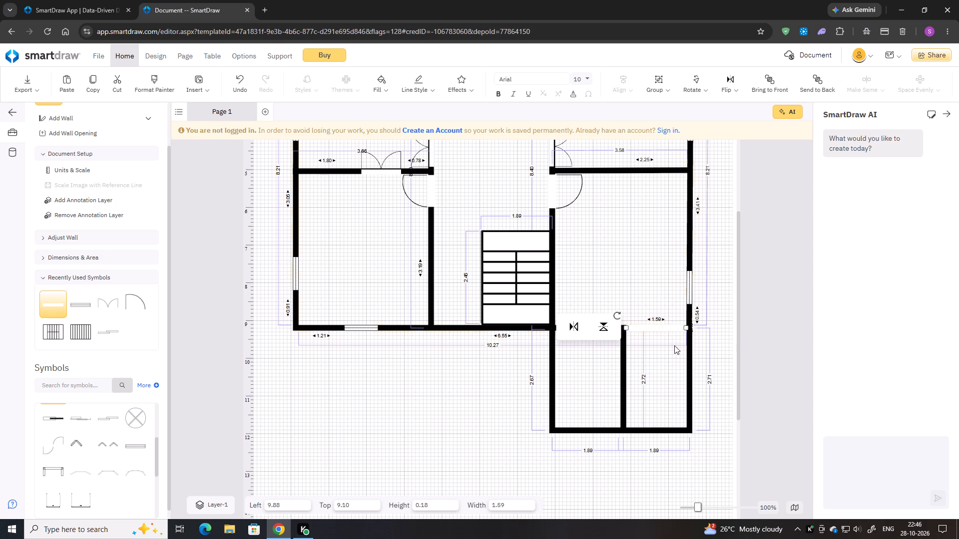
left_click(674, 345)
left_click(669, 347)
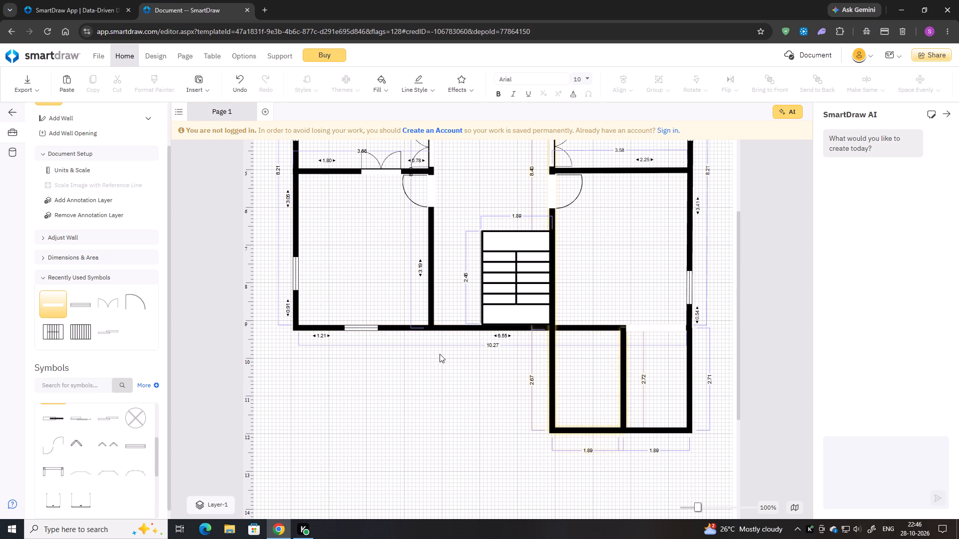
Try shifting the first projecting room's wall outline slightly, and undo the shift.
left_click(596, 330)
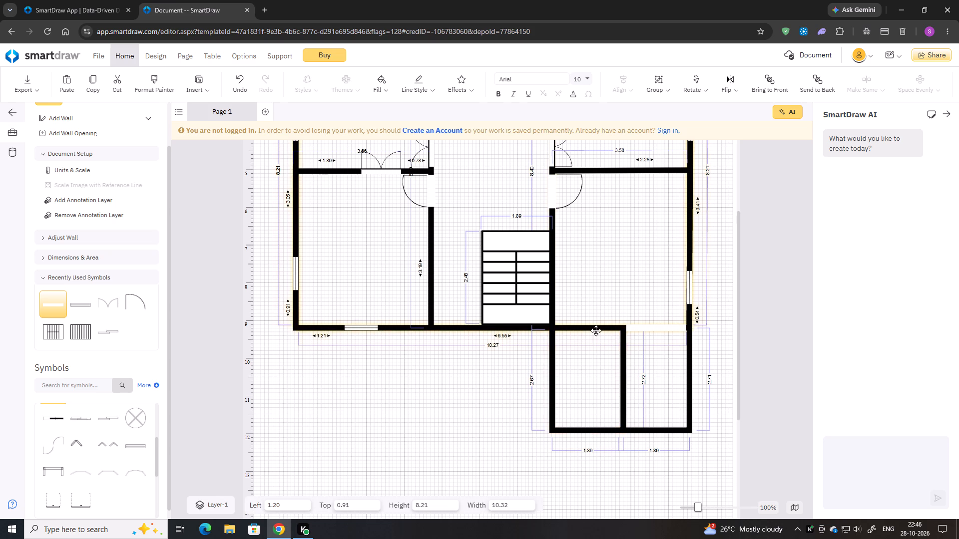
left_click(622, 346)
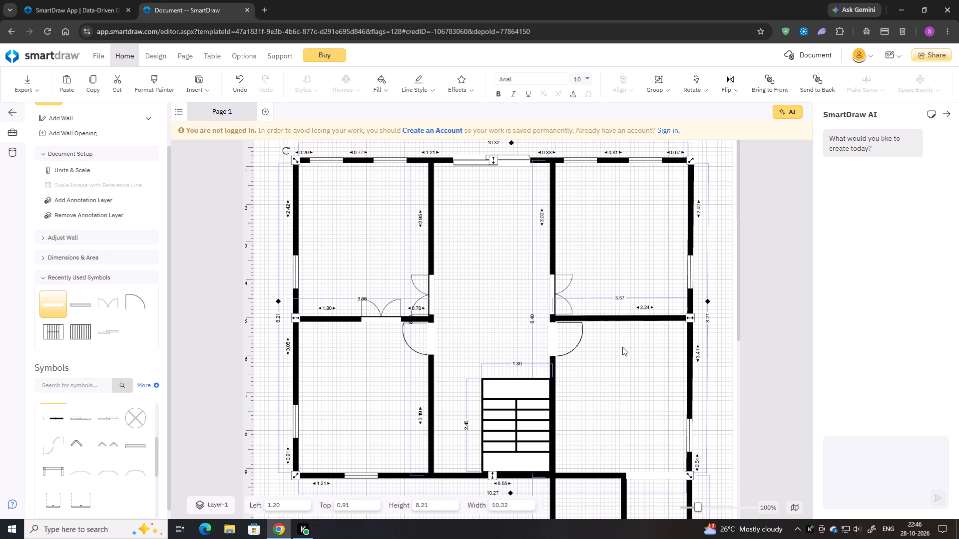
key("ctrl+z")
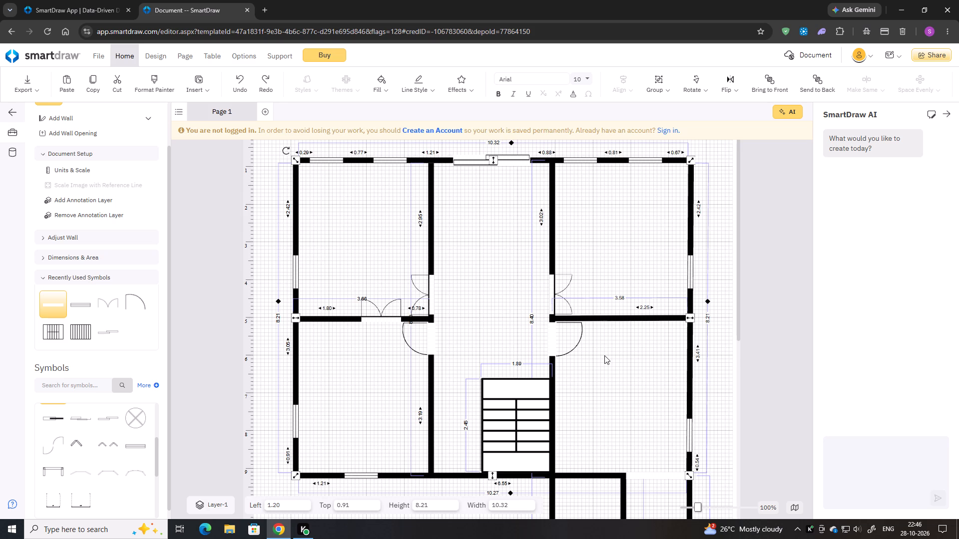
Select the first projecting room's wall outline at the wall shared with the second projecting room.
scroll(604, 355, "down", 3)
left_click(625, 357)
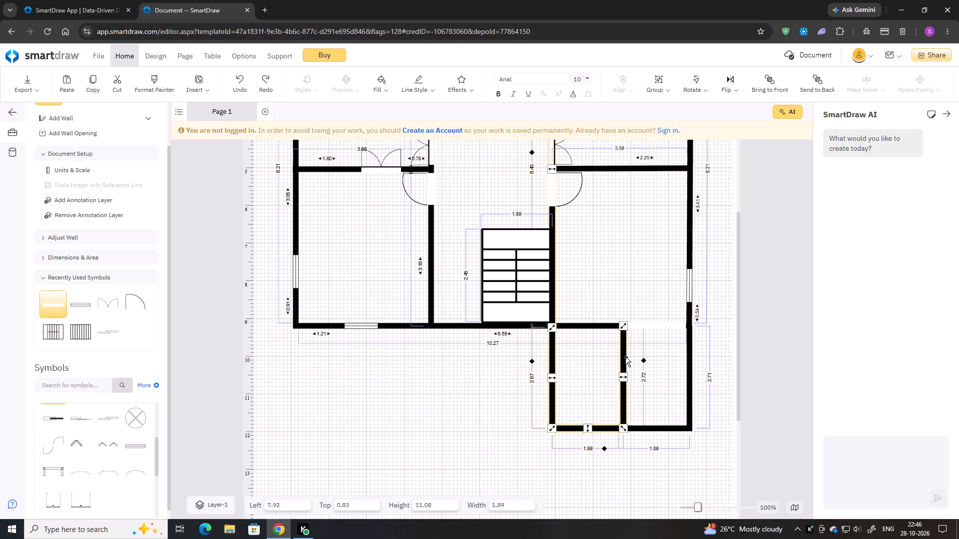
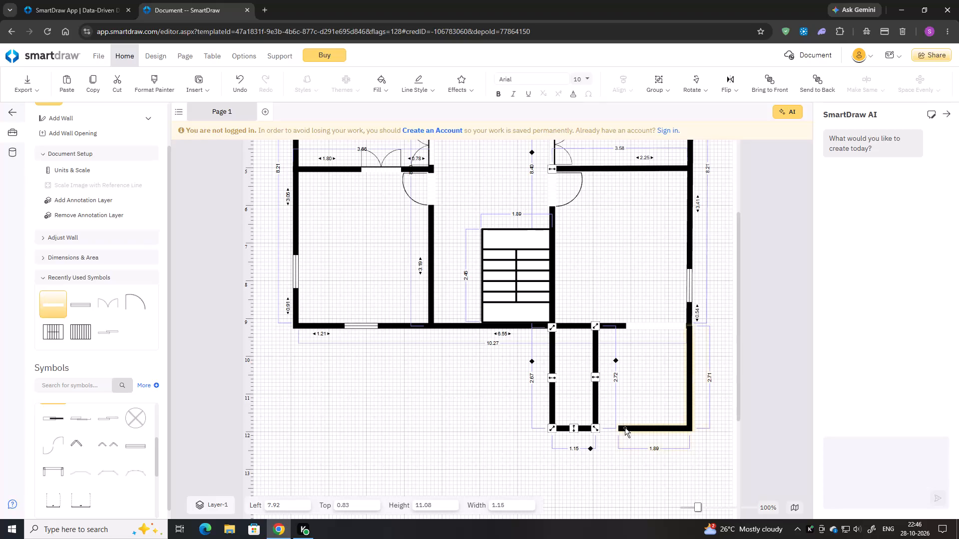
Extend the second projecting room's bottom wall to about 2.53 so it meets the wall shared with the first projecting room.
left_click(625, 428)
left_click_drag(616, 430, 594, 430)
left_click(620, 372)
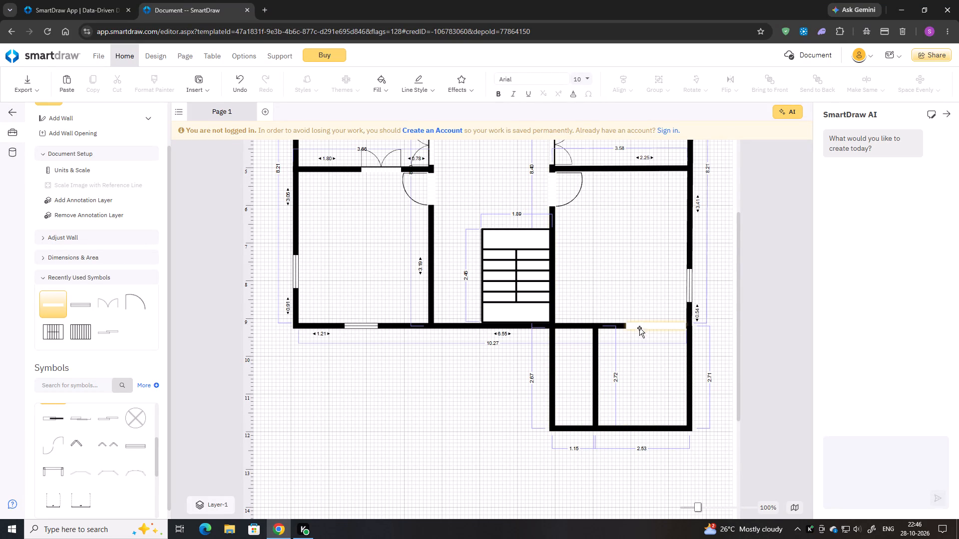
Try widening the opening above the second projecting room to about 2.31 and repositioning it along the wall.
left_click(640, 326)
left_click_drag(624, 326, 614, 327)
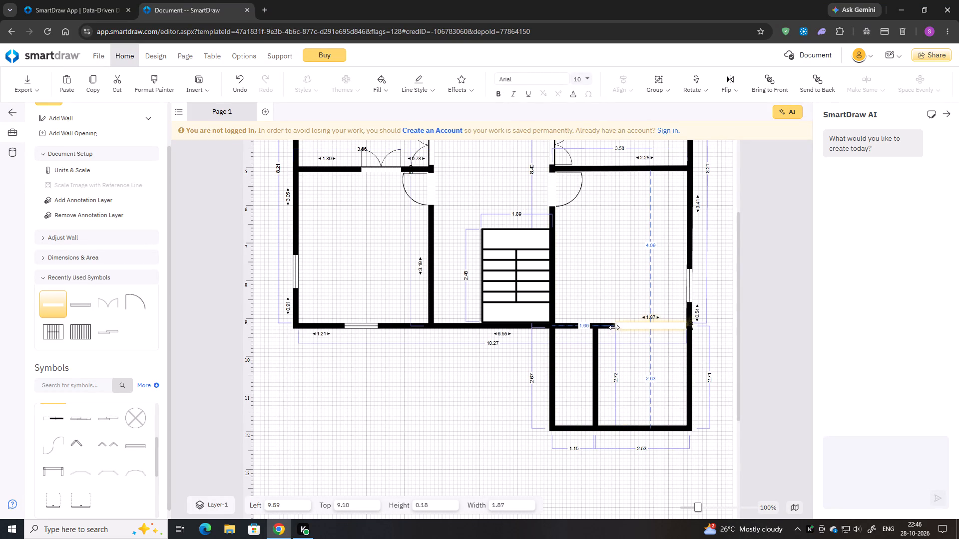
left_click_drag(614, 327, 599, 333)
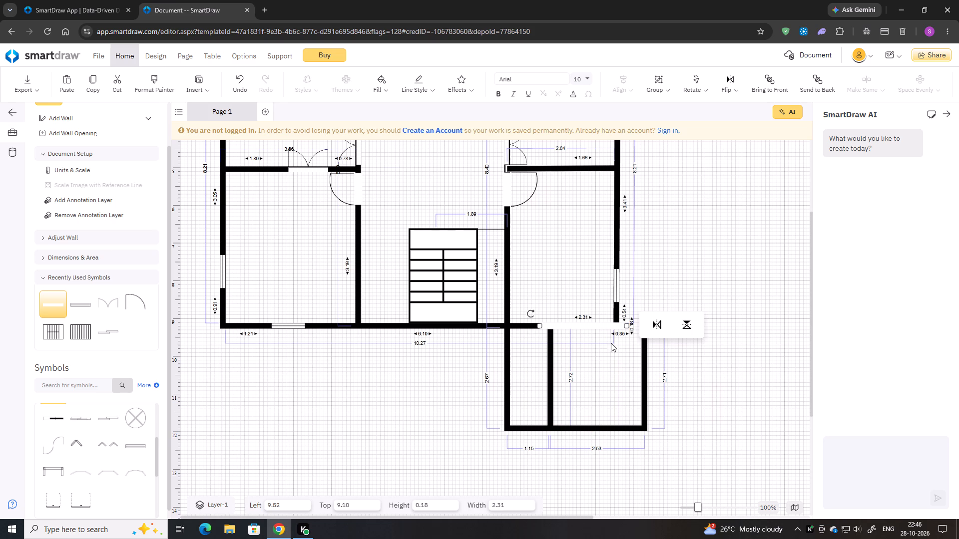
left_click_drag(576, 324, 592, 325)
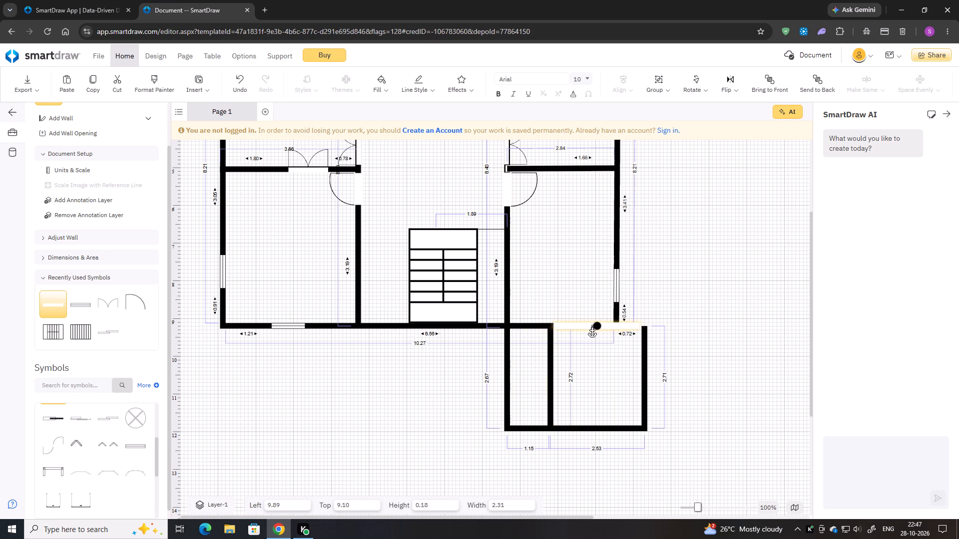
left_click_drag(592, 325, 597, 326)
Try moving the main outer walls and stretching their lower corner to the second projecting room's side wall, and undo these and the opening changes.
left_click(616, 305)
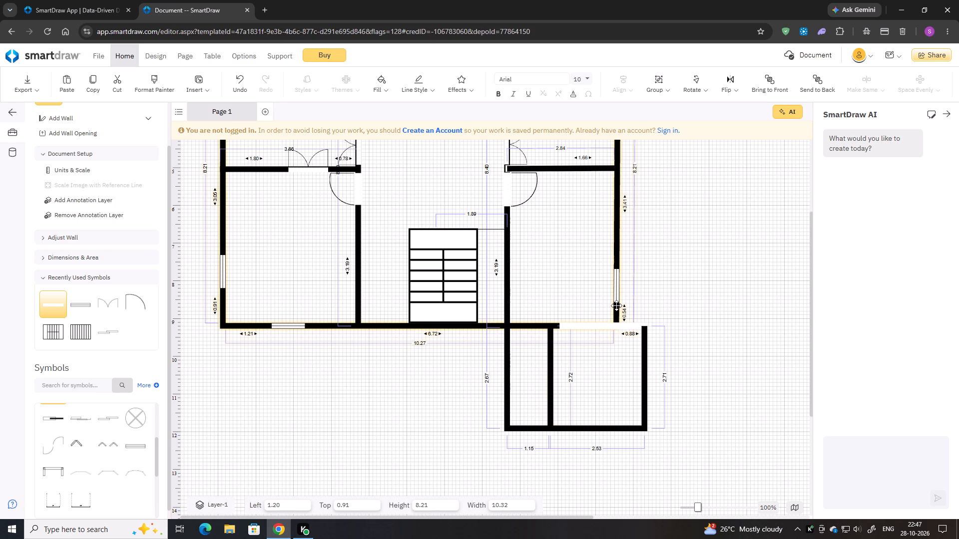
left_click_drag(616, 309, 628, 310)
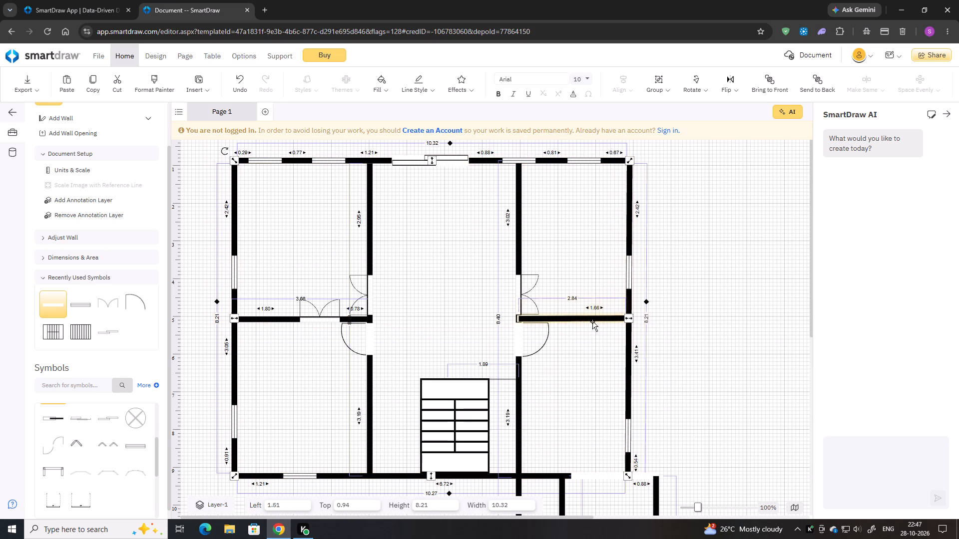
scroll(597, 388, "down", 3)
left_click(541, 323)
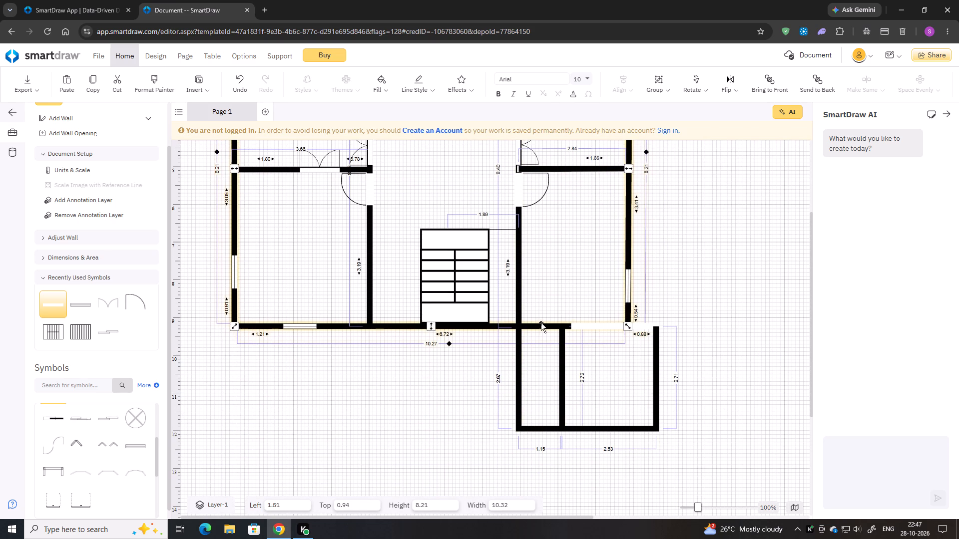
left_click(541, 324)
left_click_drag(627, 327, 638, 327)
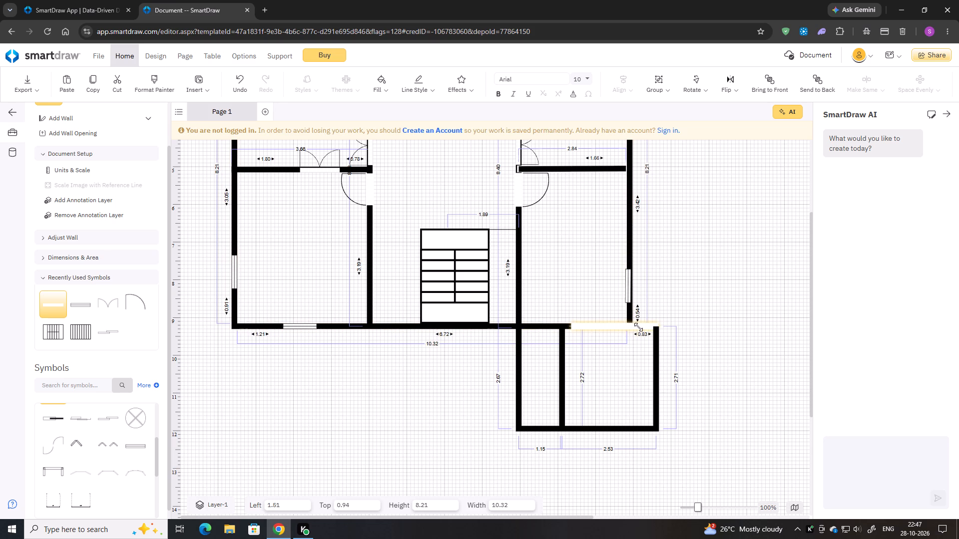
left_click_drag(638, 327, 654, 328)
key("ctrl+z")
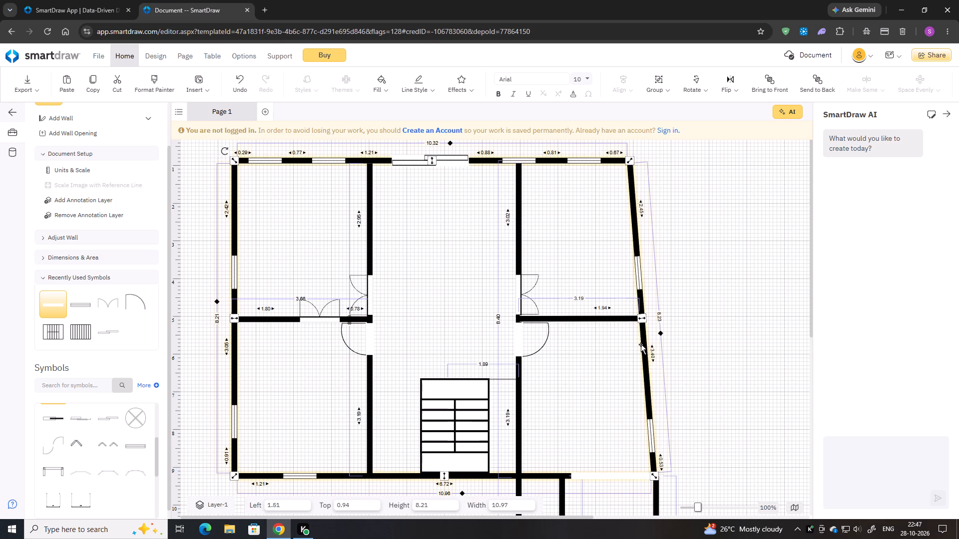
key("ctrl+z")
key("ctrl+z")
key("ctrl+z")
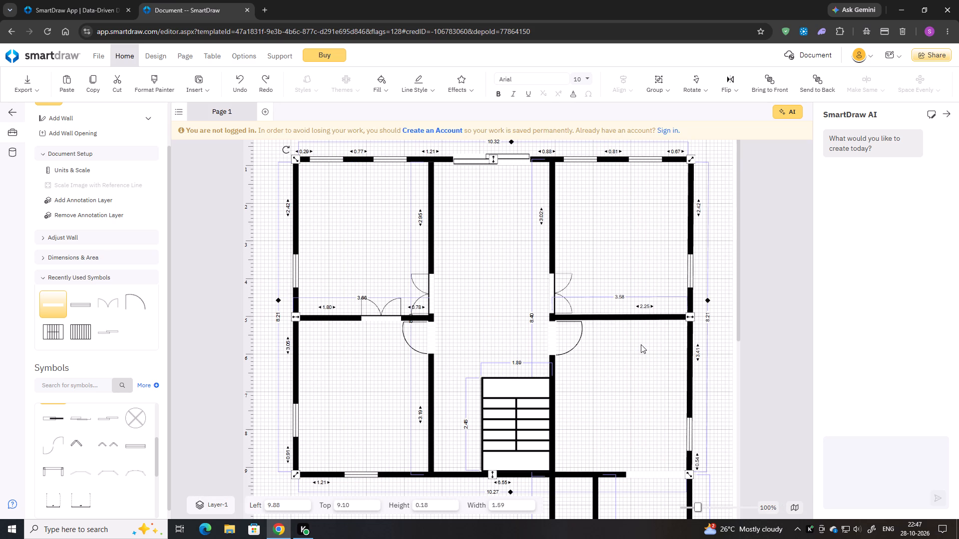
Take the existing opening out of the main outer wall above the second projecting room.
scroll(635, 412, "down", 2)
left_click(646, 374)
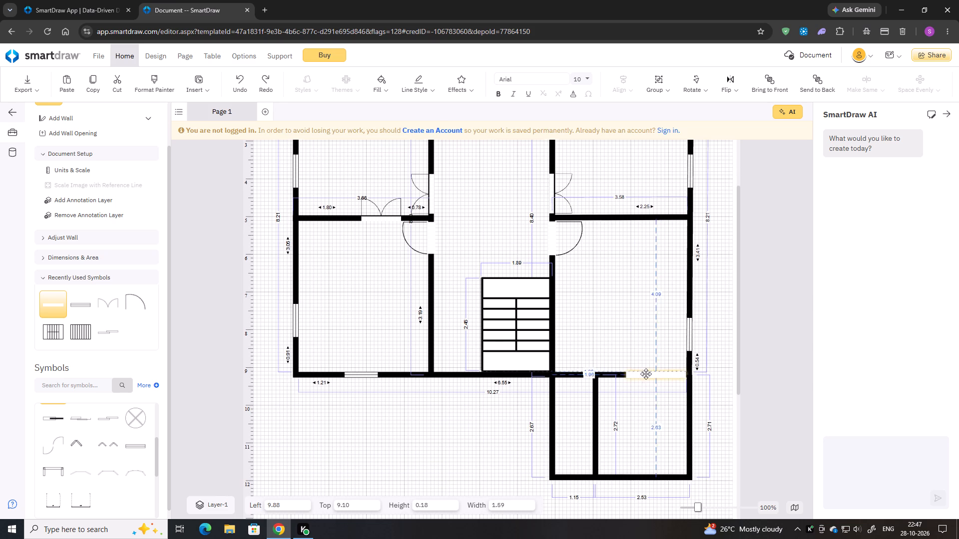
left_click_drag(646, 374, 629, 329)
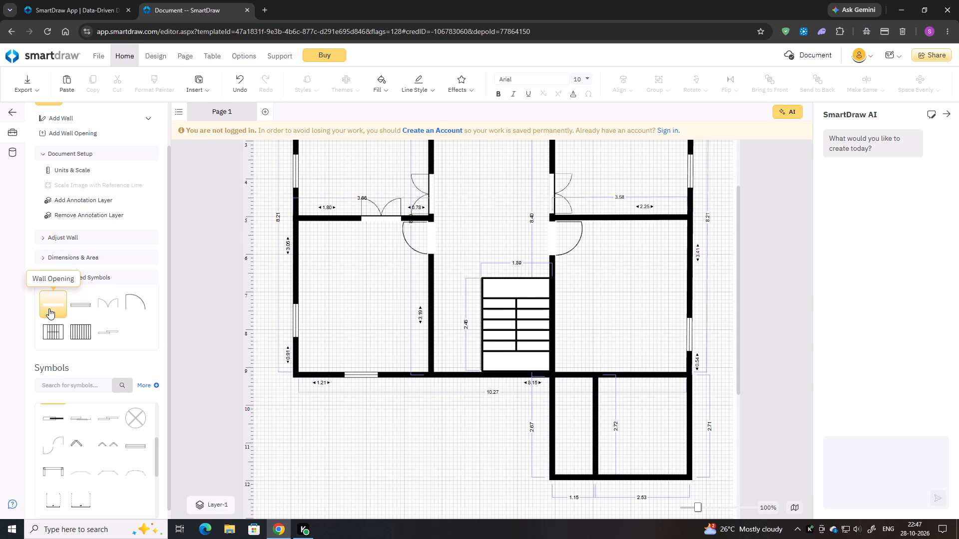
Add a wall opening widened to about 2.04, try fitting it above the second projecting room, and undo the placement.
left_click_drag(48, 307, 636, 404)
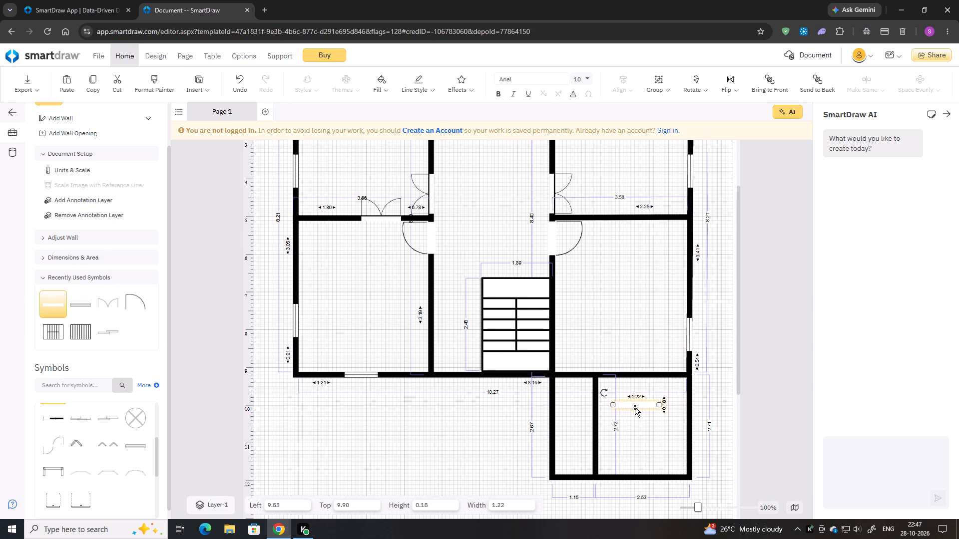
left_click_drag(612, 406, 582, 408)
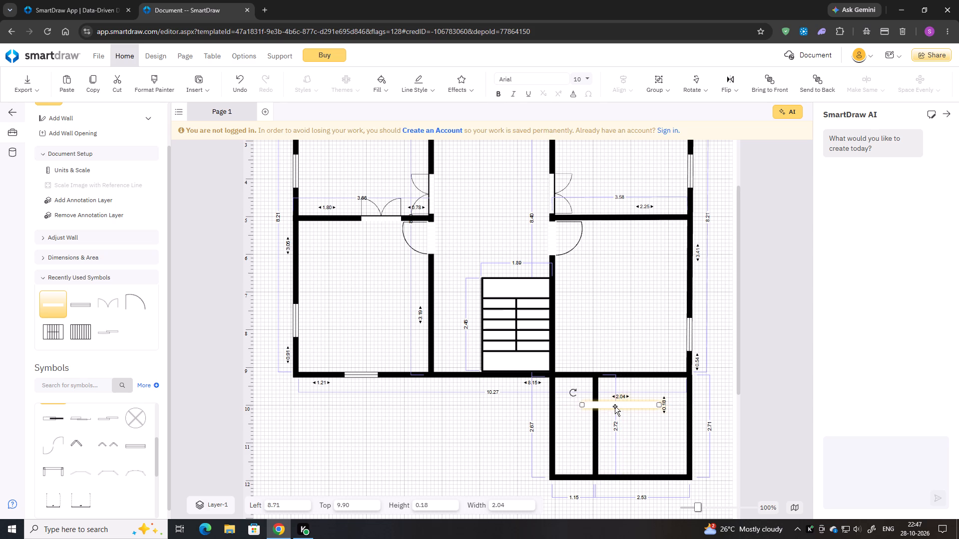
left_click_drag(615, 406, 634, 382)
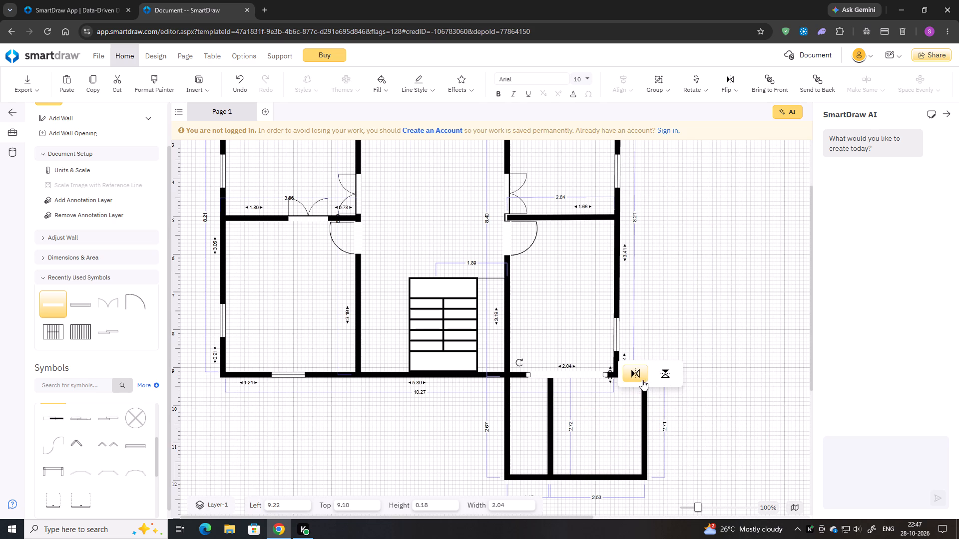
left_click(703, 398)
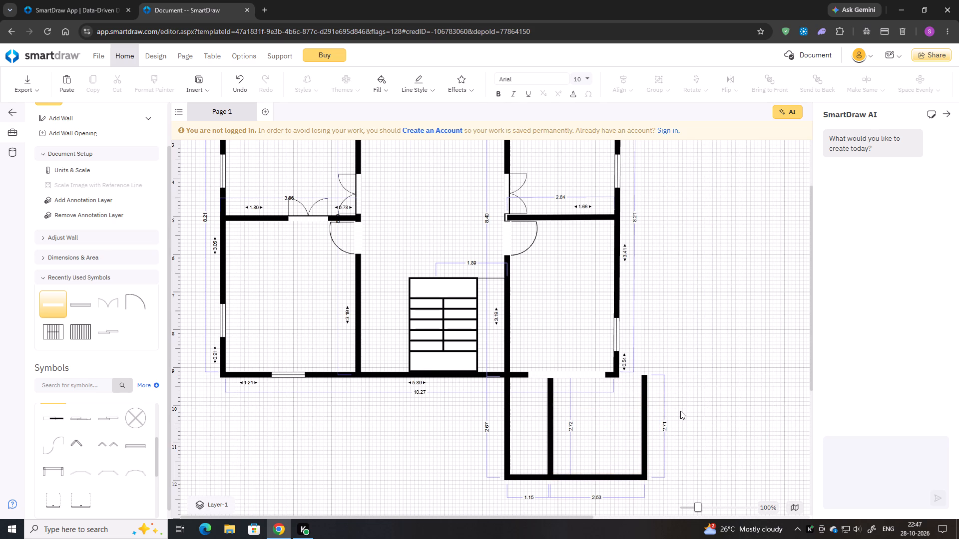
key("ctrl+z")
Move the loose opening below the main plan, widen it to about 2.96, try fitting it in the outer wall, and undo that placement.
left_click_drag(623, 406, 435, 429)
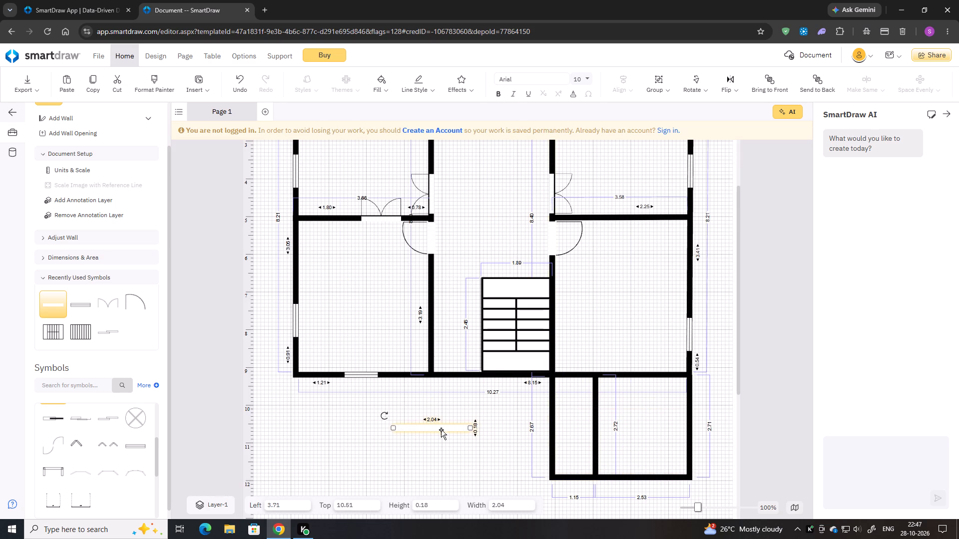
left_click_drag(471, 427, 504, 426)
left_click_drag(474, 426, 637, 368)
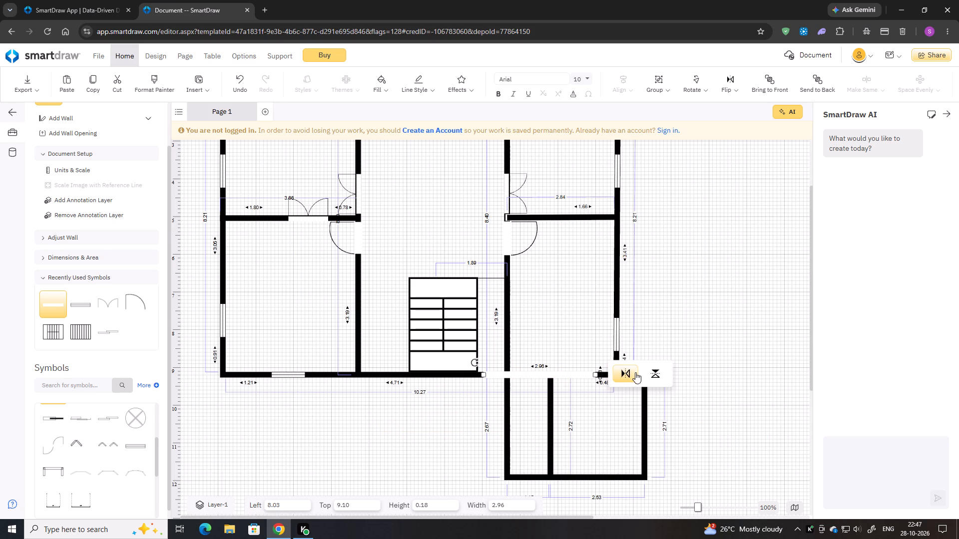
key("ctrl+z")
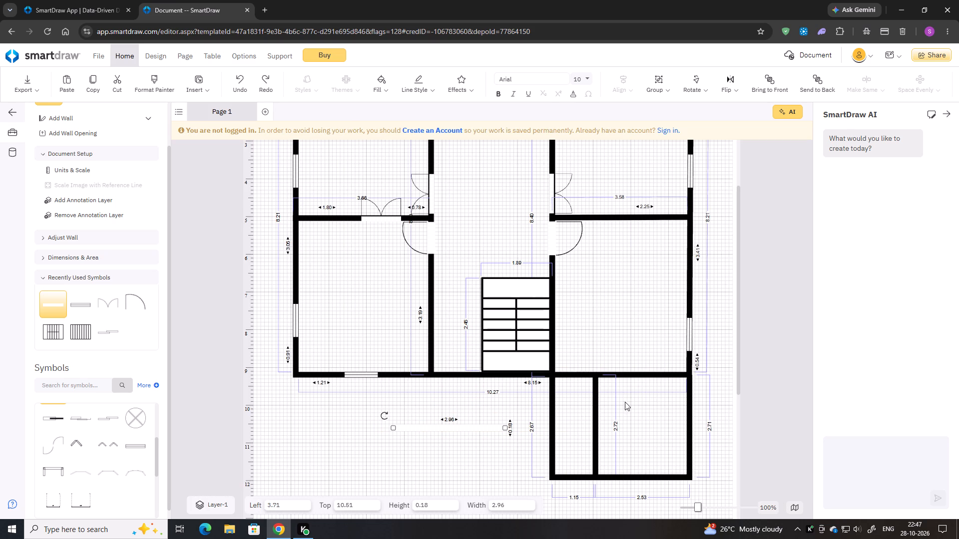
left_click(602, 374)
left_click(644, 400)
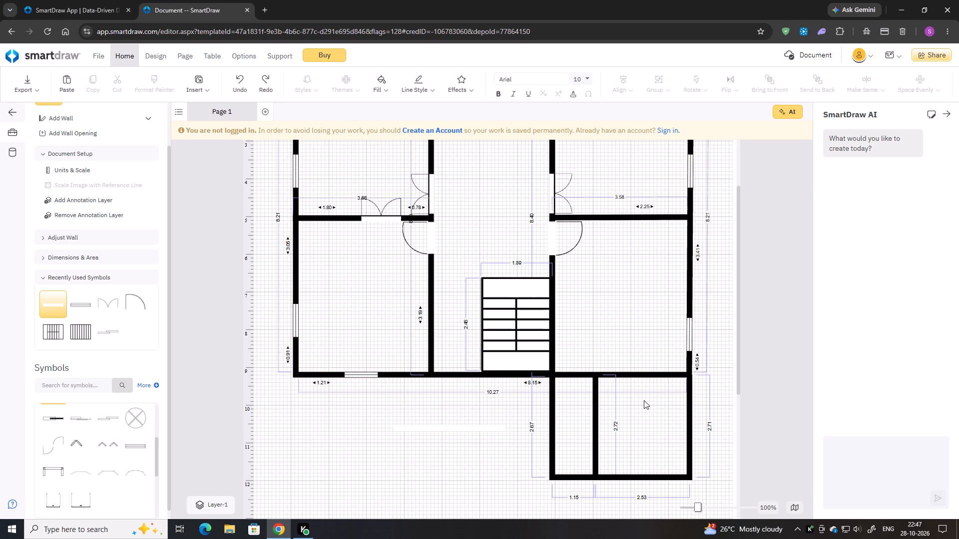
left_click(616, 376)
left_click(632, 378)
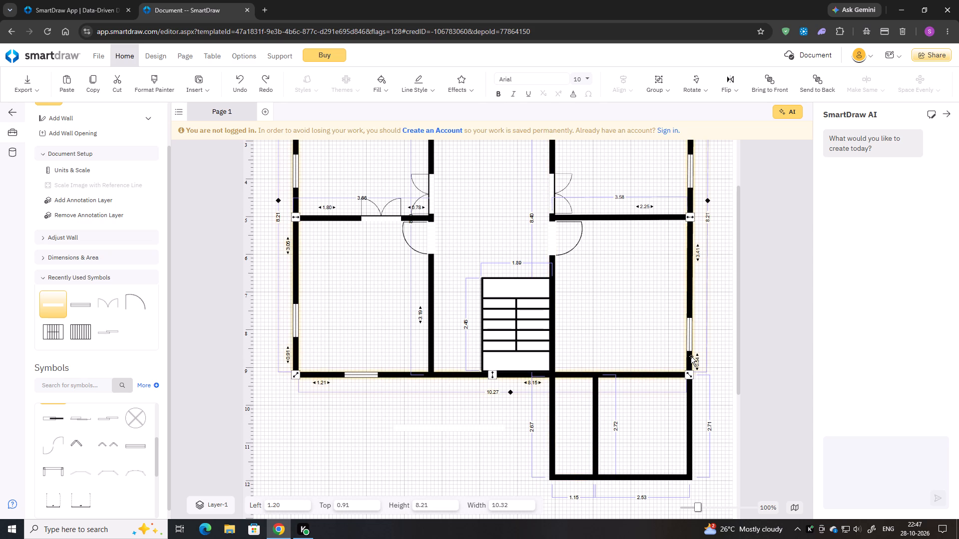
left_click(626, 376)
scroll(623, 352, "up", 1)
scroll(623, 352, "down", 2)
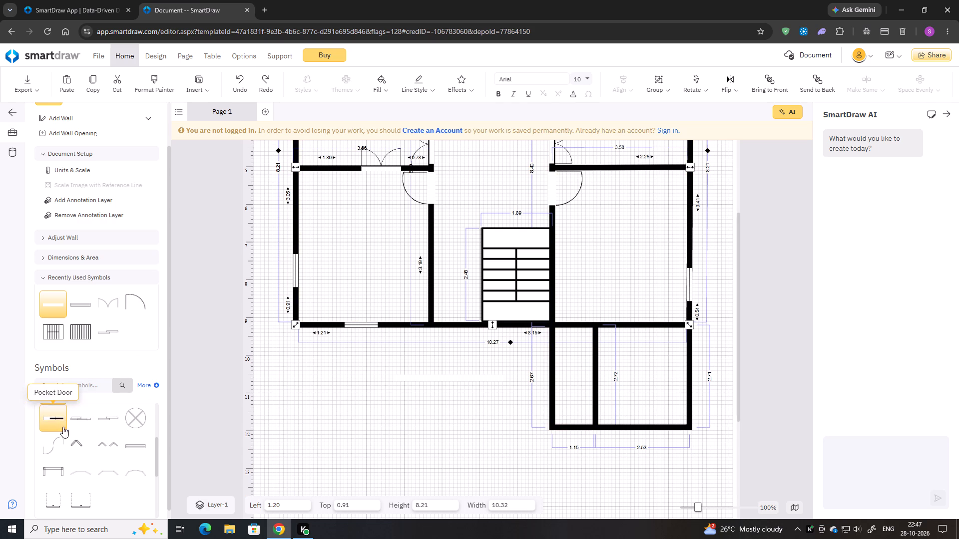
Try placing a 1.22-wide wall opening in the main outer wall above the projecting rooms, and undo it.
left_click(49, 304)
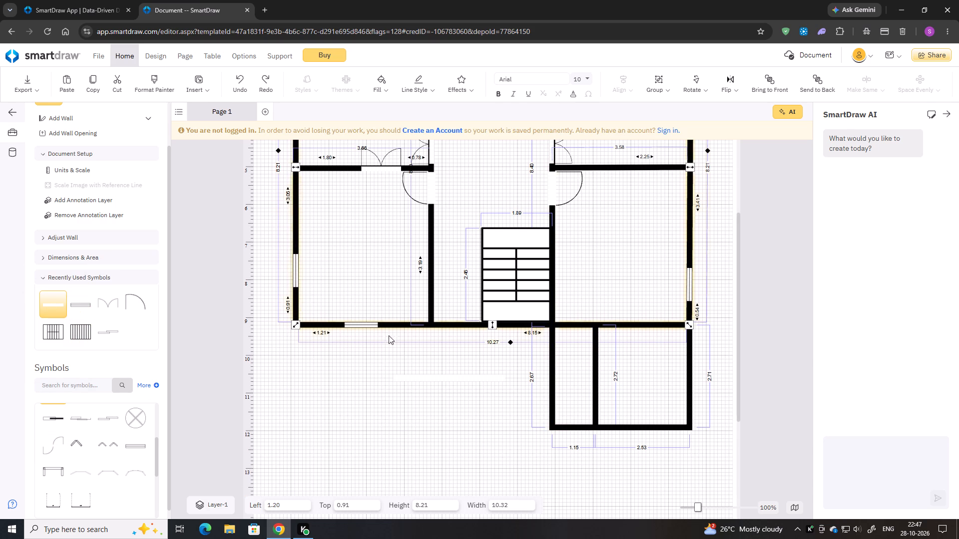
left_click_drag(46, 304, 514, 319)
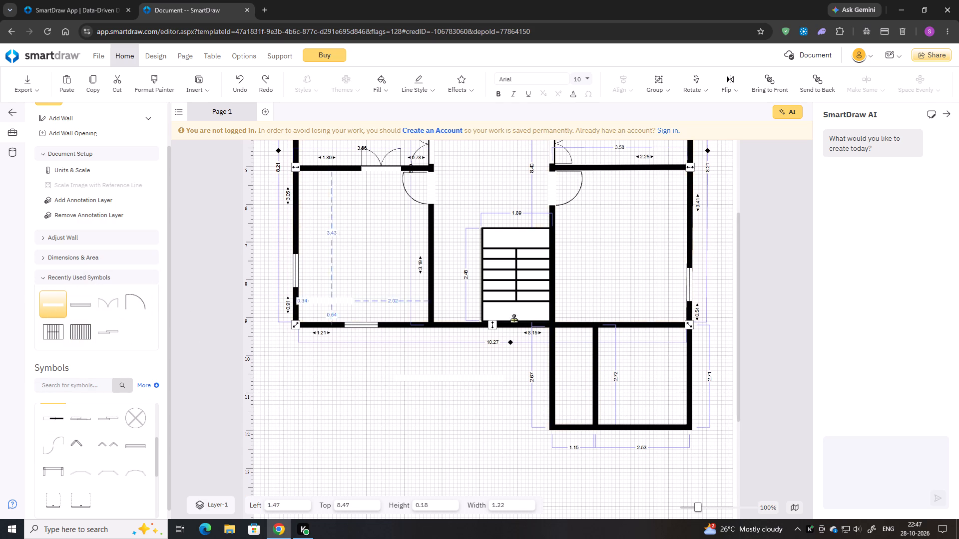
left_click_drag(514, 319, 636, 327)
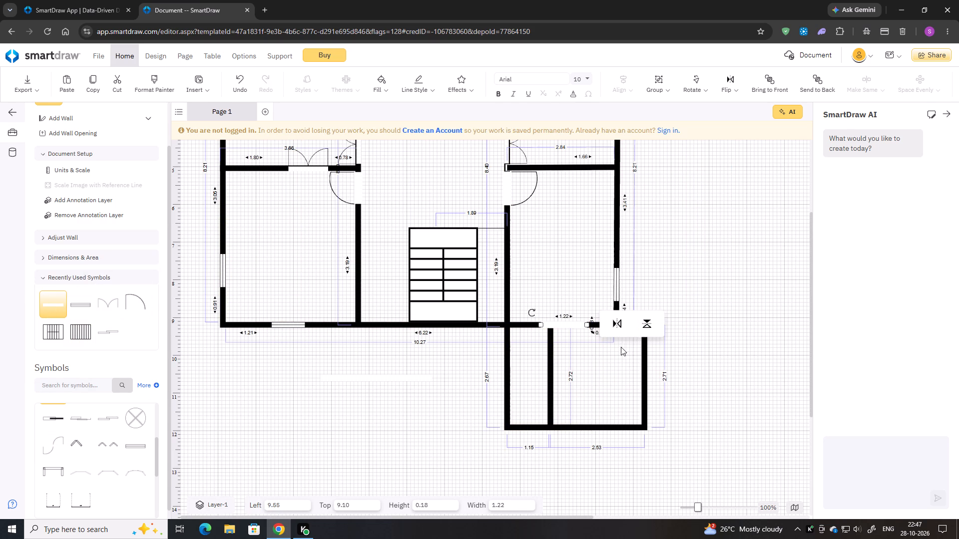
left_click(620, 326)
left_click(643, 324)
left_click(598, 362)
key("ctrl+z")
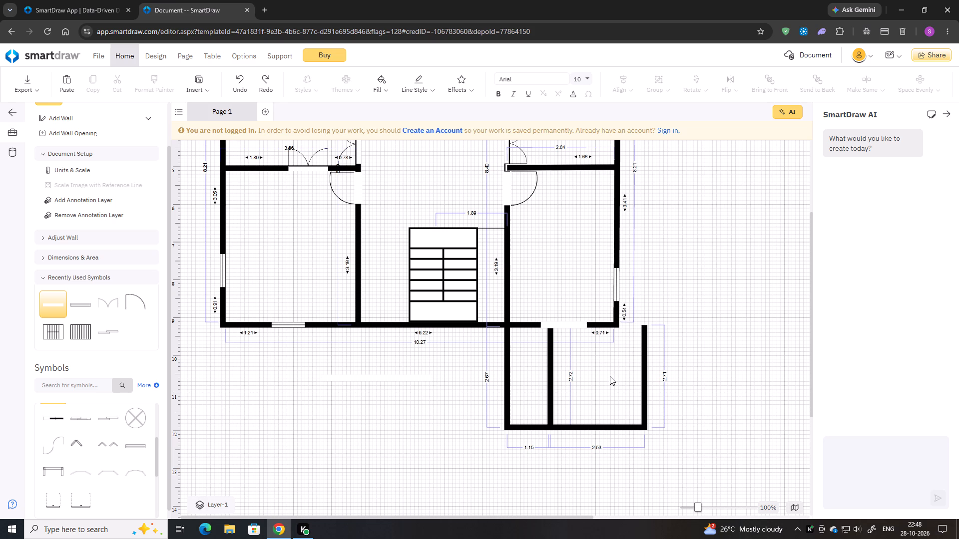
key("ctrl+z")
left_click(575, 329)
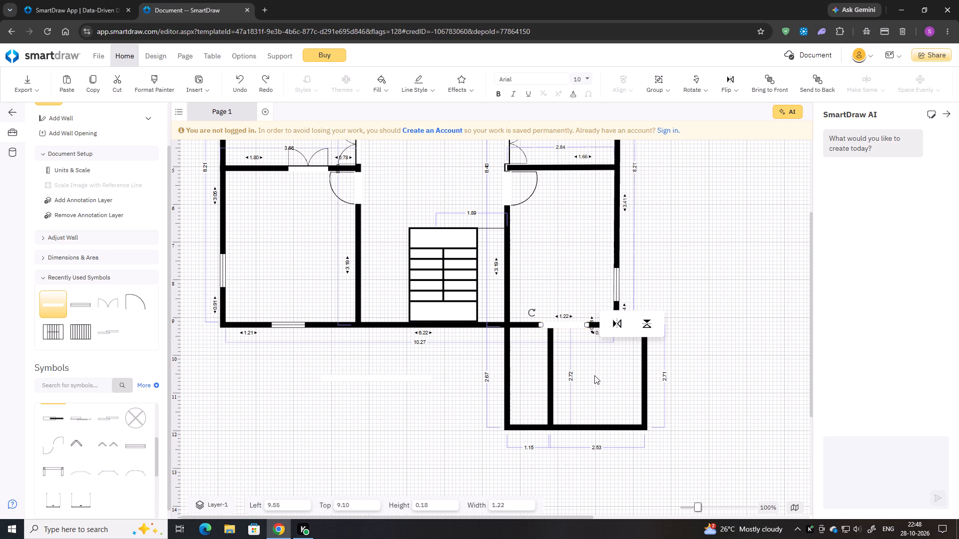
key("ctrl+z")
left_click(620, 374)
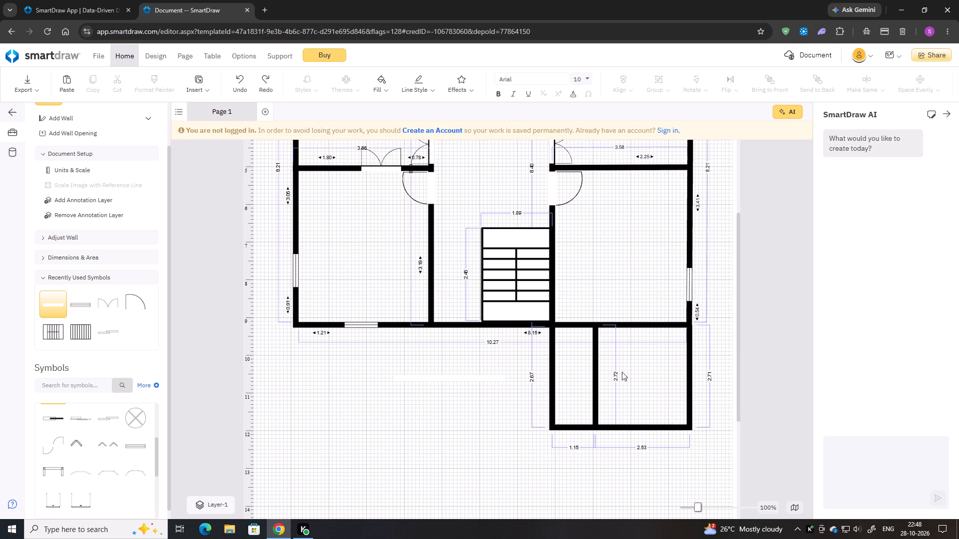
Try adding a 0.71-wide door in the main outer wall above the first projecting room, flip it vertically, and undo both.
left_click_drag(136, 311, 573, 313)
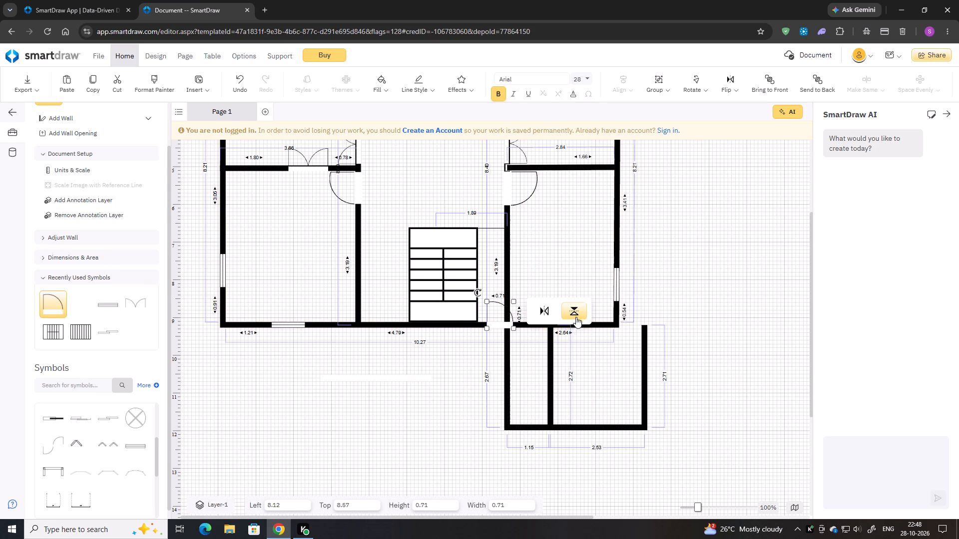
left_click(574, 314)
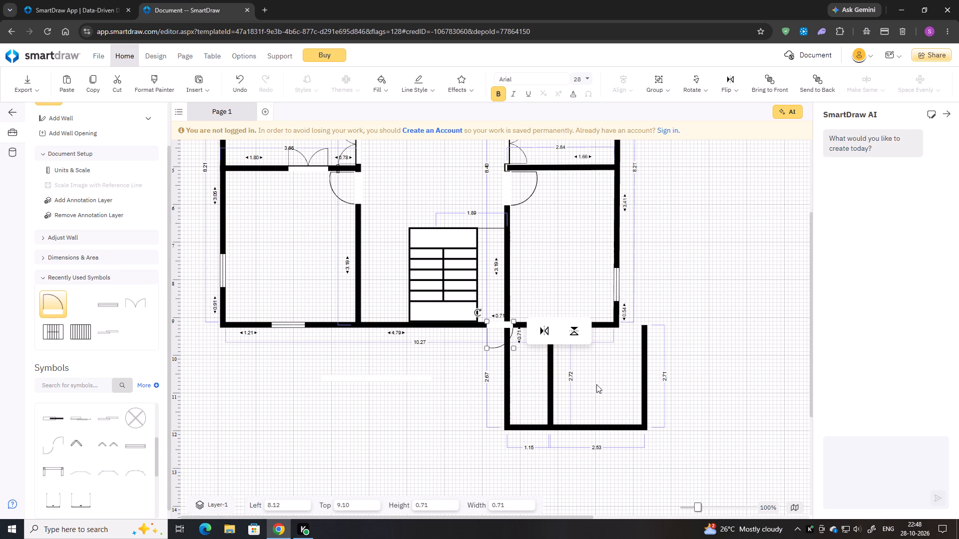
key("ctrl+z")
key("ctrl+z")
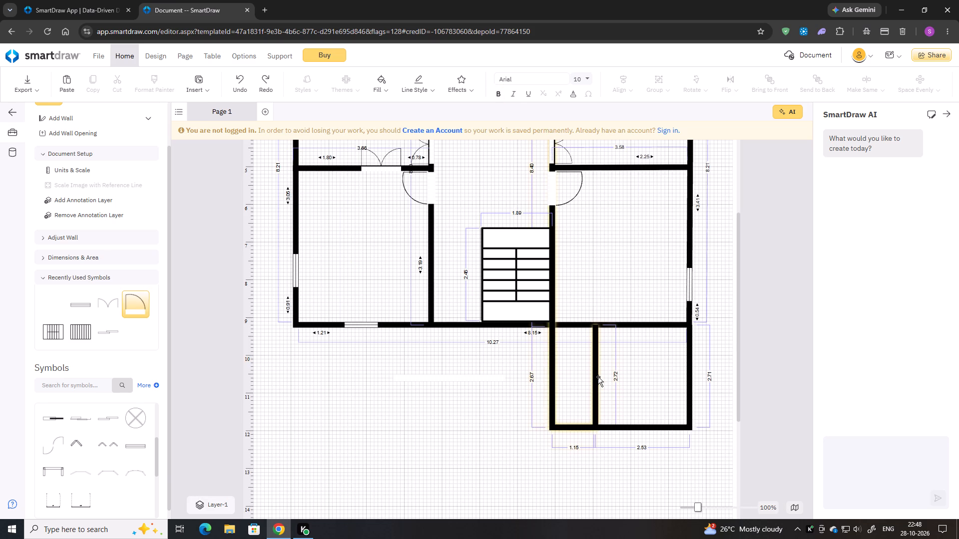
Lock all walls, doors, windows and other elements of the floor plan.
right_click(593, 334)
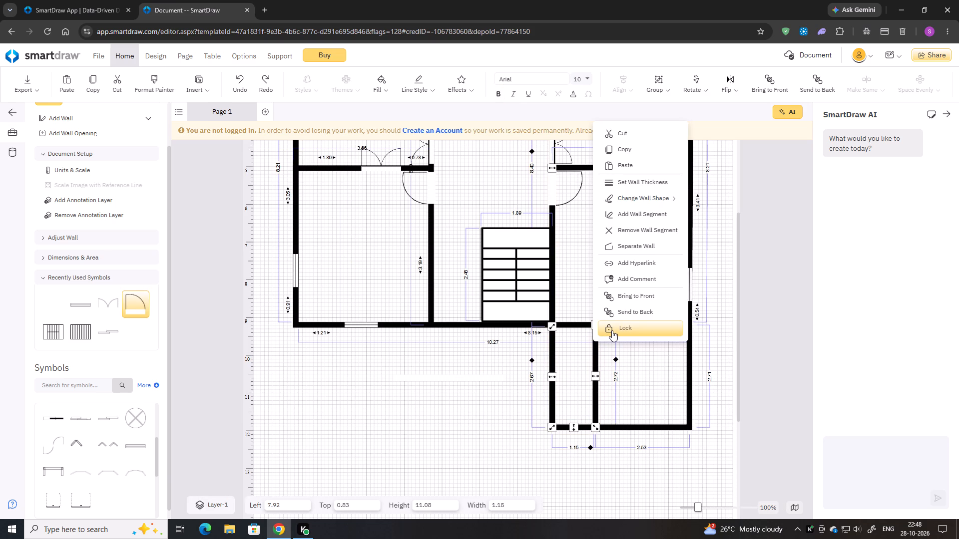
left_click(579, 326)
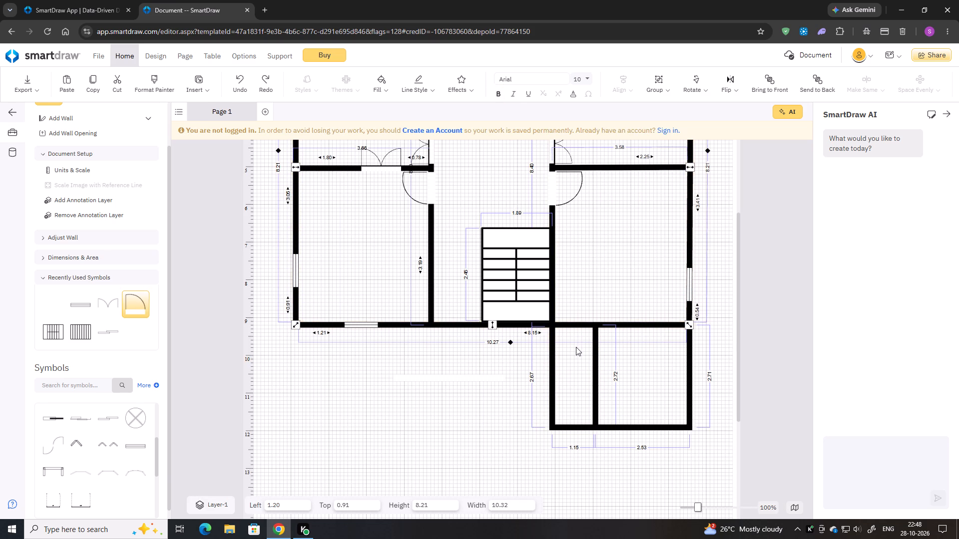
key("ctrl+a")
right_click(579, 323)
left_click(593, 319)
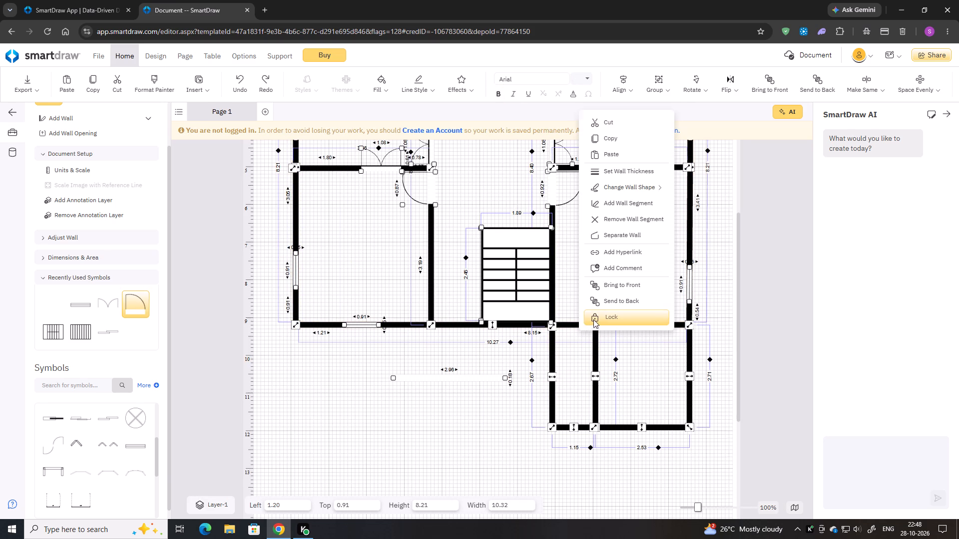
scroll(616, 383, "down", 2)
left_click(644, 416)
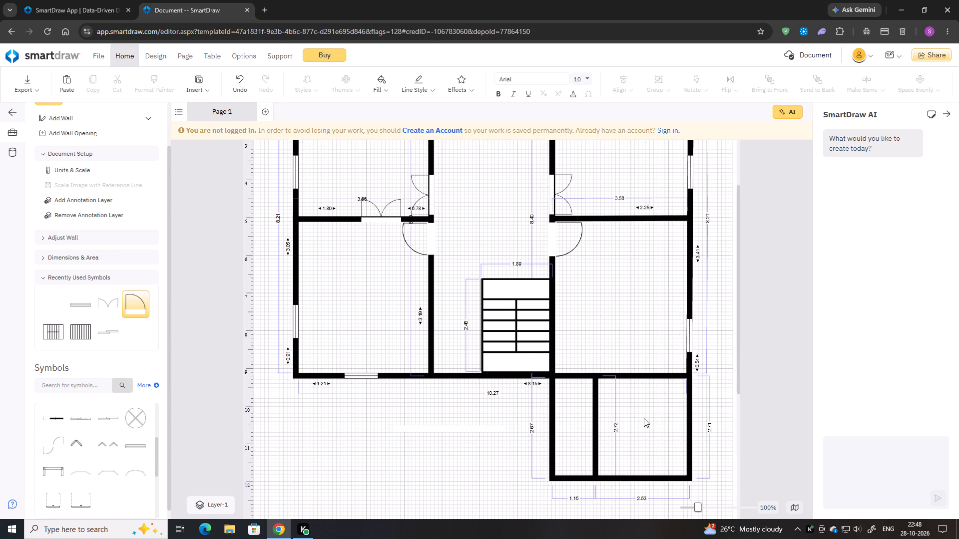
left_click(646, 378)
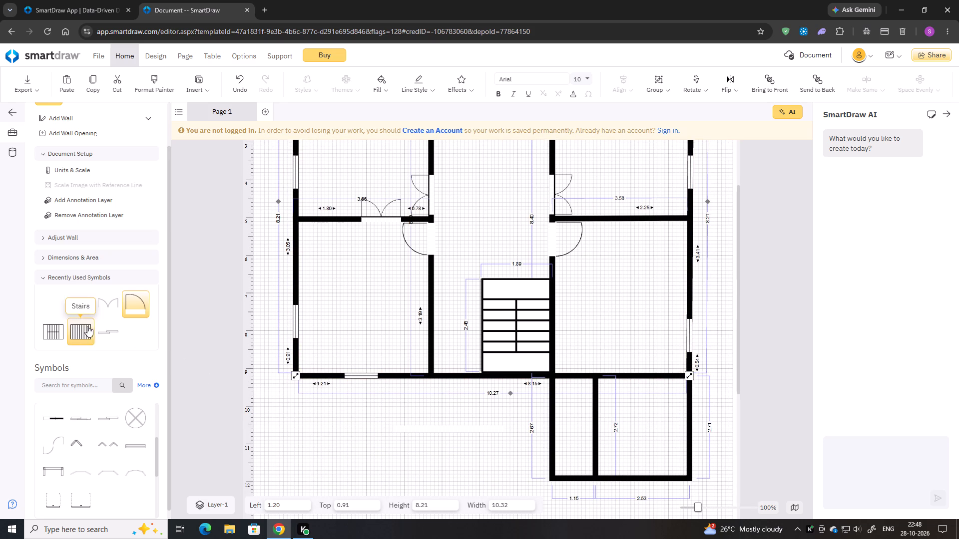
Add a wall opening in the main outer wall above the wider projecting room and widen it to about 2.20.
left_click_drag(60, 310, 640, 379)
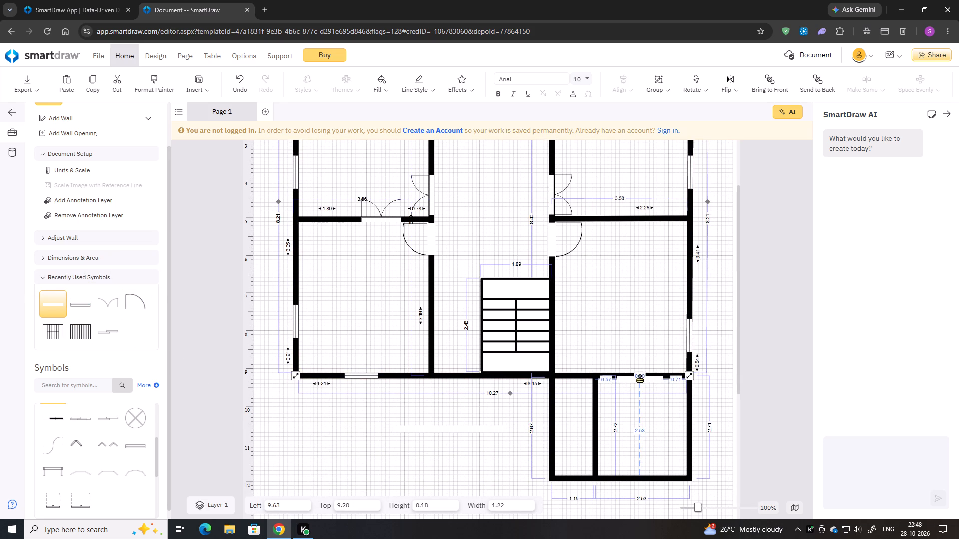
left_click_drag(640, 379, 640, 375)
left_click_drag(616, 378, 598, 379)
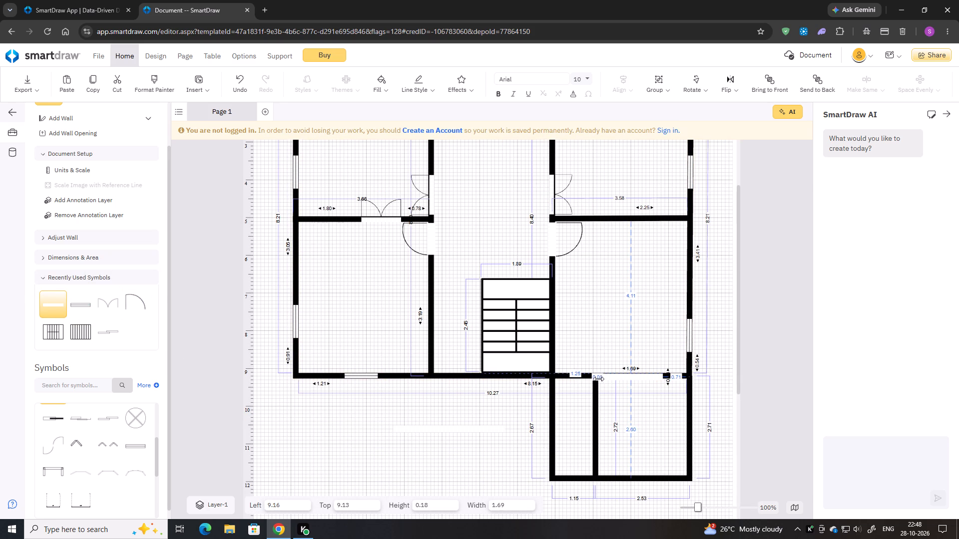
left_click_drag(598, 379, 603, 380)
left_click_drag(664, 377, 678, 379)
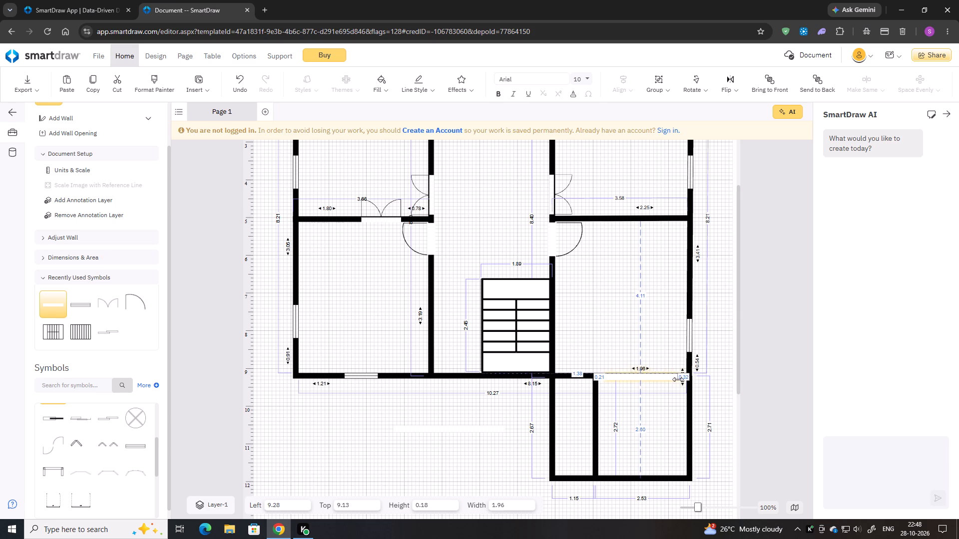
left_click_drag(678, 379, 686, 382)
left_click(683, 398)
Shift the opening toward the partition between the projecting rooms, to about 9.16 from the left, and widen it to about 2.28.
left_click(612, 374)
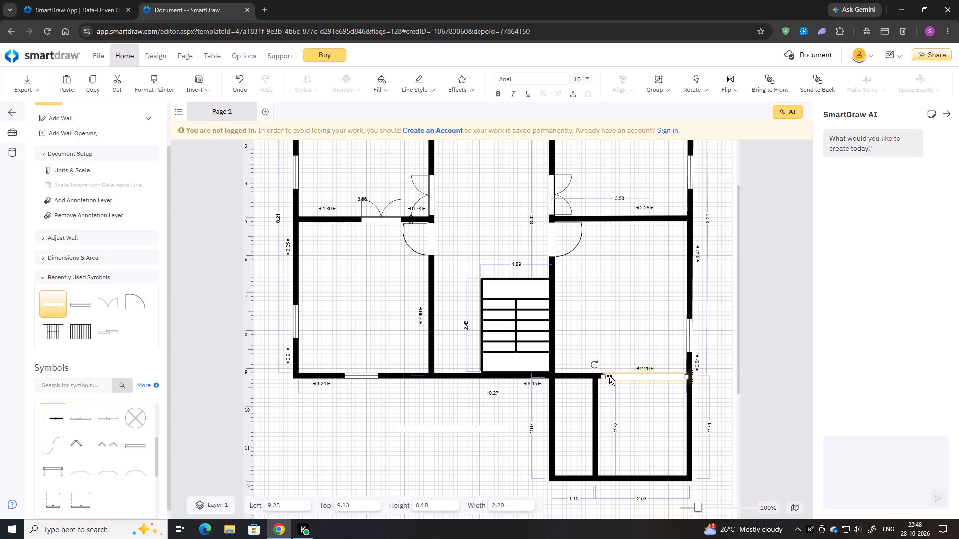
left_click_drag(606, 377, 602, 378)
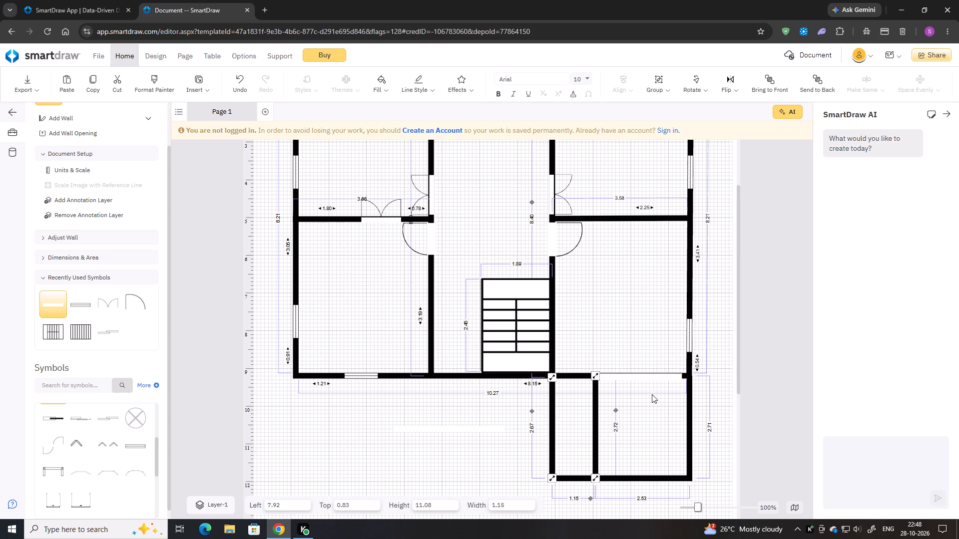
left_click(633, 380)
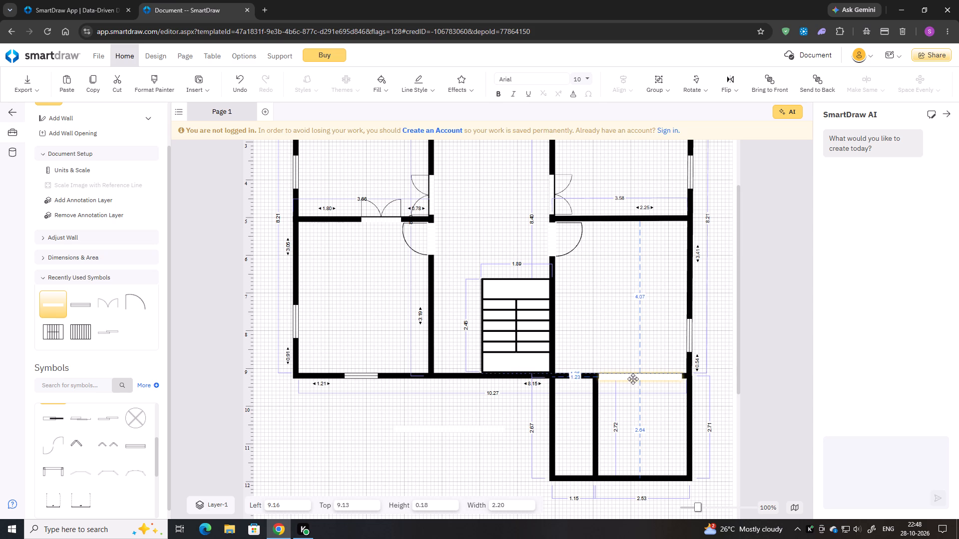
left_click(599, 376)
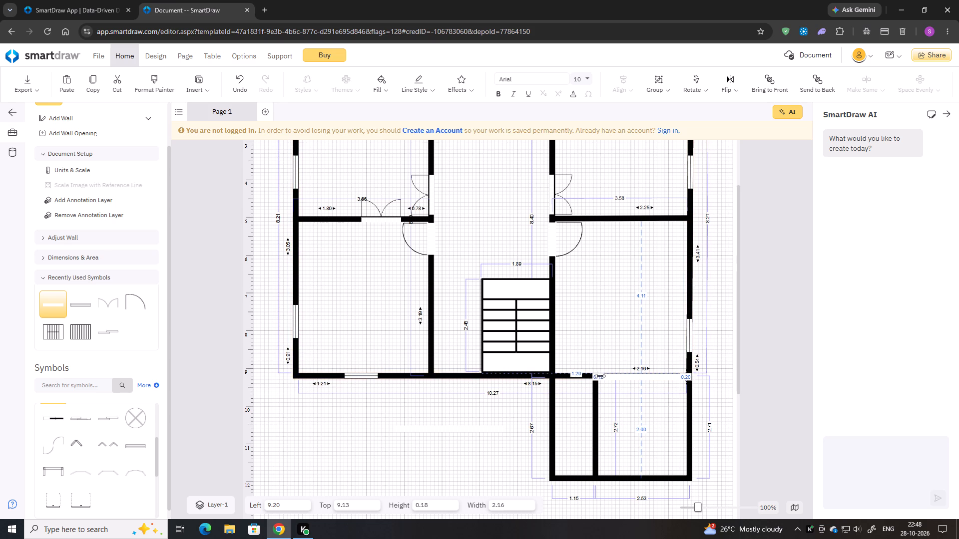
left_click(607, 390)
left_click(670, 379)
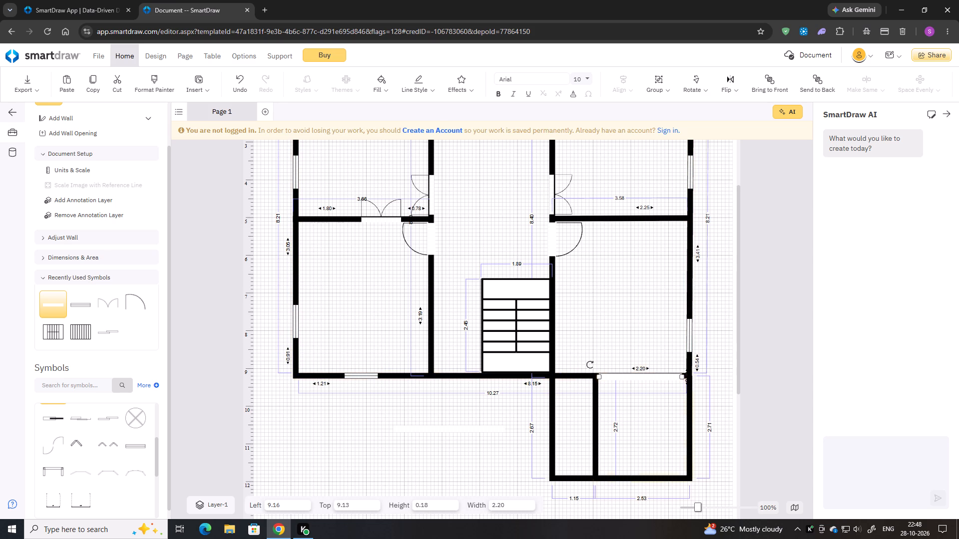
left_click(682, 375)
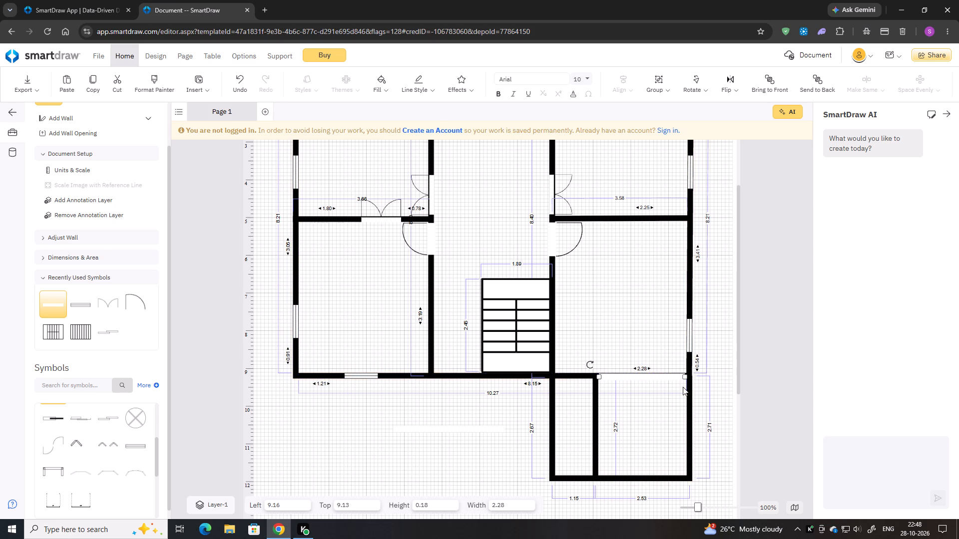
left_click(684, 377)
left_click(669, 398)
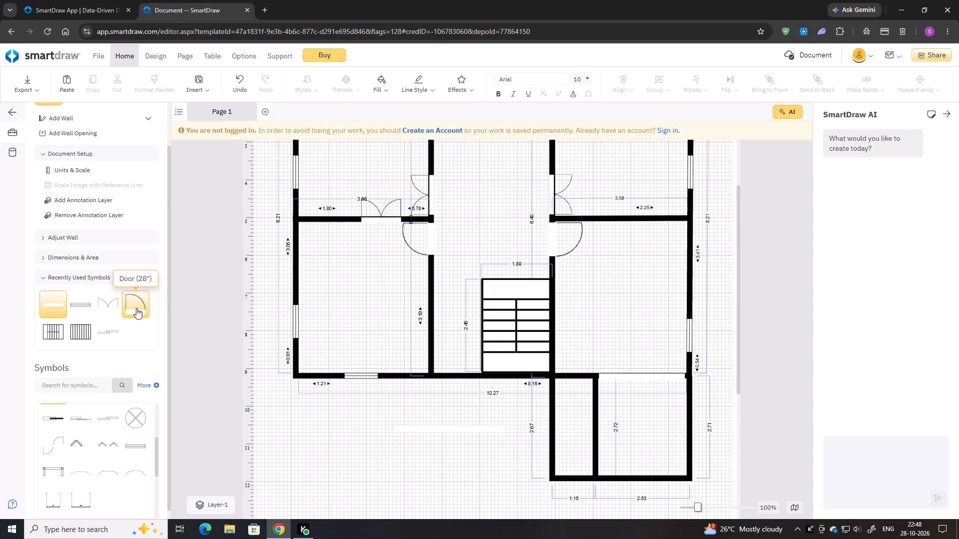
Add a Door (28") in the main outer wall above the narrow projecting room and enlarge it to about 0.83.
scroll(100, 408, "down", 1)
scroll(100, 417, "up", 3)
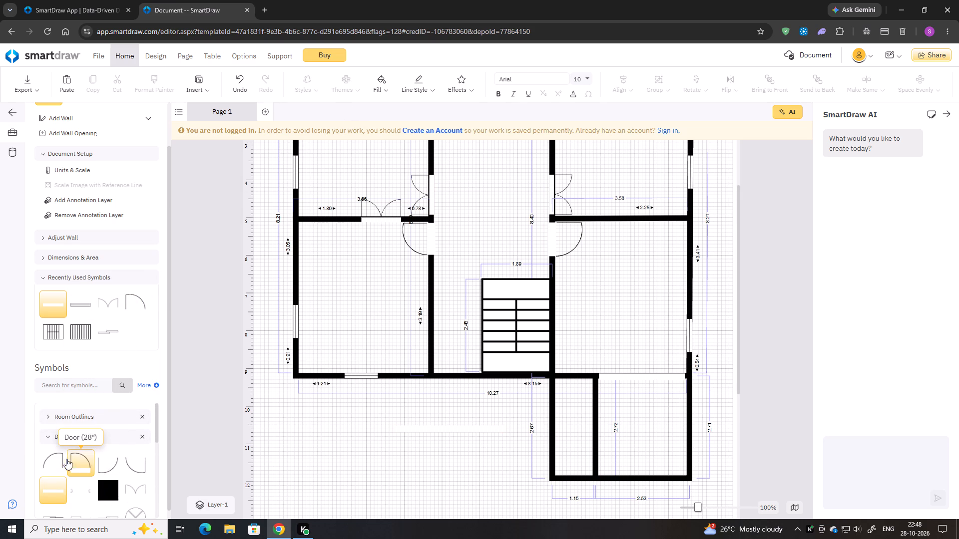
left_click_drag(73, 474, 74, 474)
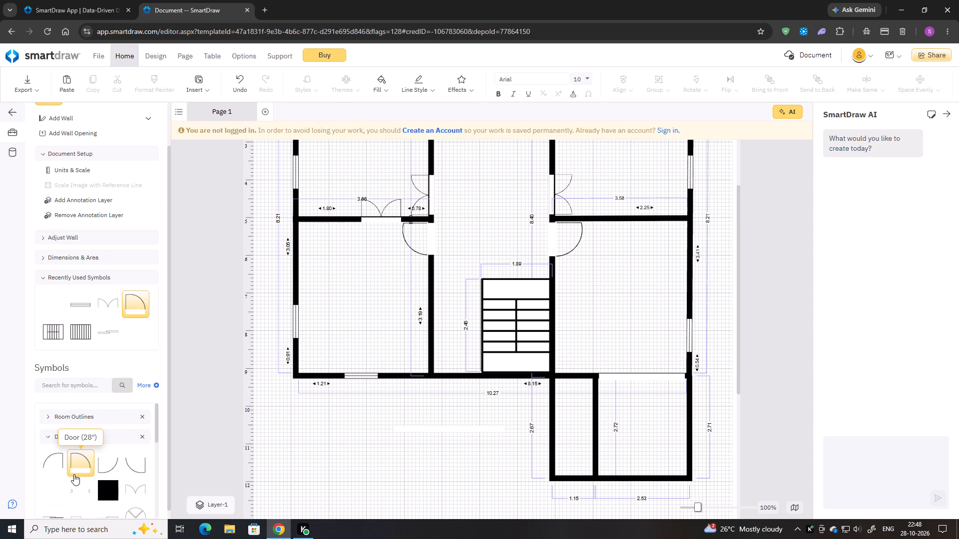
left_click_drag(74, 474, 579, 365)
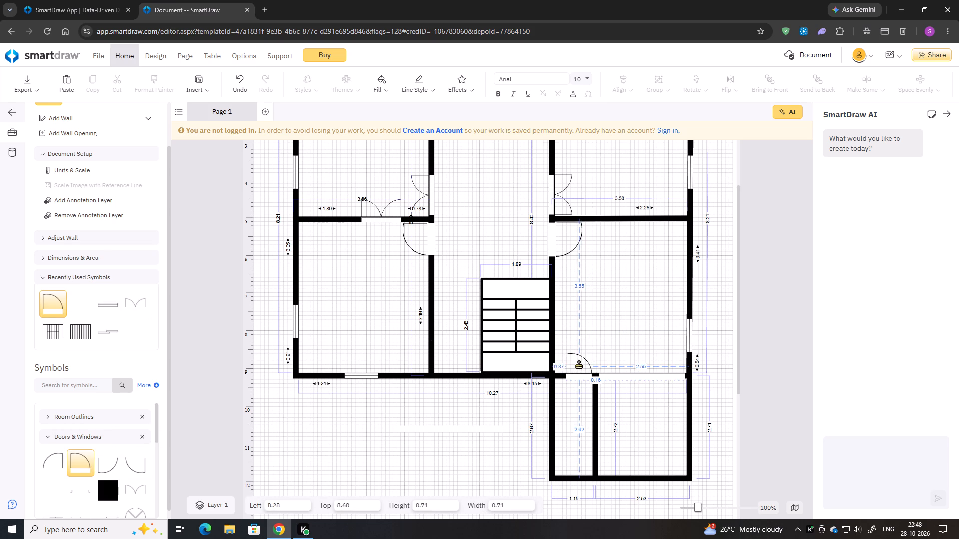
left_click_drag(579, 365, 578, 365)
left_click(574, 379)
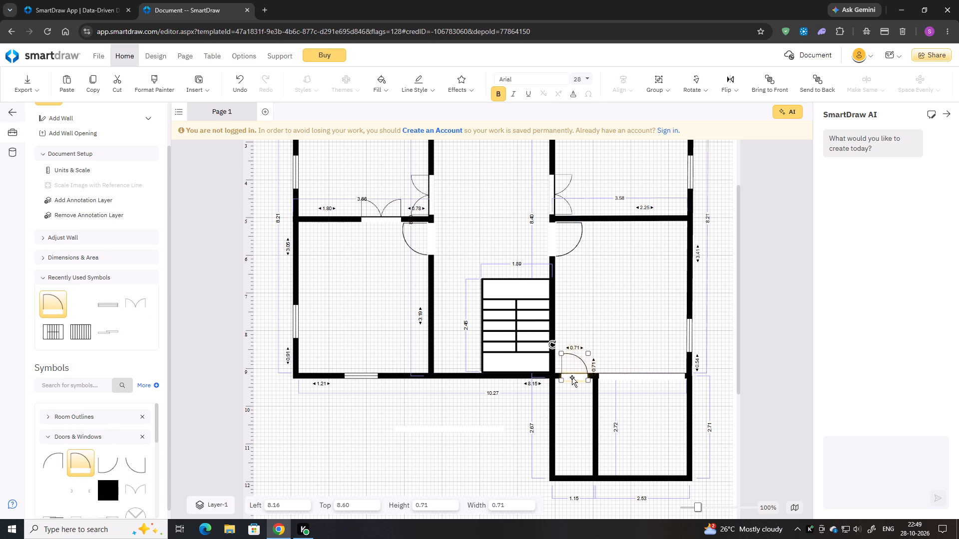
left_click_drag(563, 381, 557, 381)
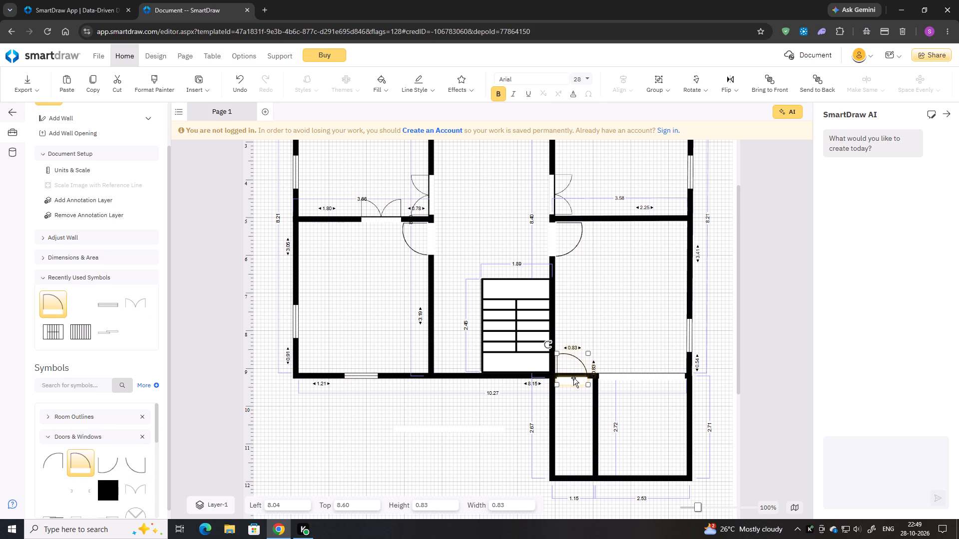
left_click_drag(573, 378, 575, 373)
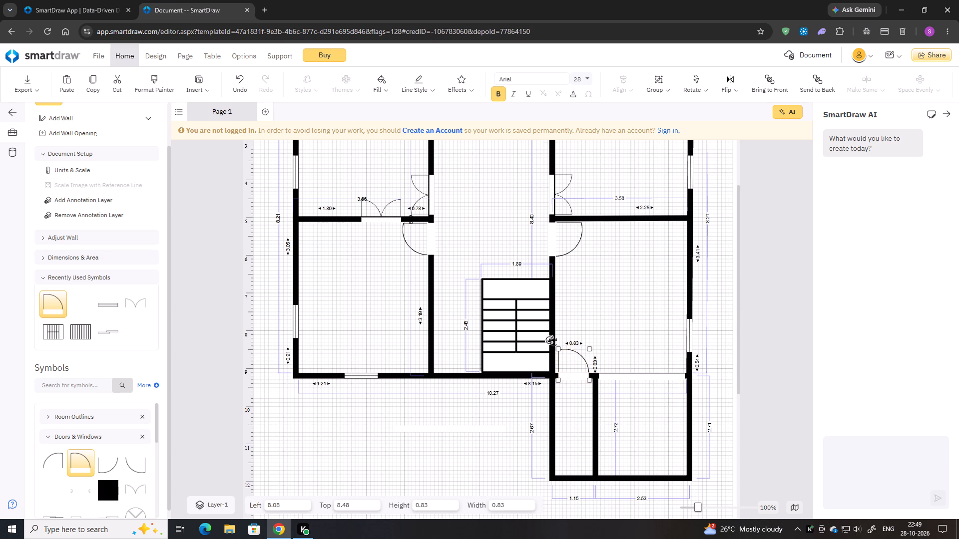
Rotate the door half a turn to swing into the narrow projecting room and seat it in the wall at about 8.14 left, 9.08 top.
left_click(544, 340)
left_click(566, 354)
left_click(548, 339)
left_click_drag(550, 341, 539, 405)
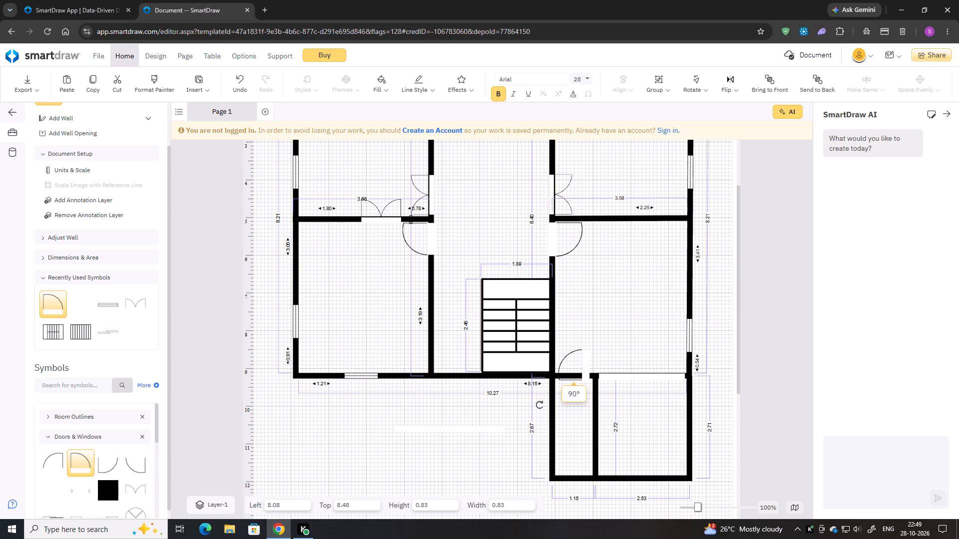
left_click_drag(539, 405, 624, 412)
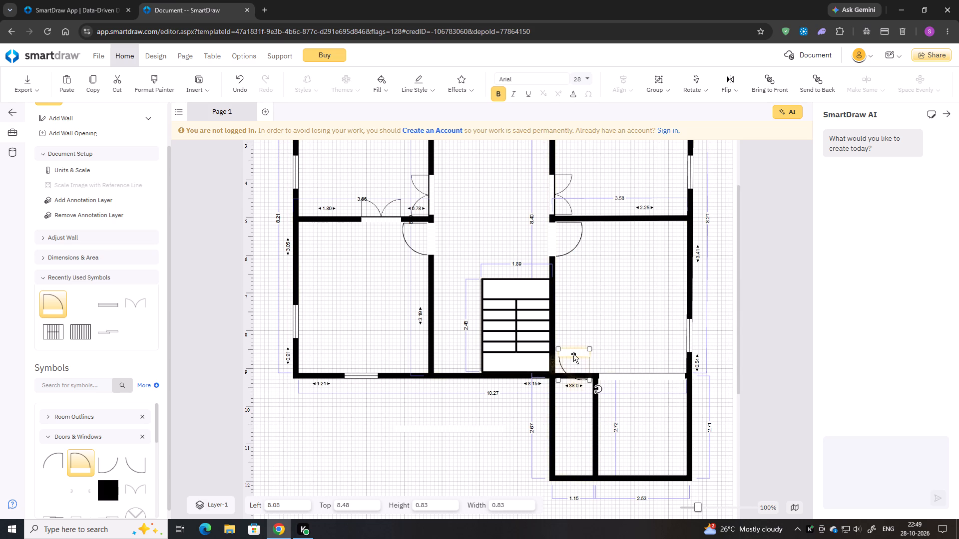
left_click_drag(573, 353, 575, 375)
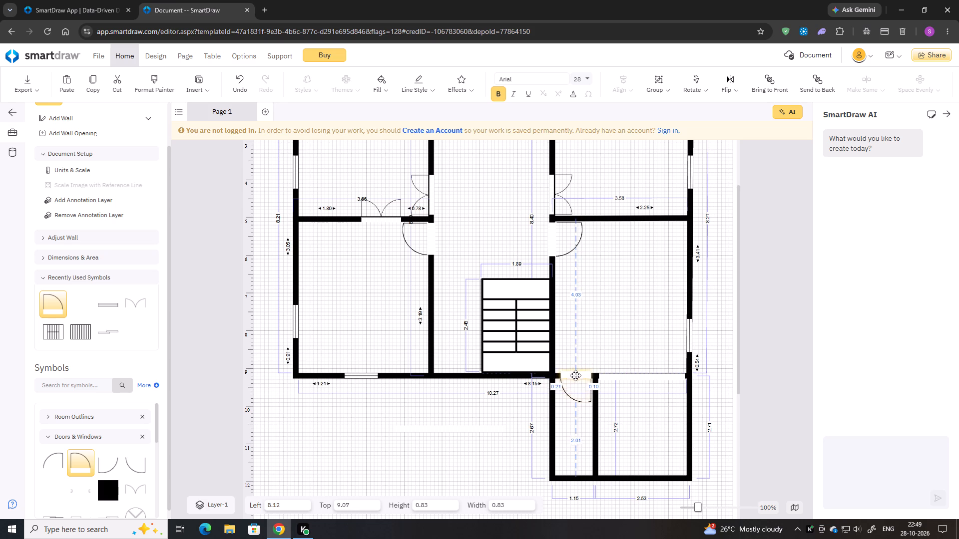
left_click_drag(575, 375, 575, 375)
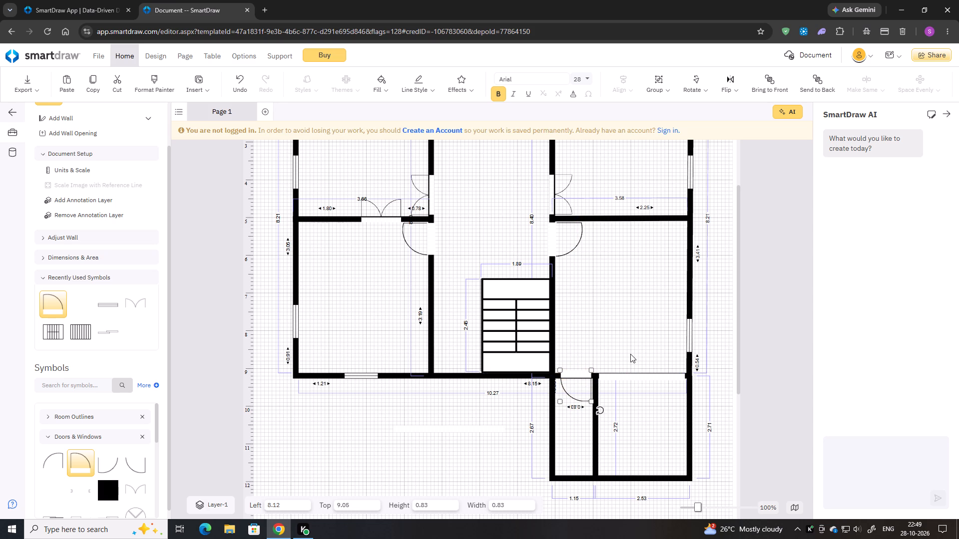
key("Down")
key("Down")
key("Down")
key("Right")
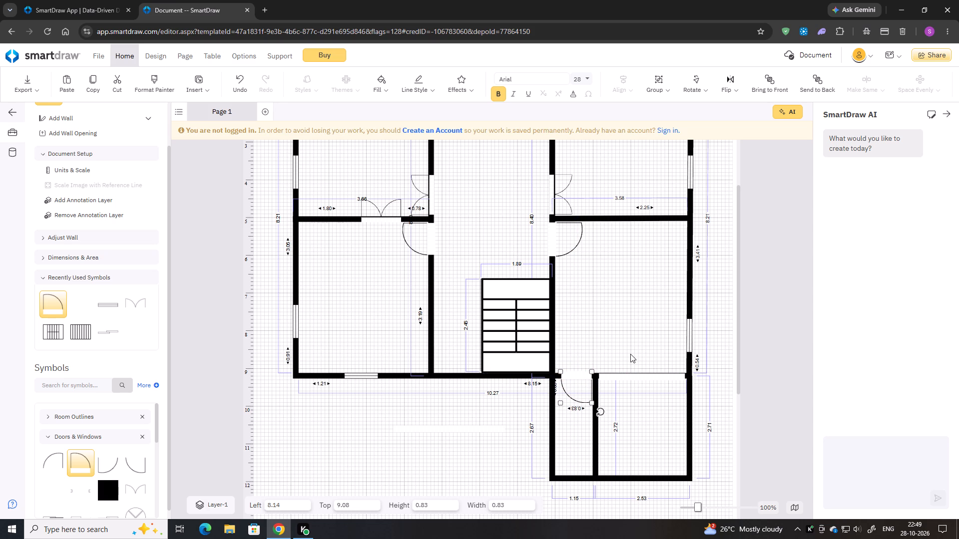
left_click(628, 353)
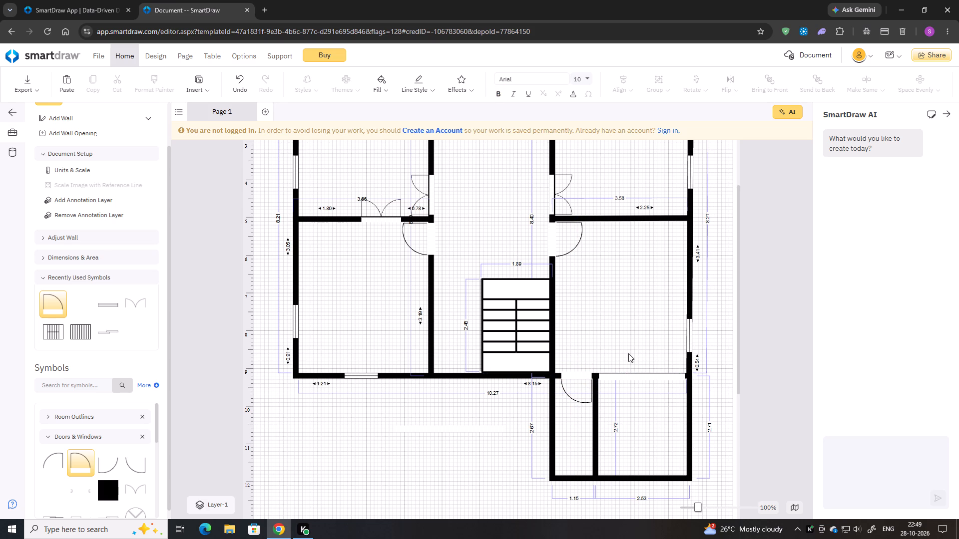
Select the entire floor plan and unlock all its elements.
key("ctrl+a")
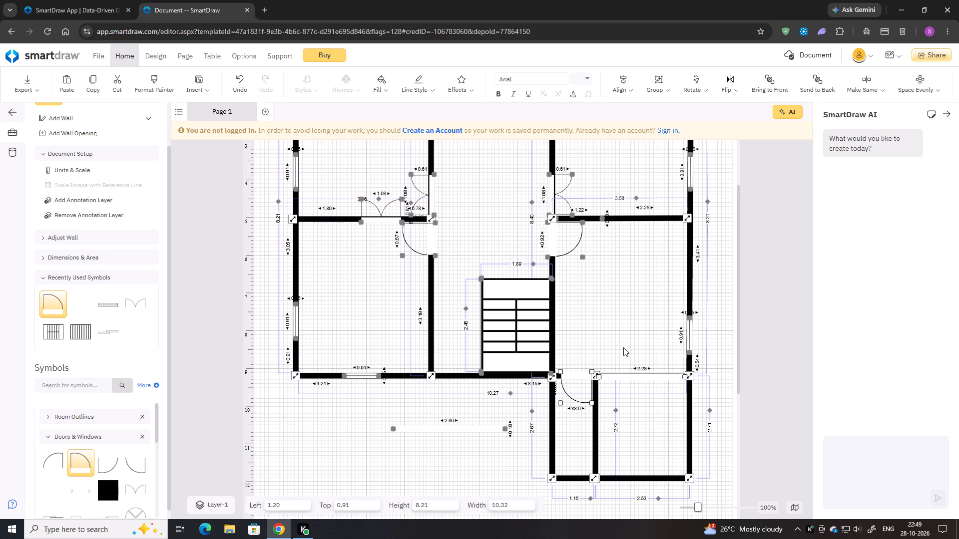
right_click(623, 347)
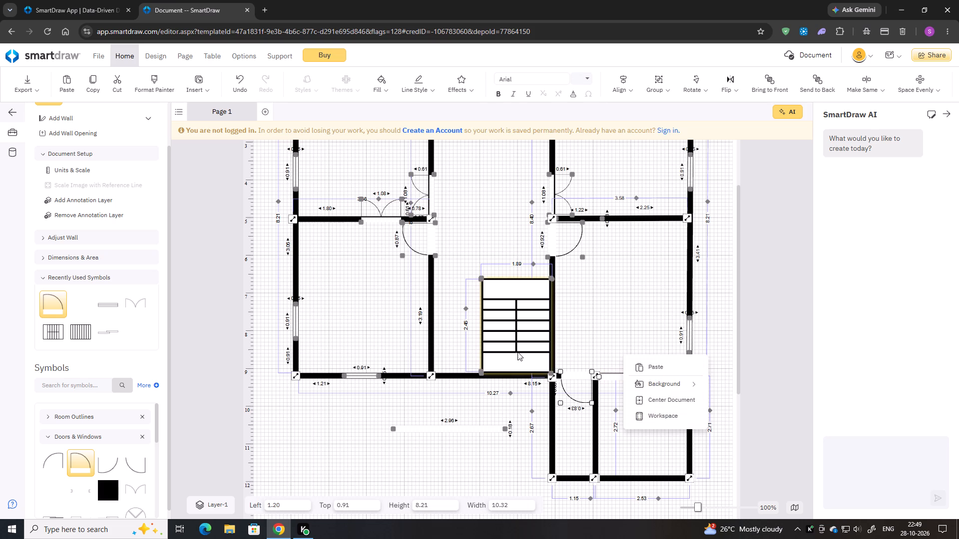
right_click(508, 374)
left_click(552, 366)
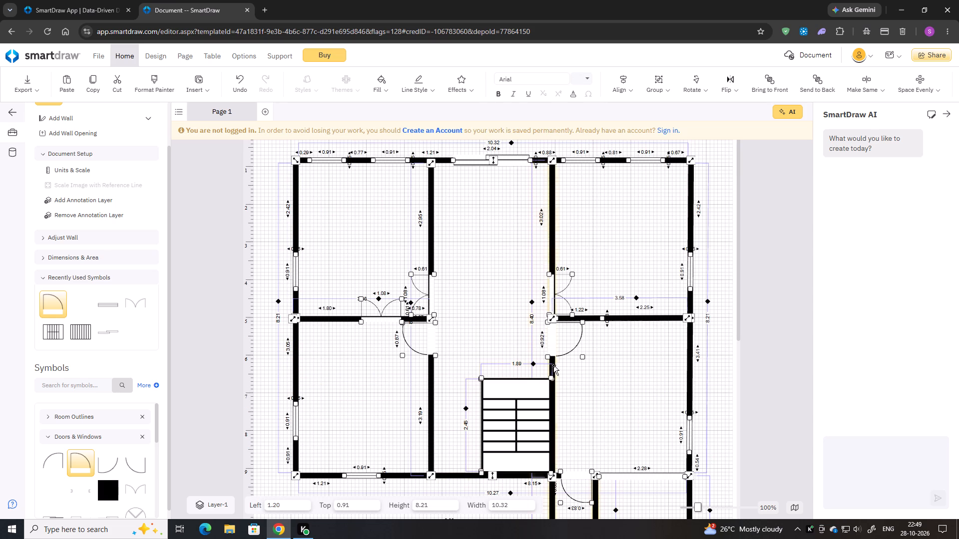
scroll(627, 375, "down", 2)
left_click(726, 352)
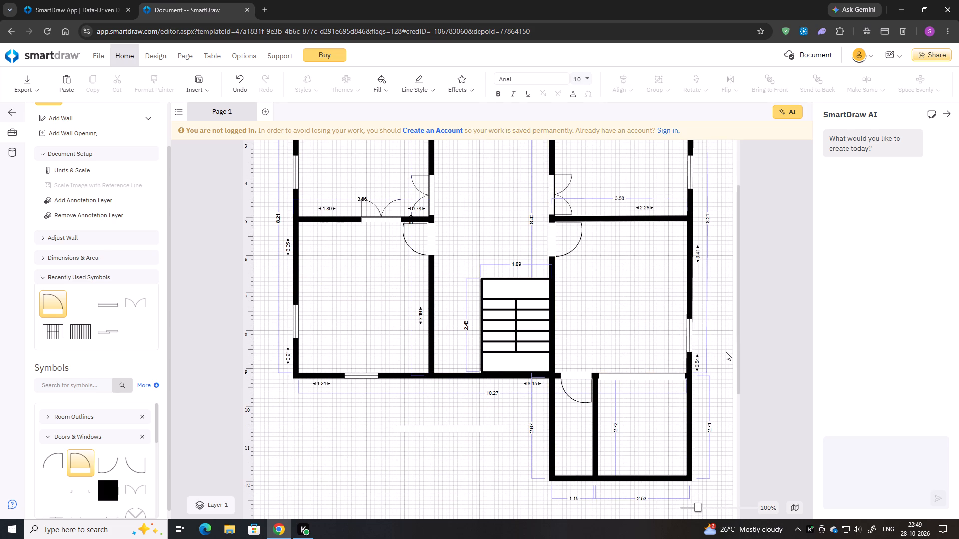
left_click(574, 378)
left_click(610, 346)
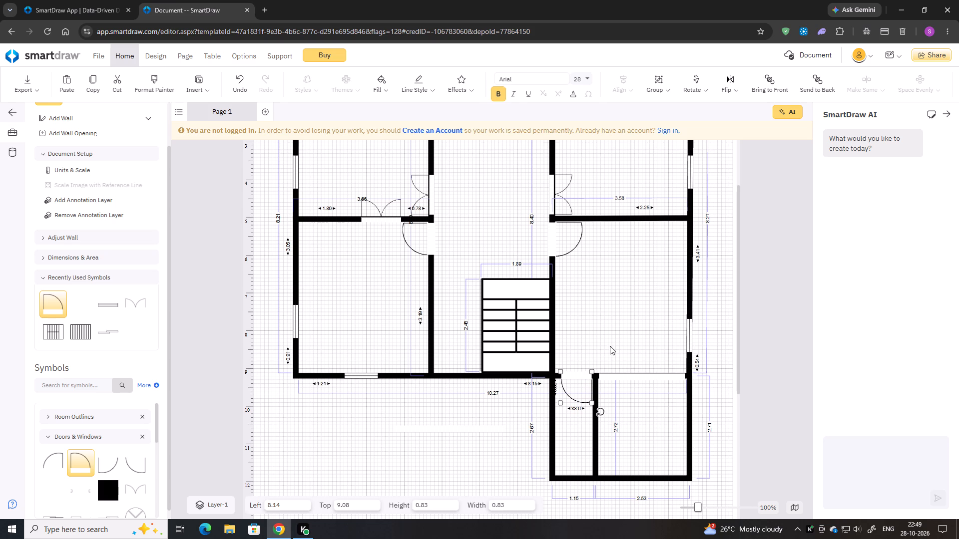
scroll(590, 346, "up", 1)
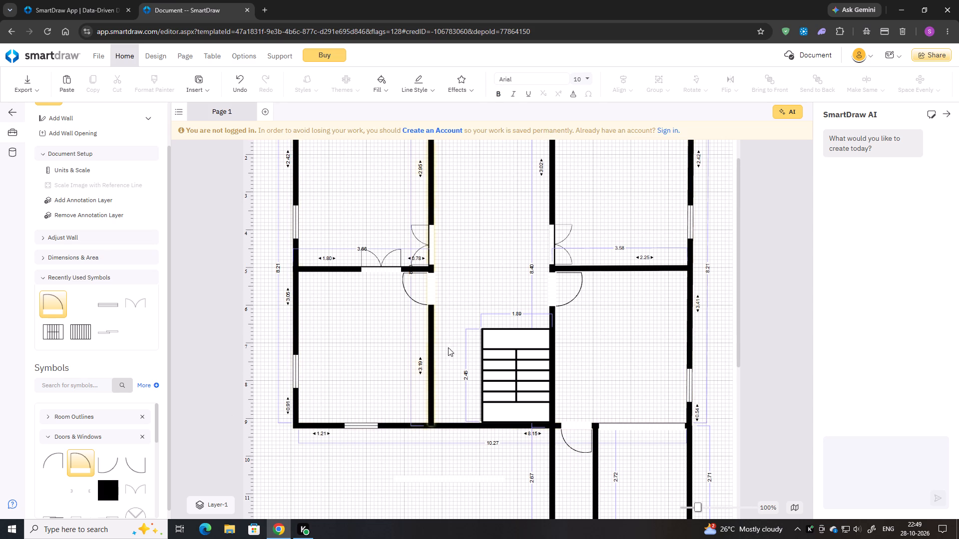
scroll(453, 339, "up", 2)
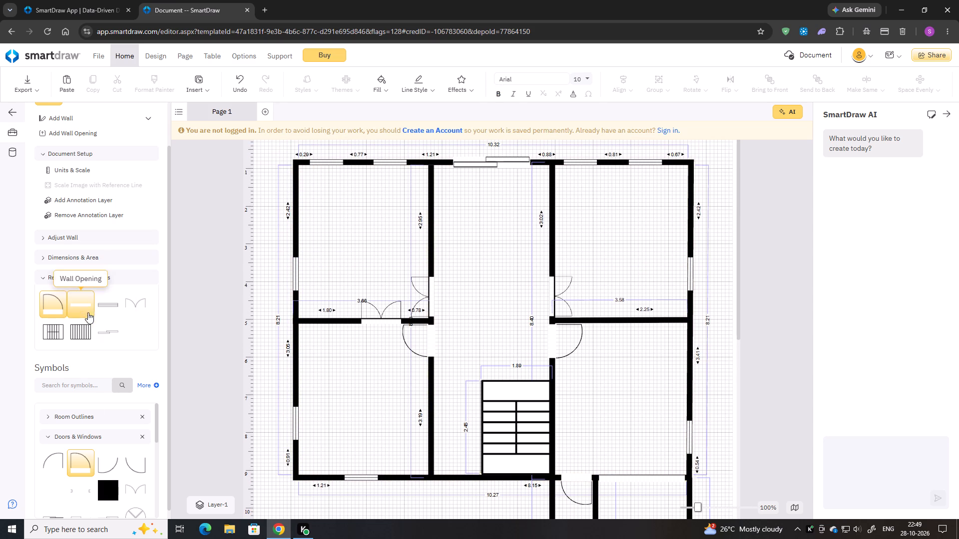
Search the symbols for "bed", place a double bed in the upper-left room and rotate its headboard toward the left outer wall.
left_click(89, 384)
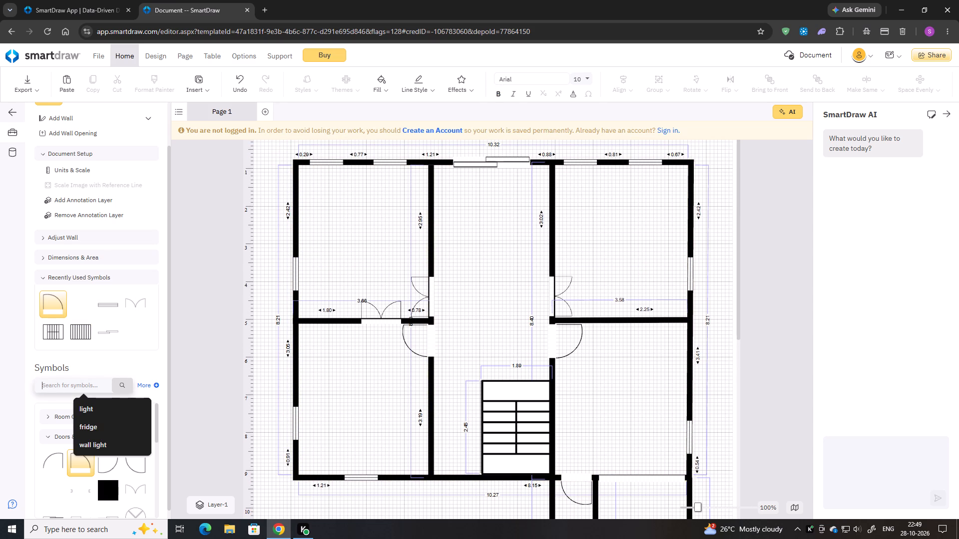
type("bed")
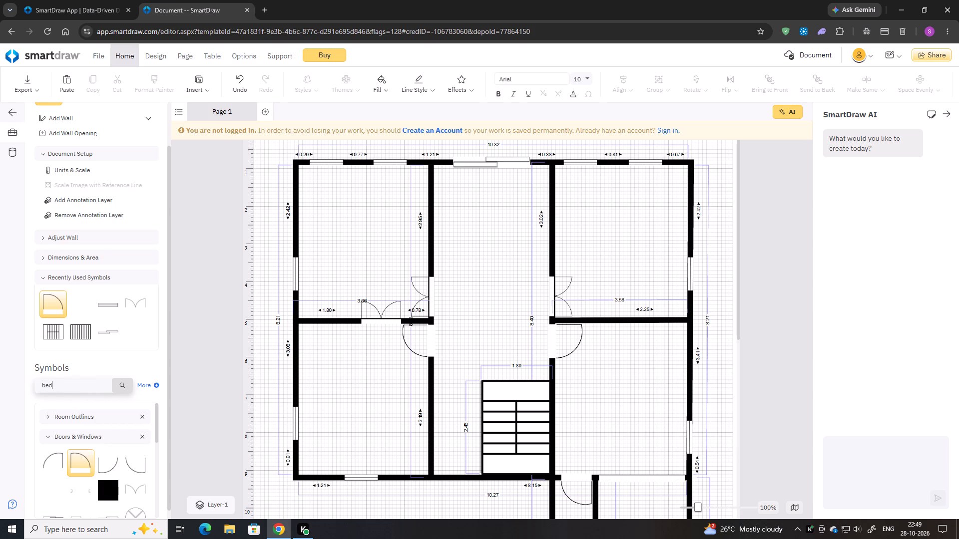
key("Return")
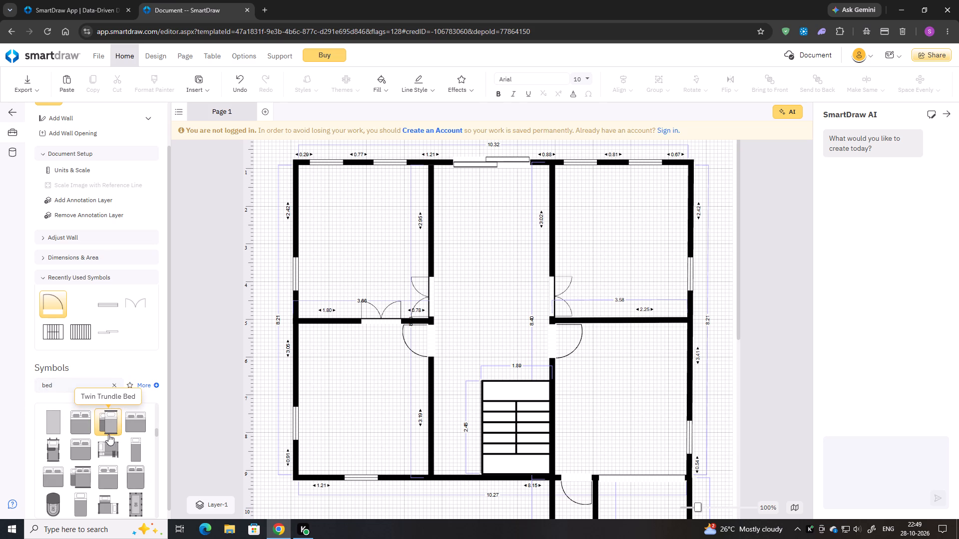
left_click_drag(87, 430, 346, 213)
left_click_drag(304, 166, 292, 227)
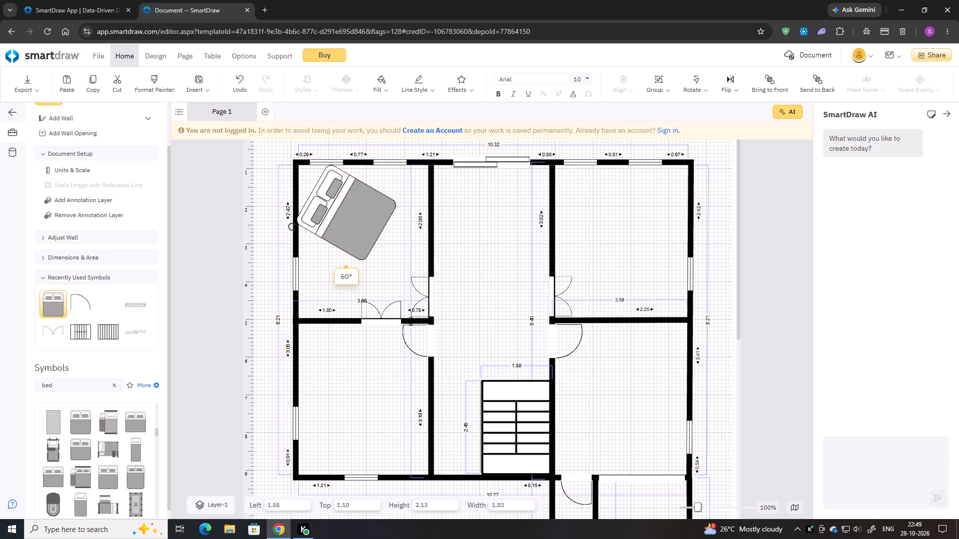
left_click_drag(292, 227, 312, 243)
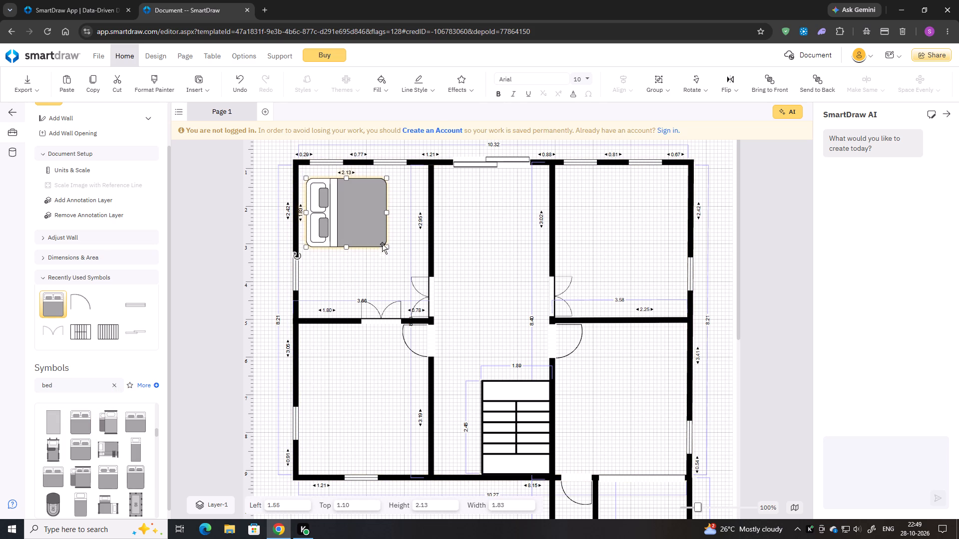
Shrink the bed to about 1.80 by 1.02 and move it into the upper-left room's top outer corner.
left_click_drag(389, 246, 383, 245)
left_click(378, 241)
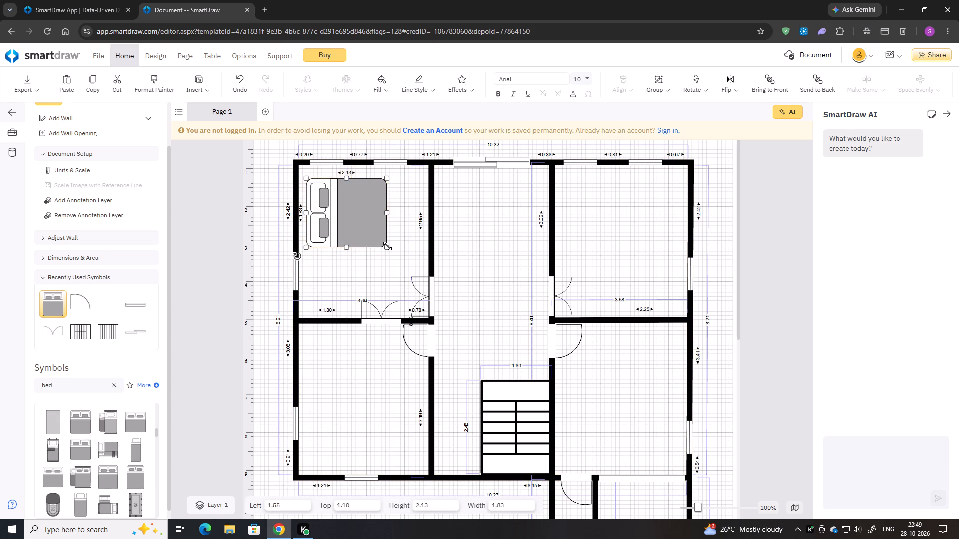
left_click_drag(387, 246, 375, 217)
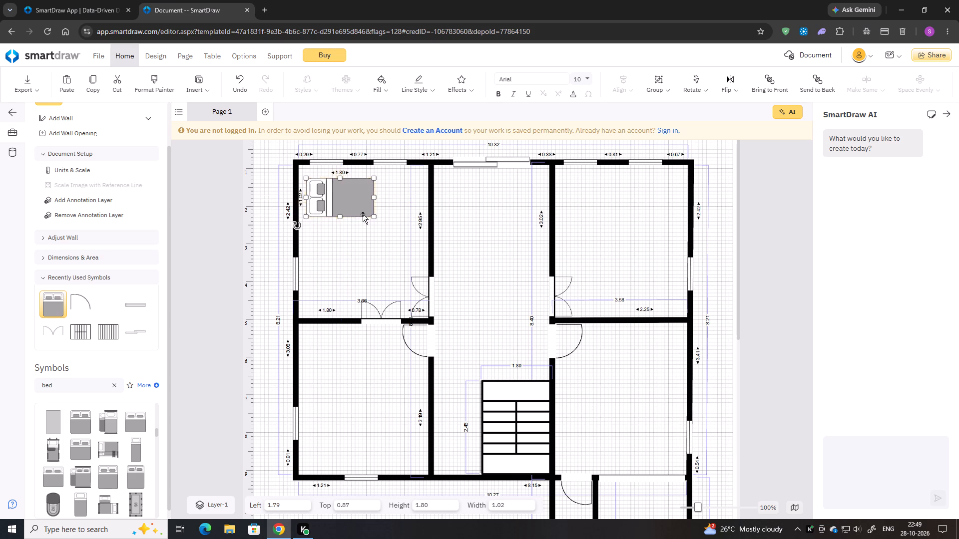
left_click_drag(352, 204, 346, 192)
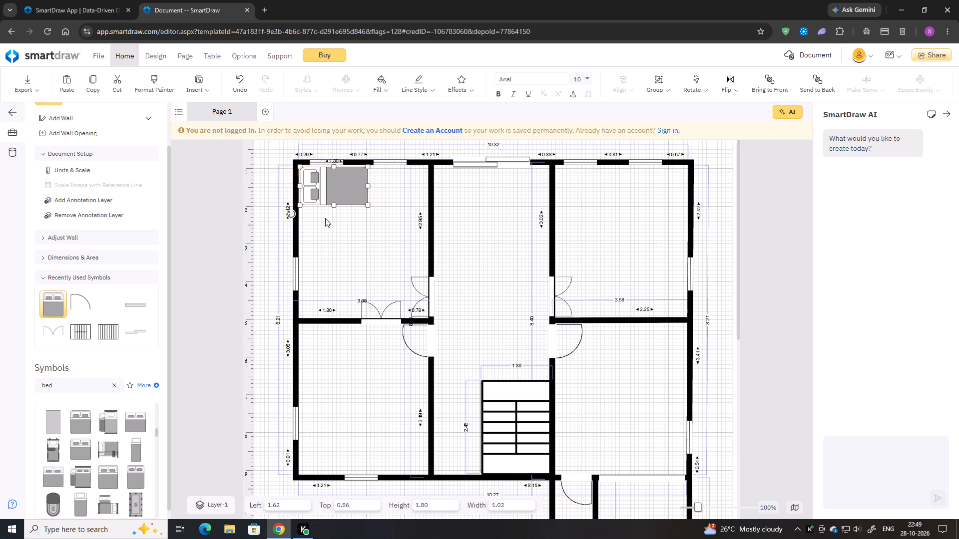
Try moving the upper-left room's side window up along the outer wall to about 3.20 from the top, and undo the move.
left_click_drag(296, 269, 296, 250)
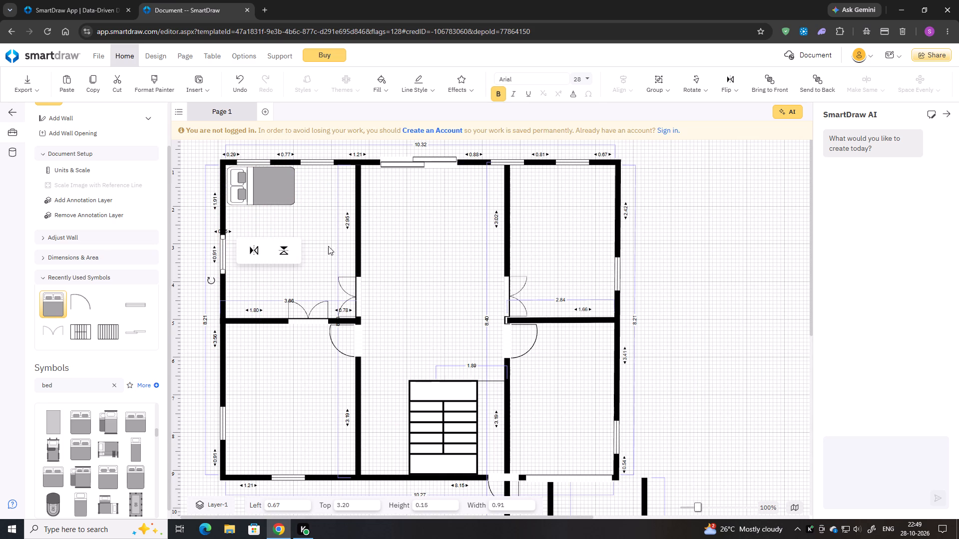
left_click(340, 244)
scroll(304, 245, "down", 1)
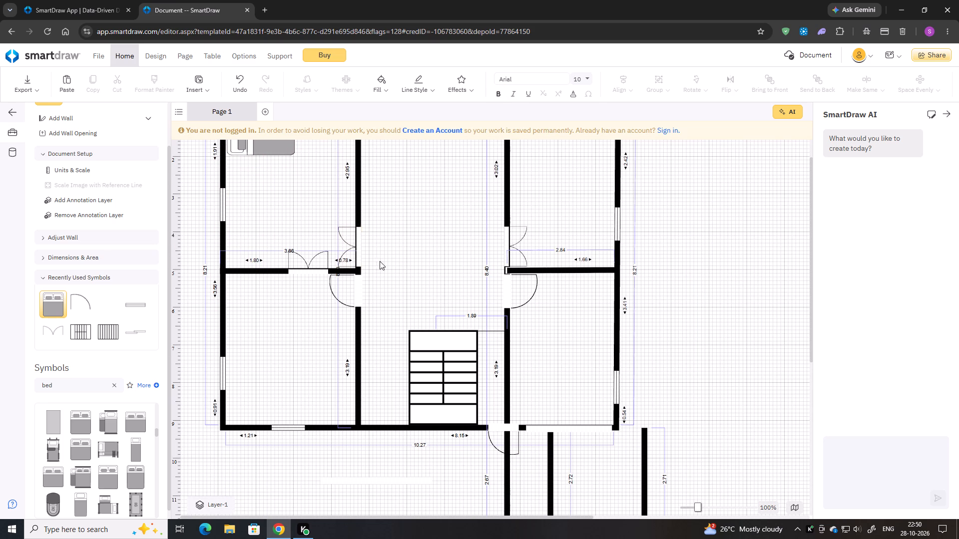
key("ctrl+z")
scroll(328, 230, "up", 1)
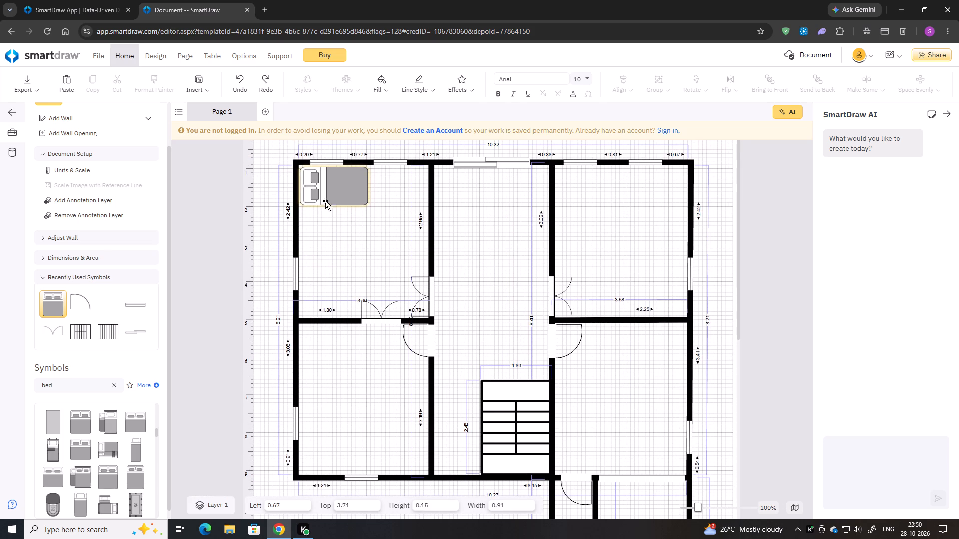
Widen the upper-left room's bed to about 1.32, keeping its length at 1.80.
left_click(321, 193)
left_click_drag(367, 207, 369, 207)
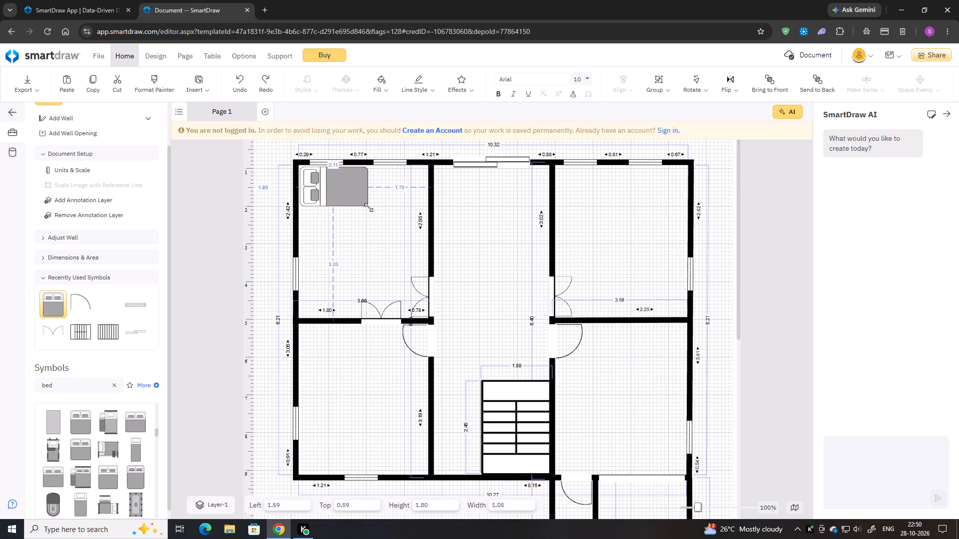
left_click_drag(369, 207, 368, 215)
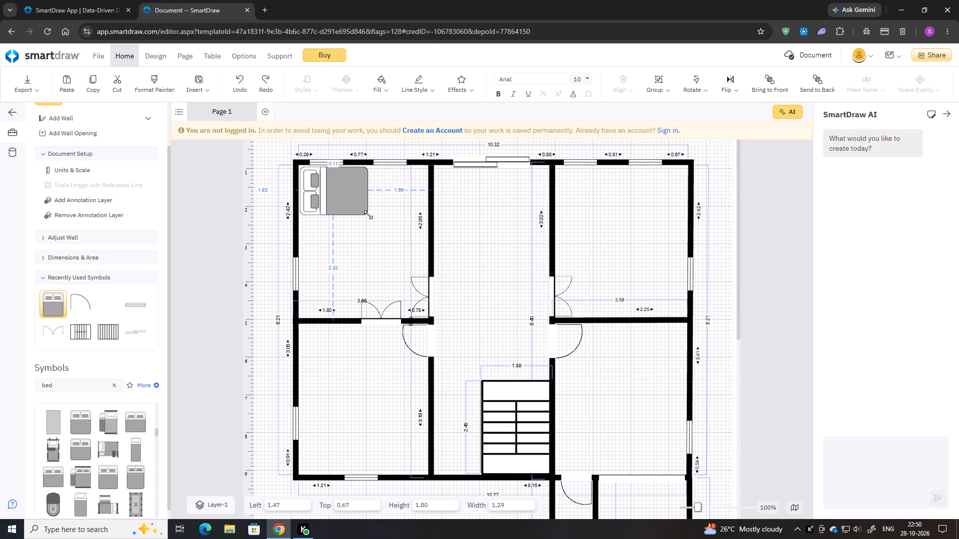
left_click_drag(368, 215, 368, 216)
left_click(360, 238)
Copy the bed into the upper-right room and rotate the copy half a turn so its headboard faces the right outer wall.
left_click(338, 196)
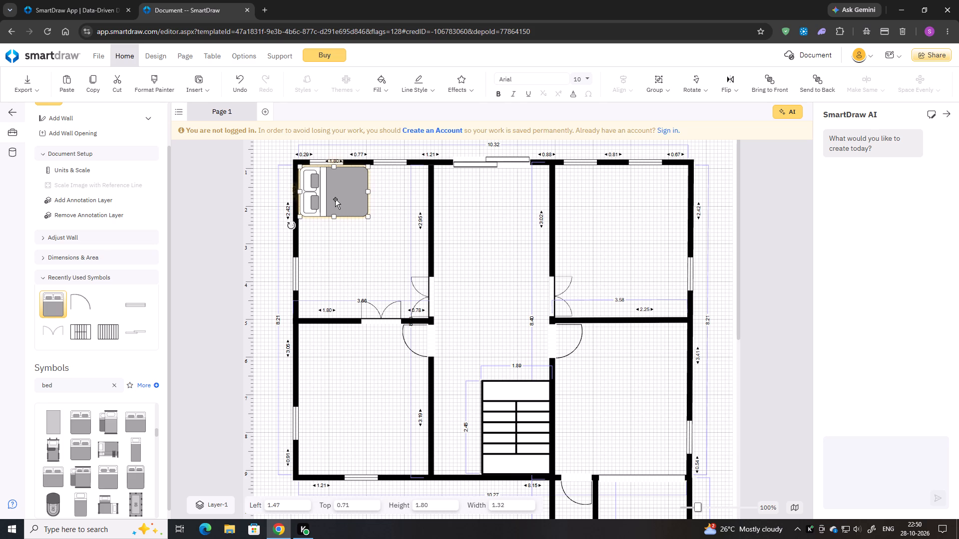
key("ctrl+c")
key("ctrl+v")
left_click_drag(322, 221, 599, 234)
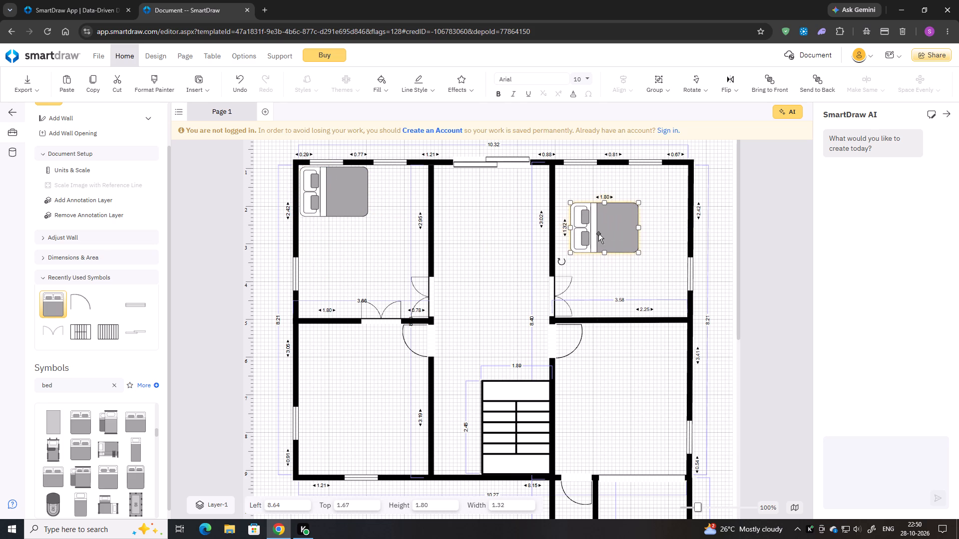
left_click_drag(558, 261, 656, 200)
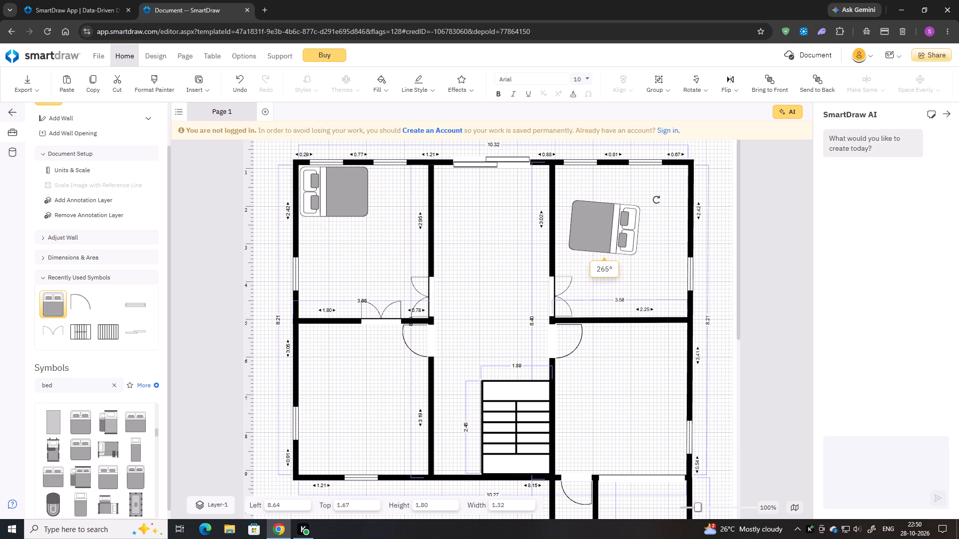
left_click_drag(656, 200, 656, 194)
Seat the copied bed in the upper-right room's top outer corner, at about 9.95 left and 0.67 top.
left_click_drag(610, 232, 665, 190)
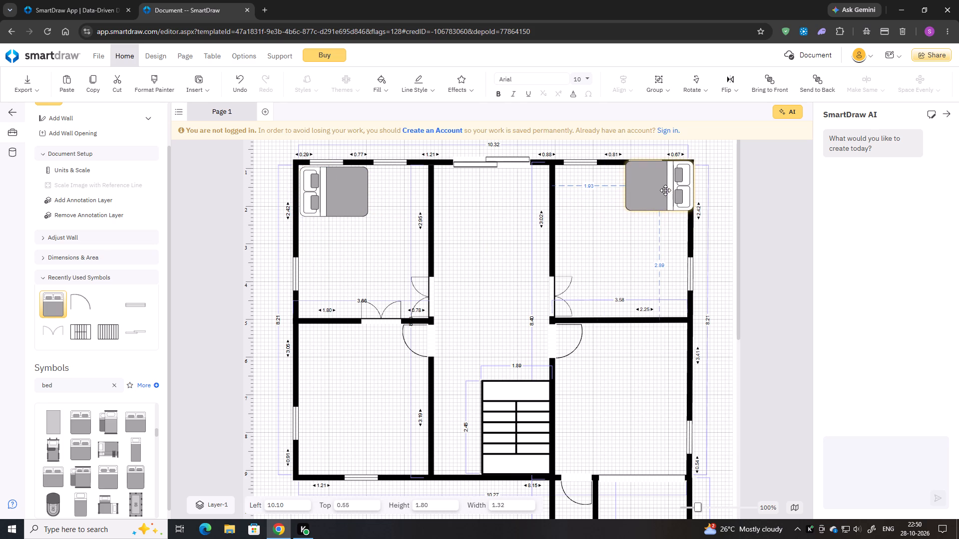
left_click_drag(665, 190, 660, 195)
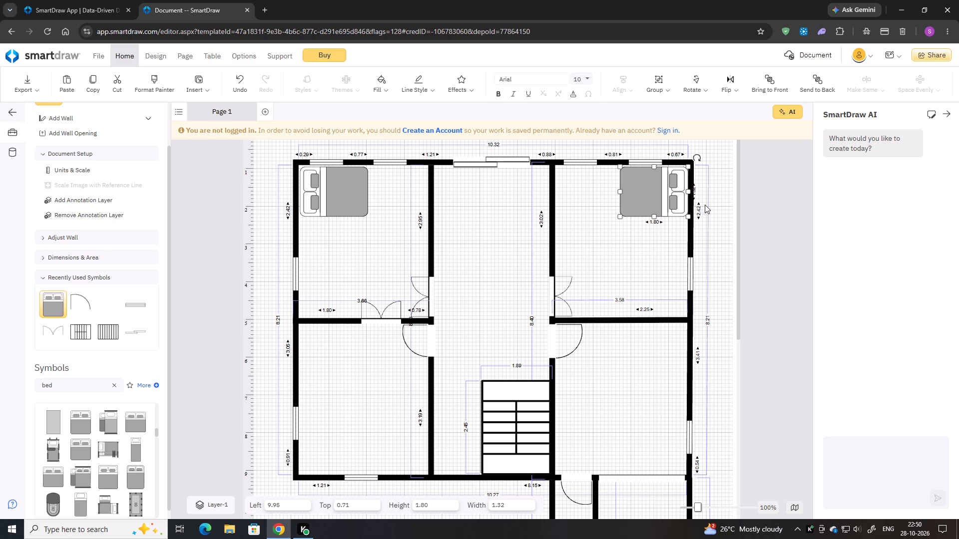
key("Up")
key("Up")
key("Up")
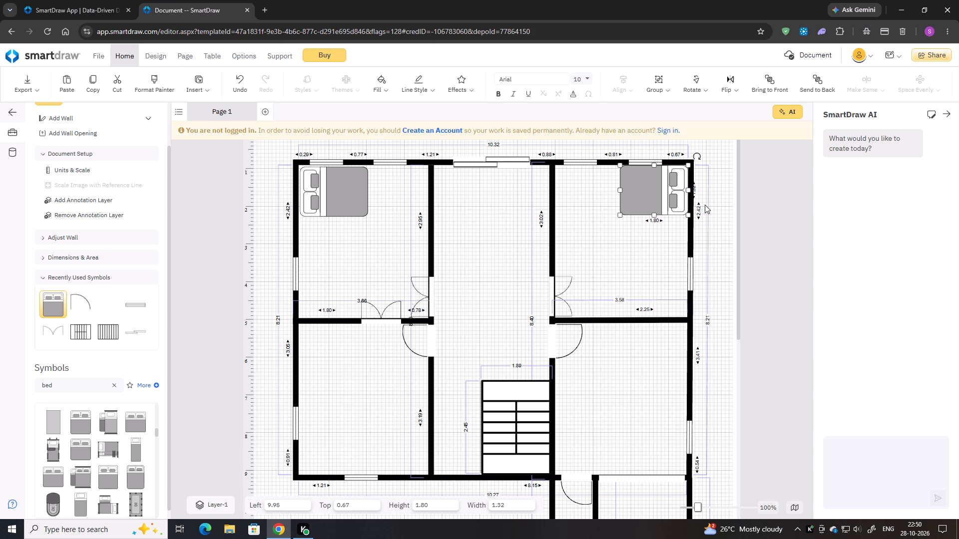
key("Left")
key("Right")
Nudge the upper-left room's bed tight against both outer walls, to about 1.45 left and 0.67 top.
left_click(321, 194)
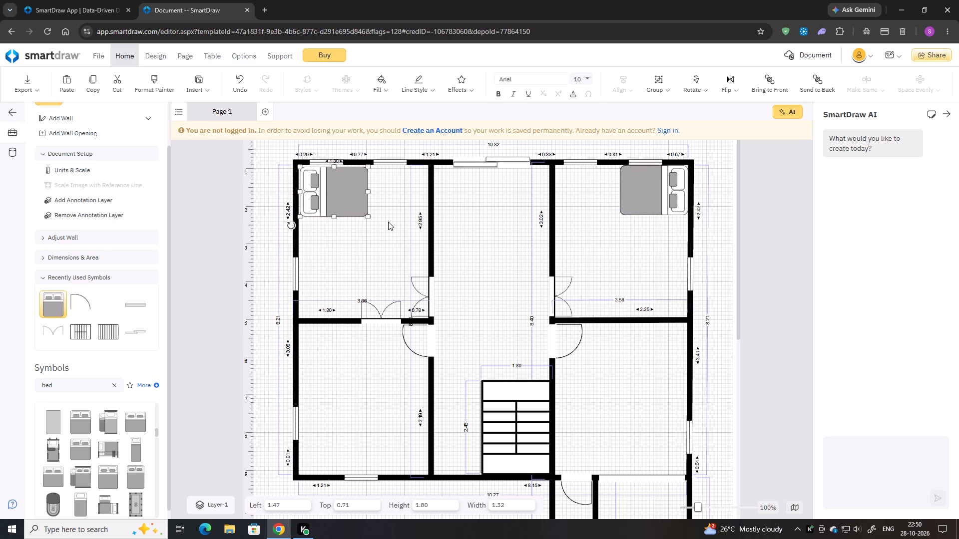
key("Up")
key("Up")
key("Left")
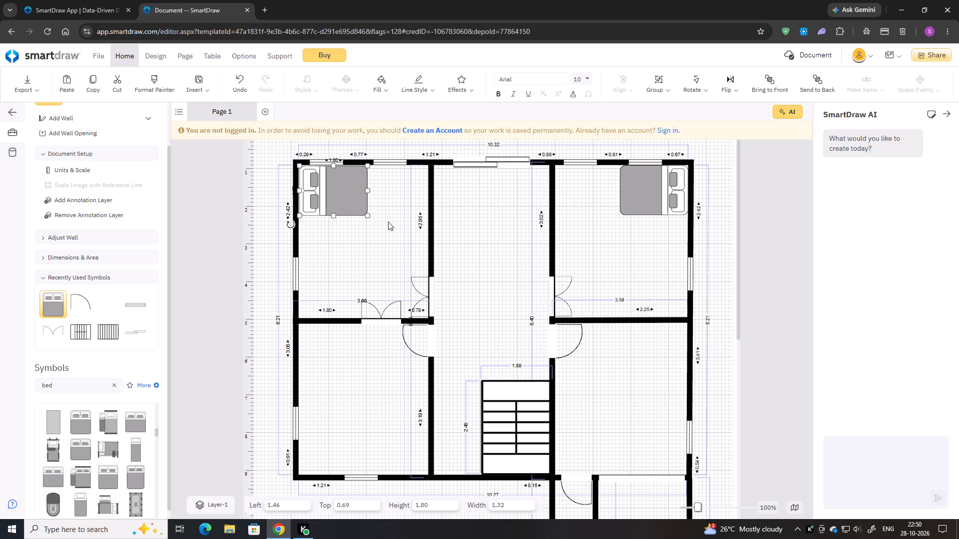
key("Up")
key("Left")
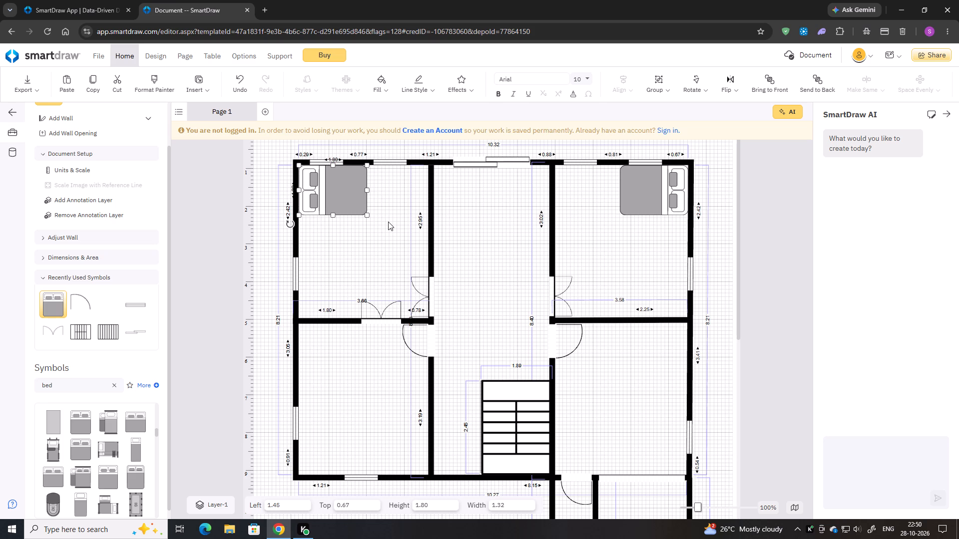
Copy the upper-left bed into the lower-left room's bottom outer corner, at about 1.45 left and 7.56 top.
key("ctrl+c")
key("ctrl+v")
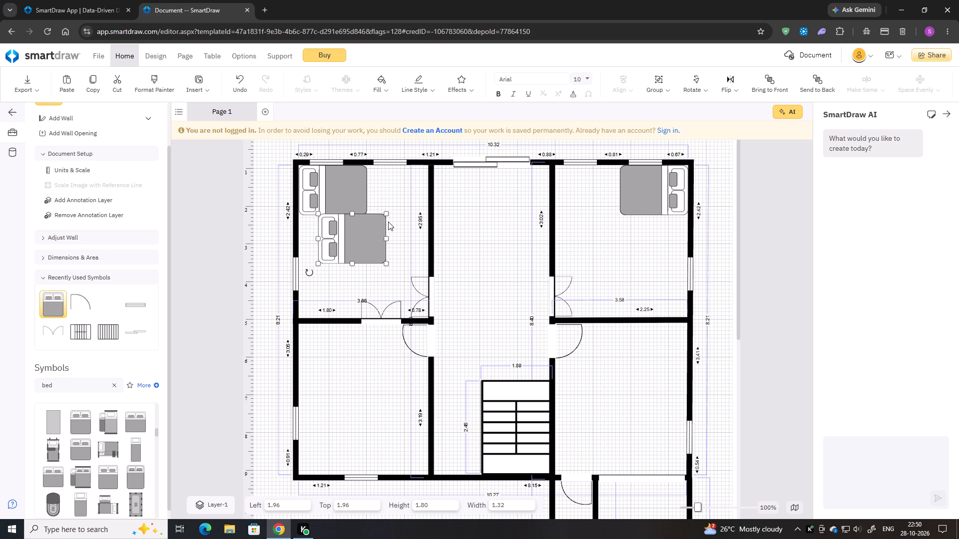
left_click_drag(348, 238, 322, 431)
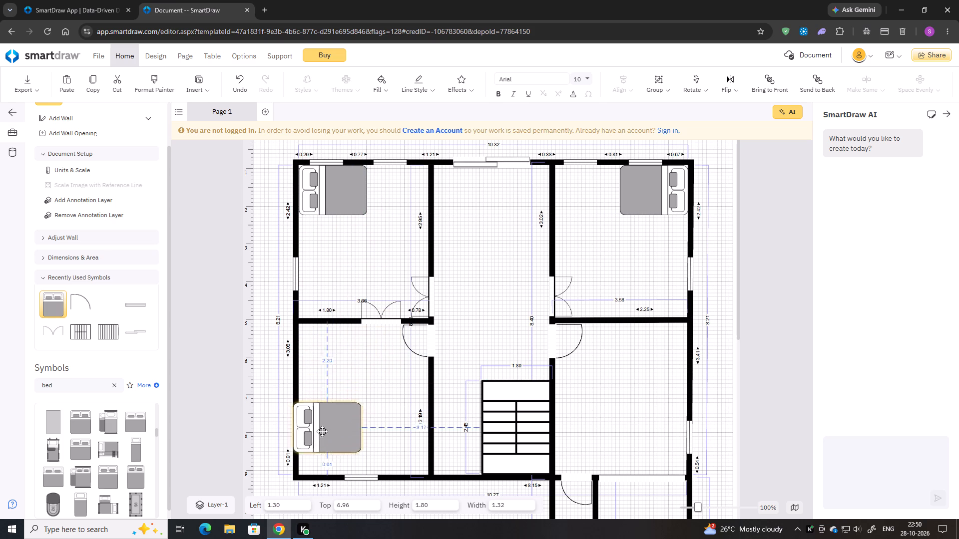
left_click_drag(322, 431, 329, 448)
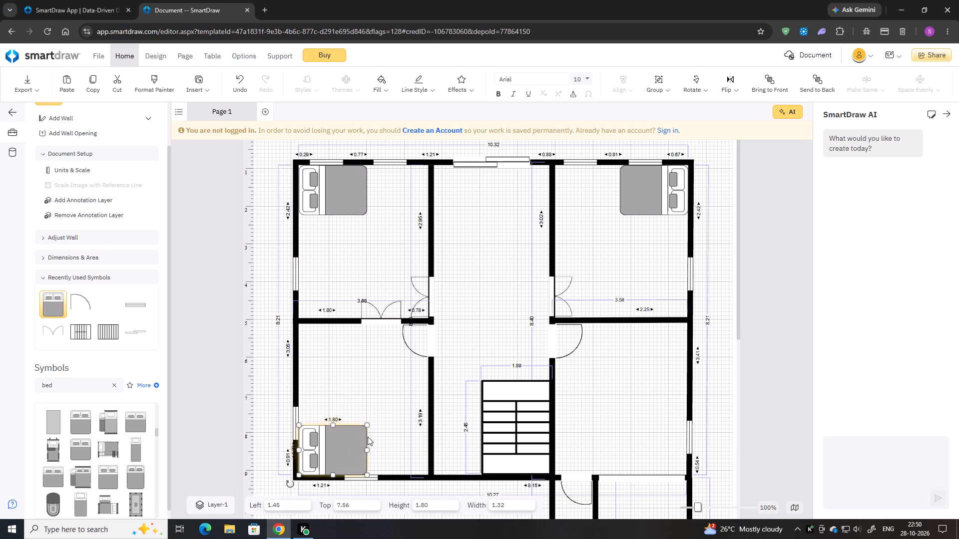
Paste another bed copy, rotate it a quarter turn so its headboard points up, and narrow it to about 1.05.
key("ctrl+v")
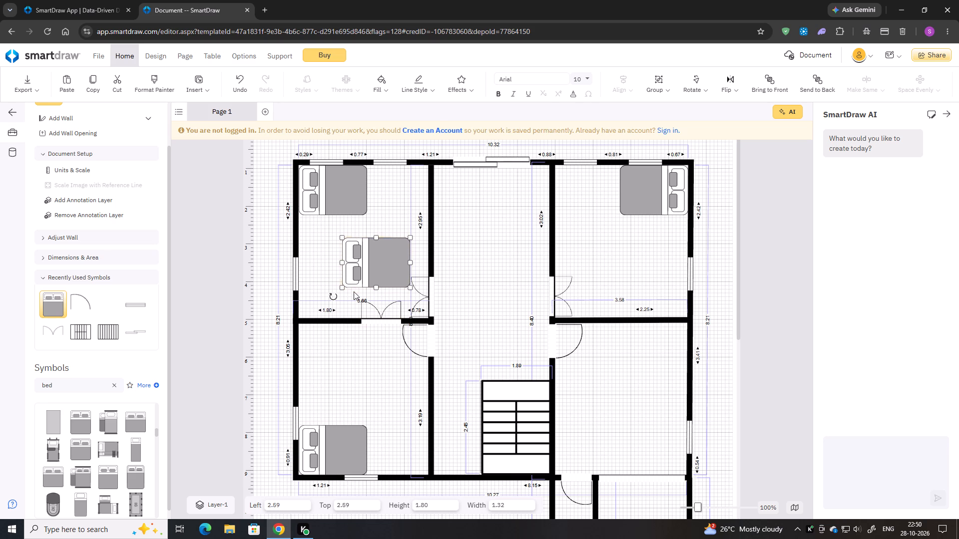
left_click_drag(334, 298, 343, 223)
left_click_drag(350, 264, 362, 262)
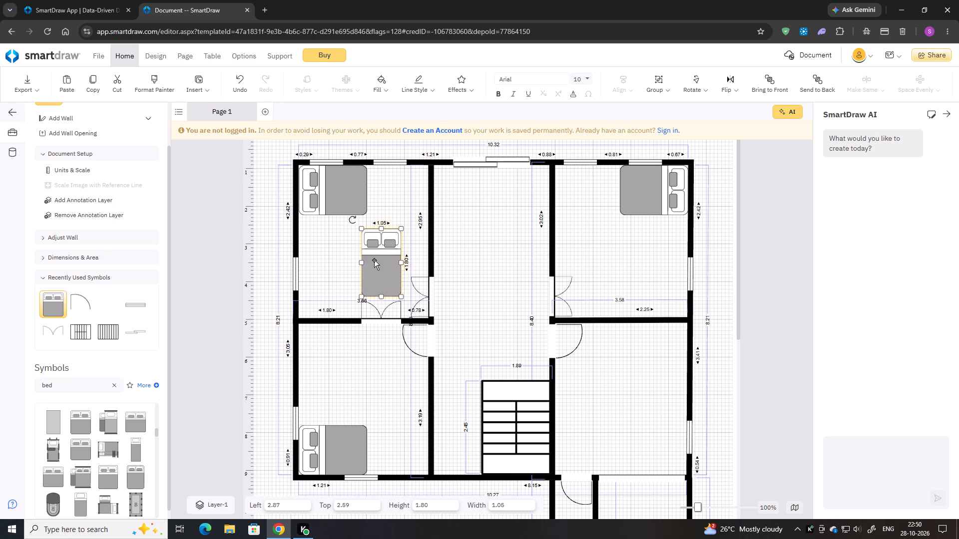
Move the narrowed bed into the lower-right room's top outer corner, seating it at about 10.46 left and 5.09 top.
left_click_drag(376, 260, 659, 354)
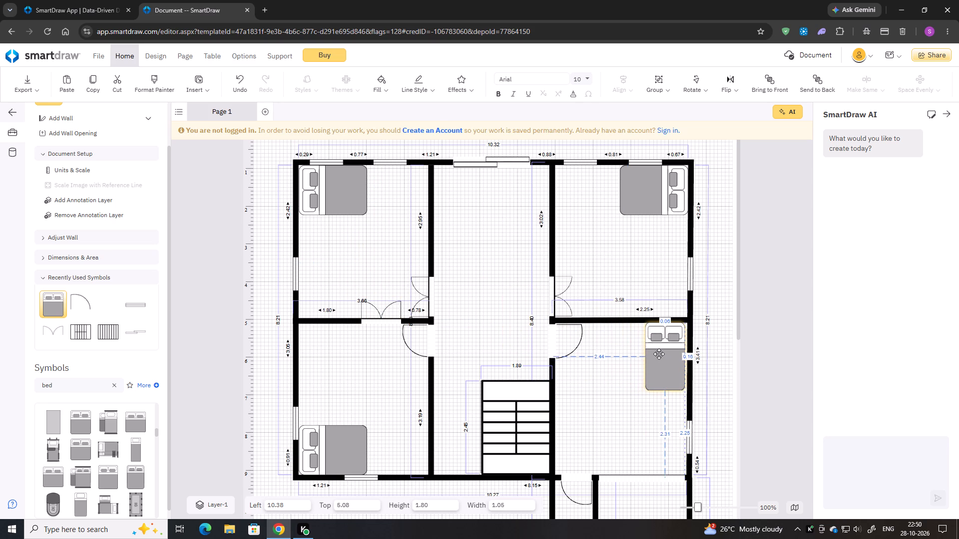
left_click_drag(659, 354, 663, 354)
left_click(712, 304)
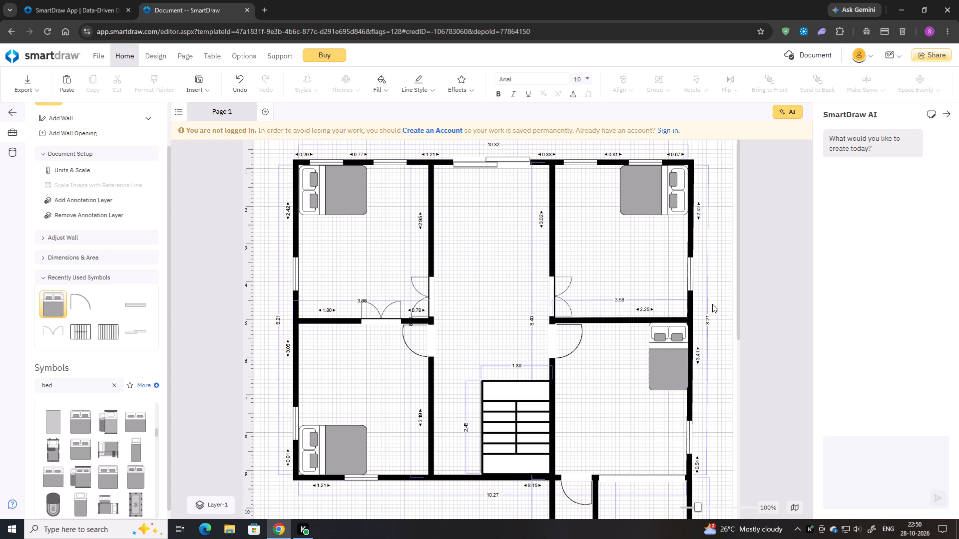
left_click(684, 342)
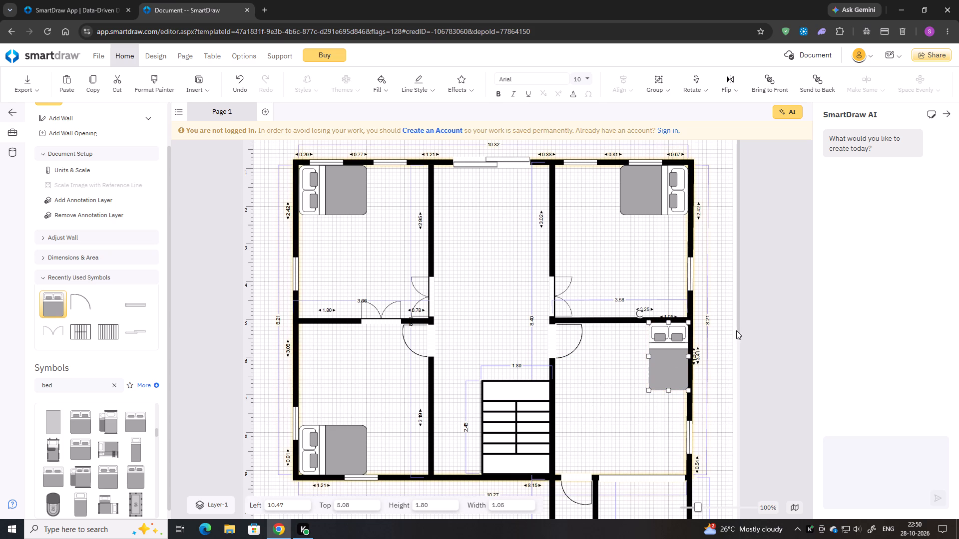
key("Down")
key("Left")
key("Left")
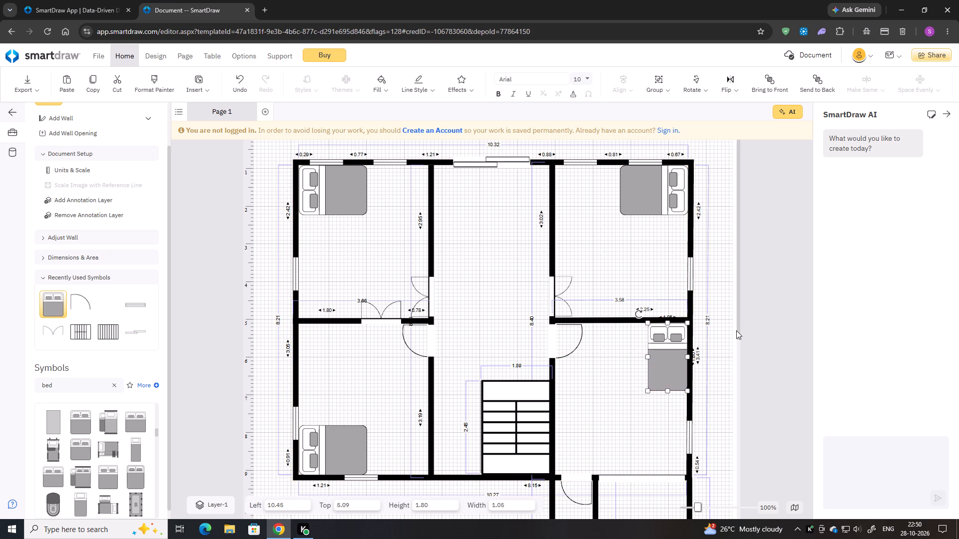
key("Left")
key("Right")
key("Down")
key("Up")
Add a wall opening in the wall between the two right-hand rooms, near their inner wall.
left_click(720, 341)
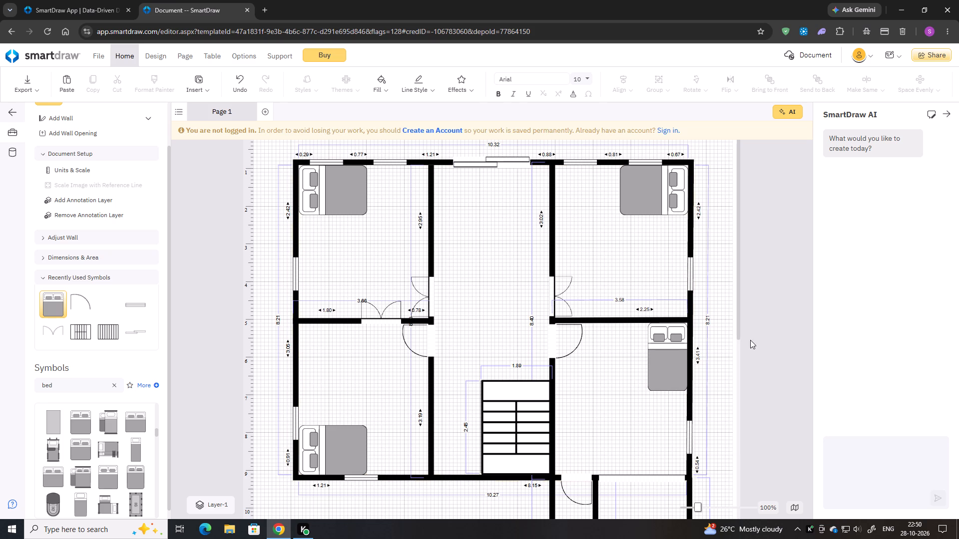
scroll(672, 348, "down", 1)
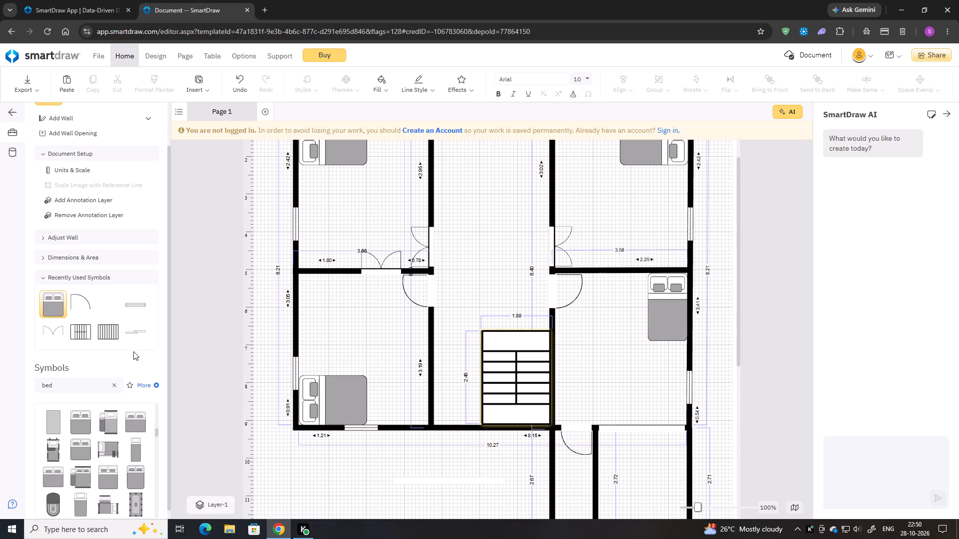
left_click_drag(106, 305, 583, 270)
left_click(601, 308)
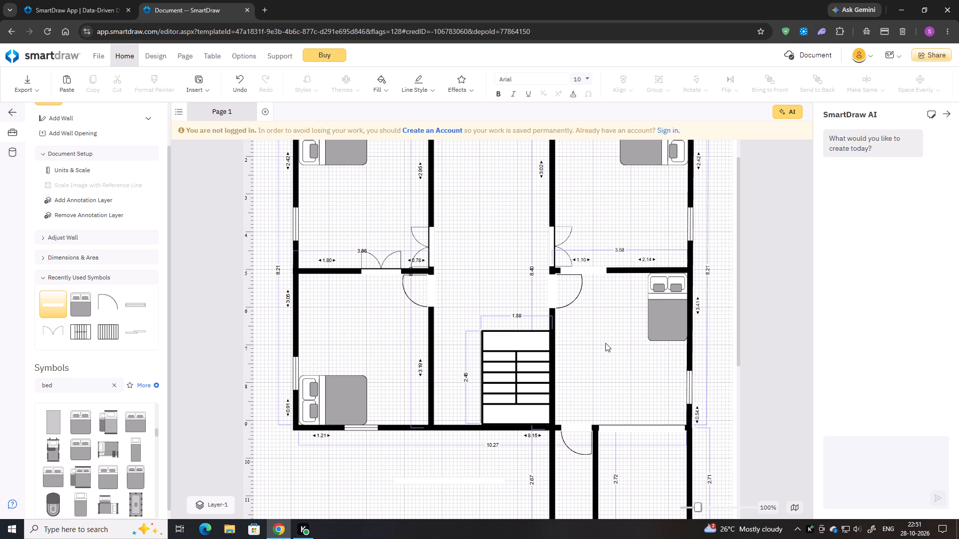
Place a Scalable Bed Frame in the upper-right room, beside the inner wall opposite the existing bed.
scroll(605, 343, "down", 1)
scroll(610, 348, "up", 1)
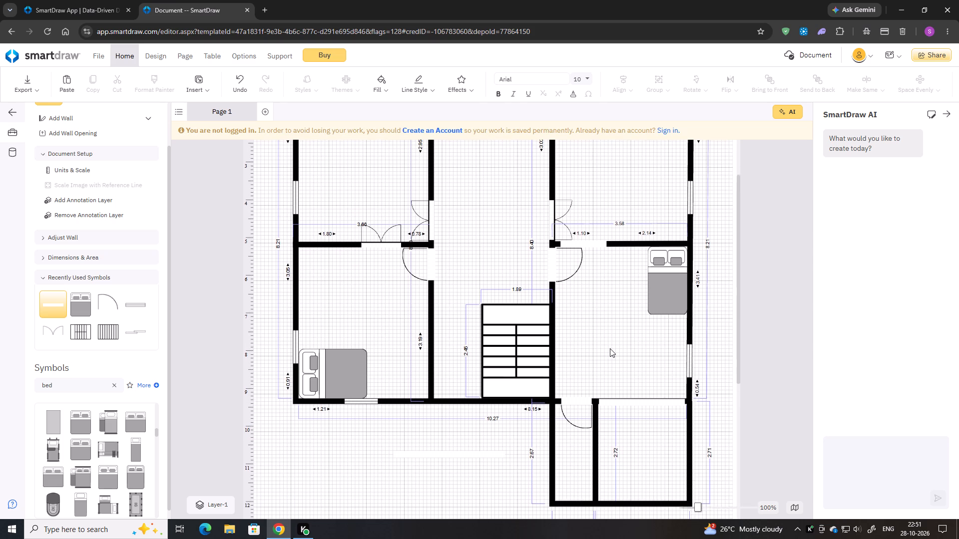
scroll(609, 342, "up", 1)
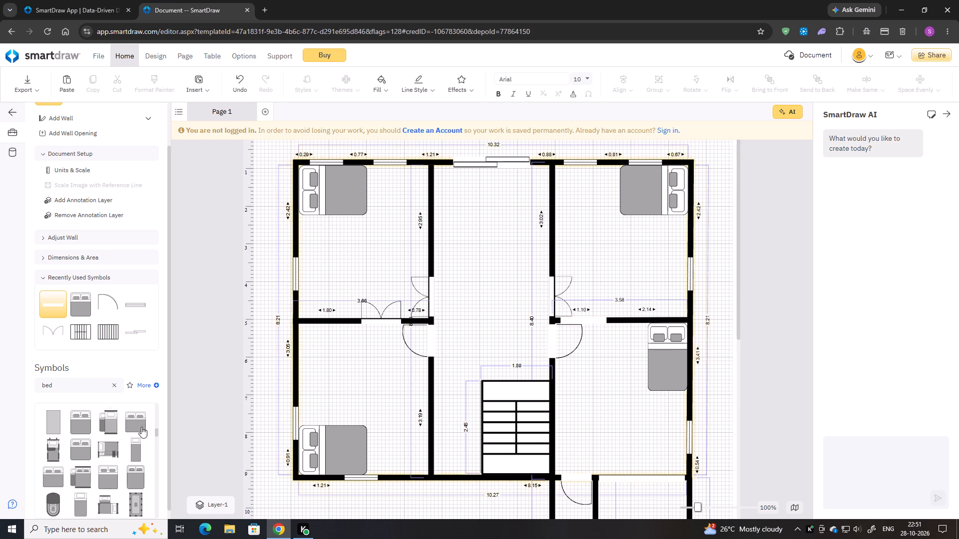
scroll(117, 454, "down", 1)
scroll(117, 454, "up", 1)
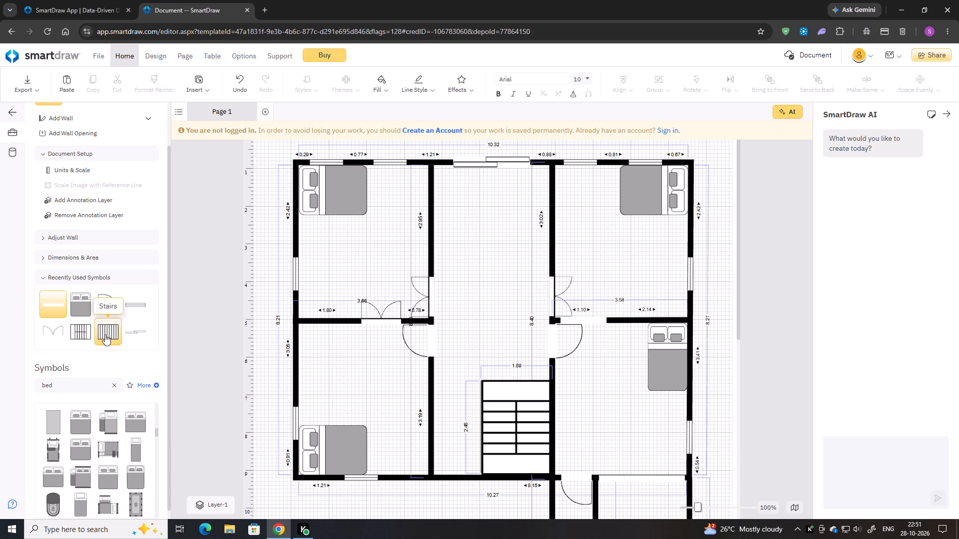
scroll(102, 459, "down", 1)
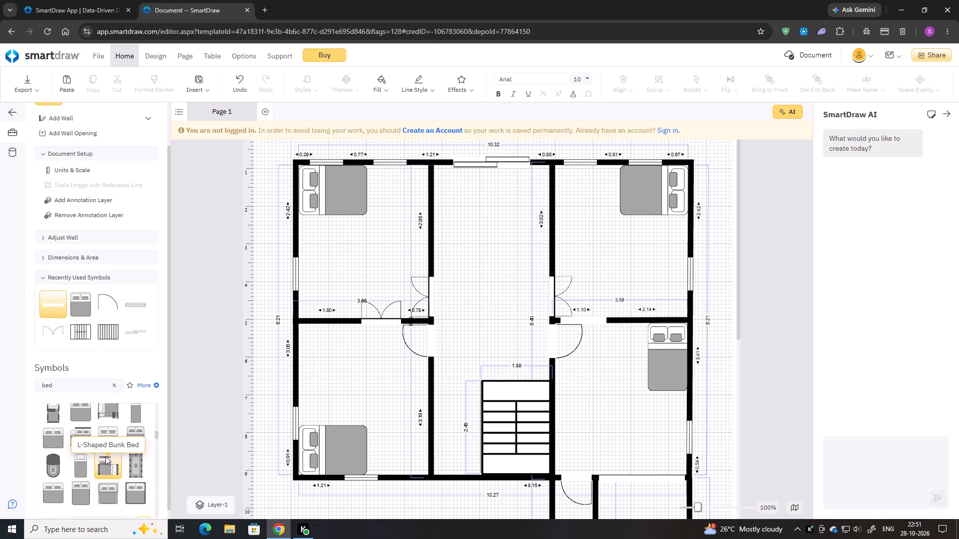
scroll(105, 456, "down", 1)
scroll(105, 456, "up", 1)
scroll(64, 413, "up", 2)
left_click_drag(49, 472, 50, 471)
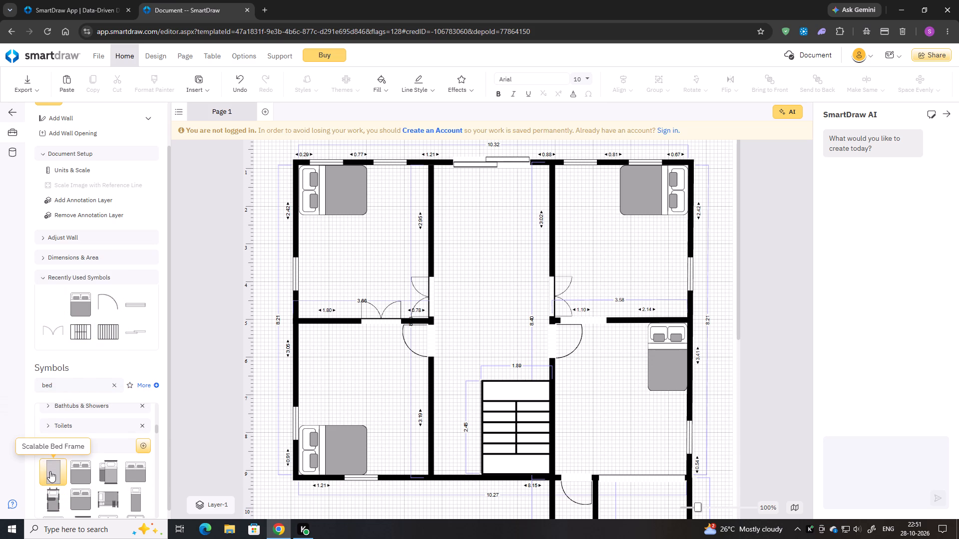
left_click_drag(50, 471, 580, 209)
Resize the bed frame to about 0.59 wide by 2.72 high, filling the inner top corner at about 8.00 left and 0.91 top.
left_click_drag(602, 168, 584, 168)
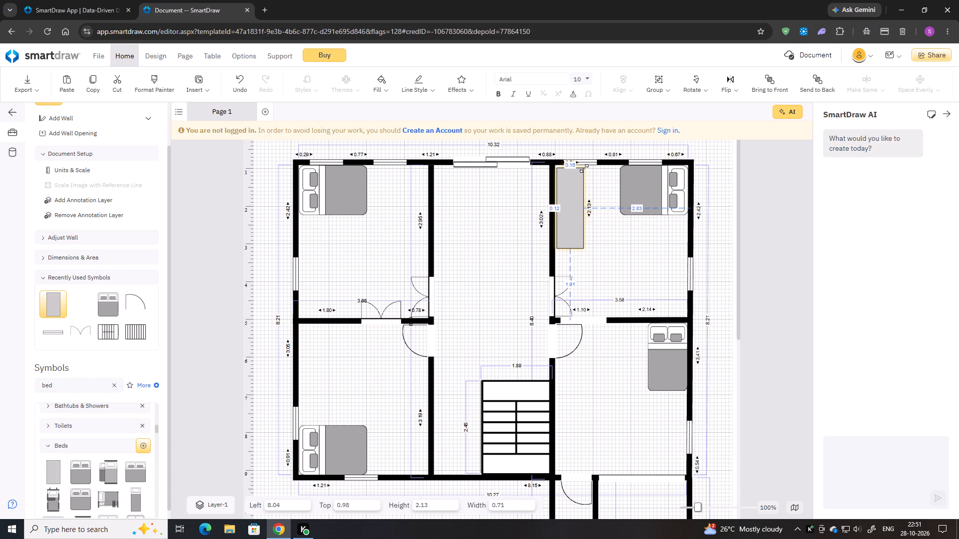
left_click_drag(584, 168, 578, 168)
left_click_drag(568, 248, 561, 270)
left_click(563, 248)
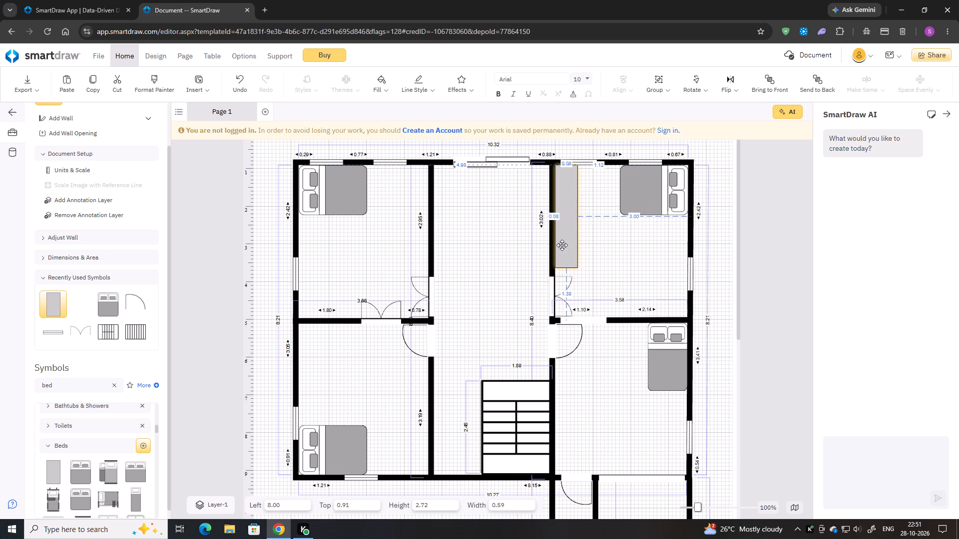
left_click(580, 246)
Draw a line about 0.68 long from the inner wall across the lower part of the bed frame.
scroll(116, 202, "up", 2)
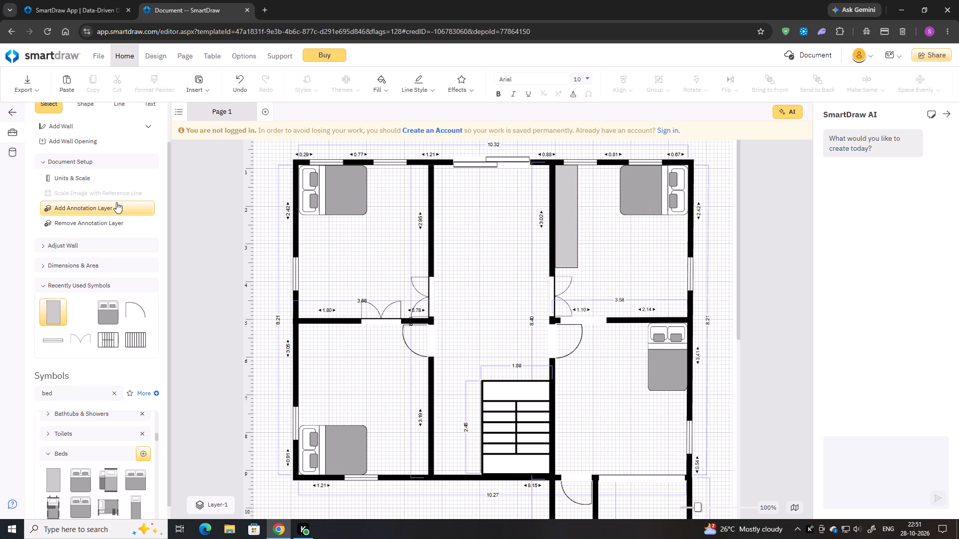
scroll(116, 202, "up", 3)
left_click(116, 148)
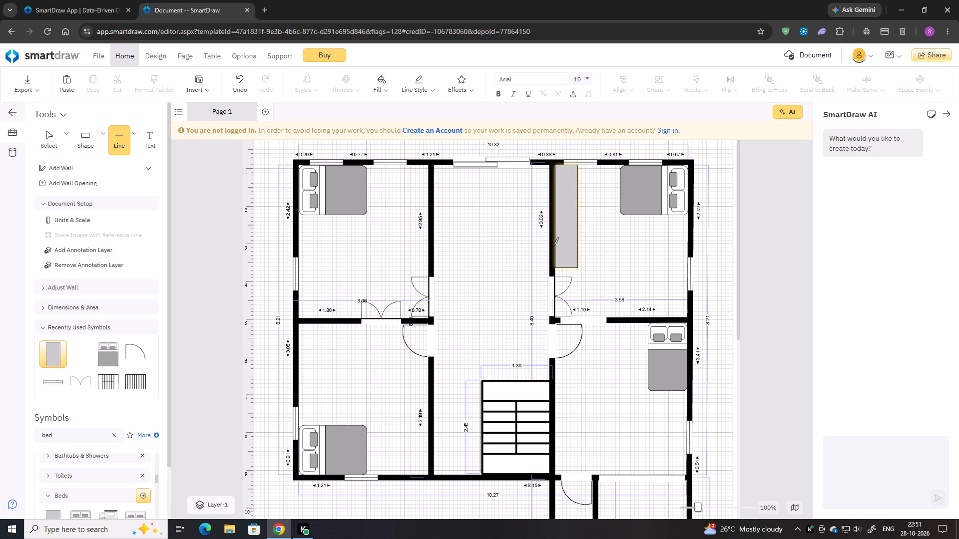
left_click(554, 245)
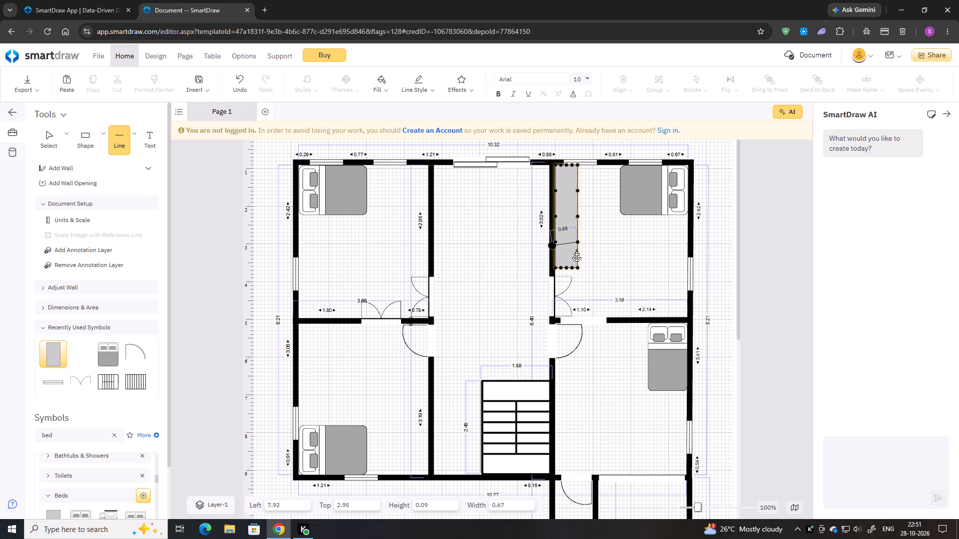
left_click(576, 250)
Adjust the line's free end to straighten it across the frame and meet the frame's outer edge.
left_click_drag(576, 242, 576, 244)
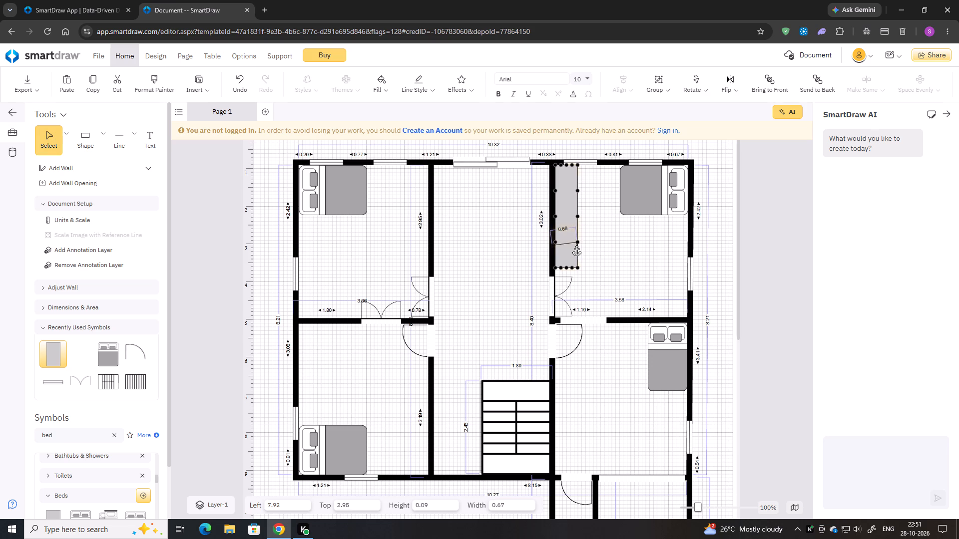
left_click_drag(576, 244, 575, 243)
left_click_drag(575, 243, 574, 237)
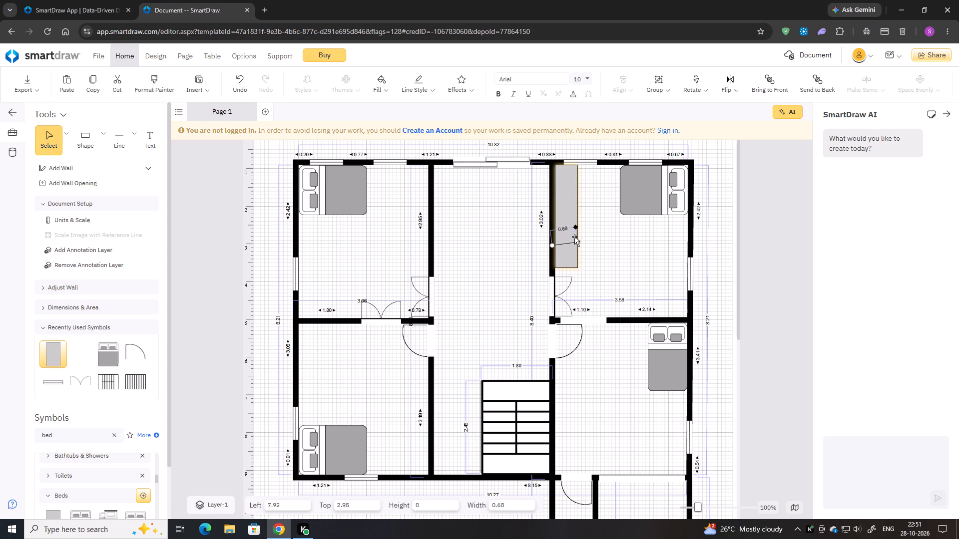
left_click_drag(575, 228, 575, 230)
left_click_drag(575, 230, 578, 233)
left_click_drag(579, 242, 579, 245)
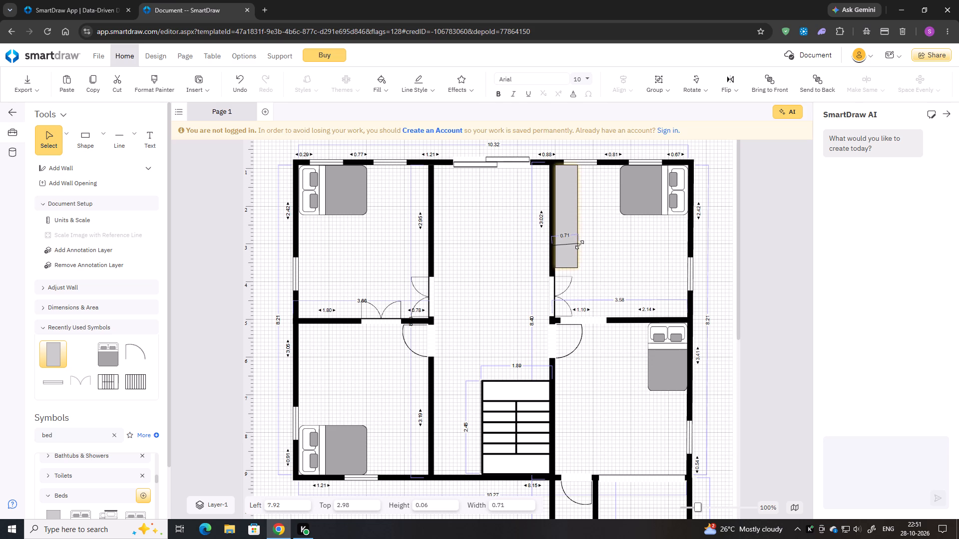
left_click_drag(579, 245, 577, 247)
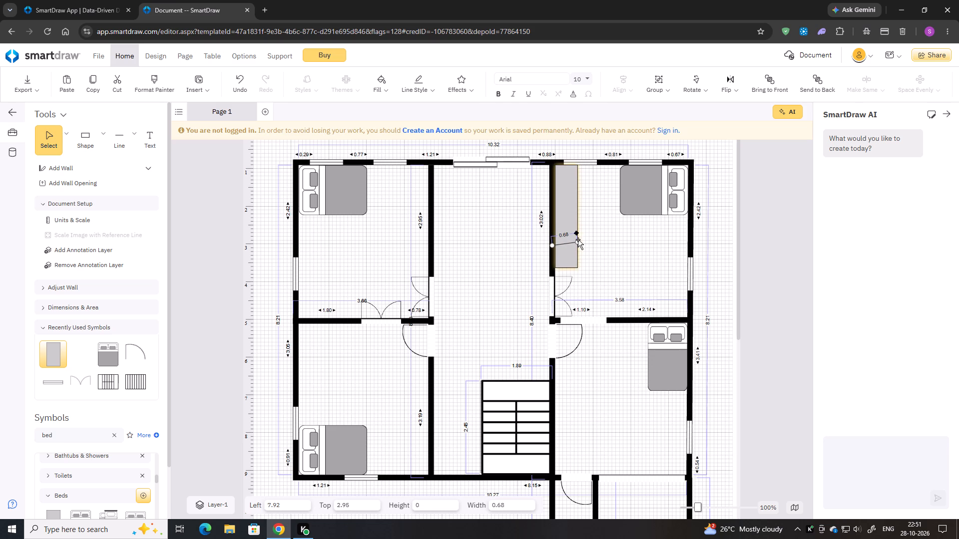
left_click(578, 240)
left_click(576, 243)
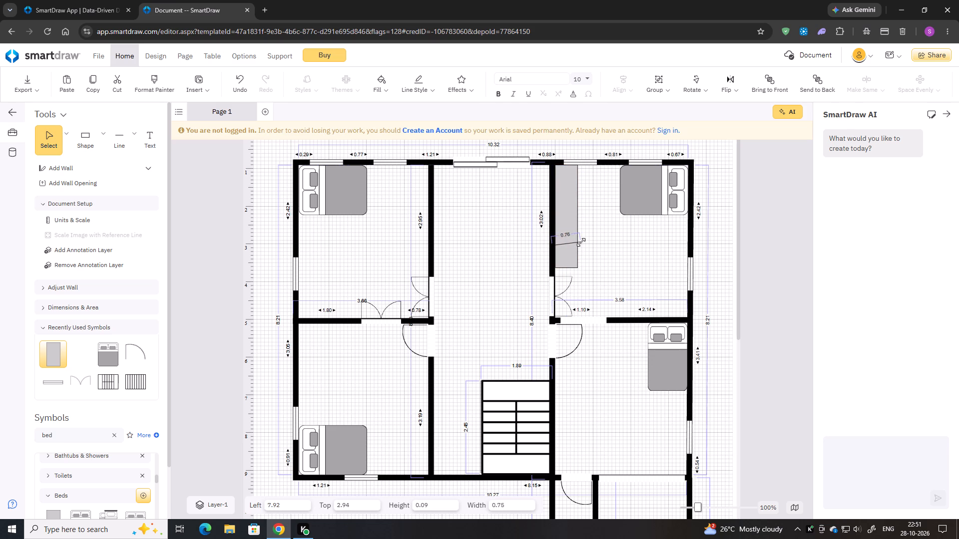
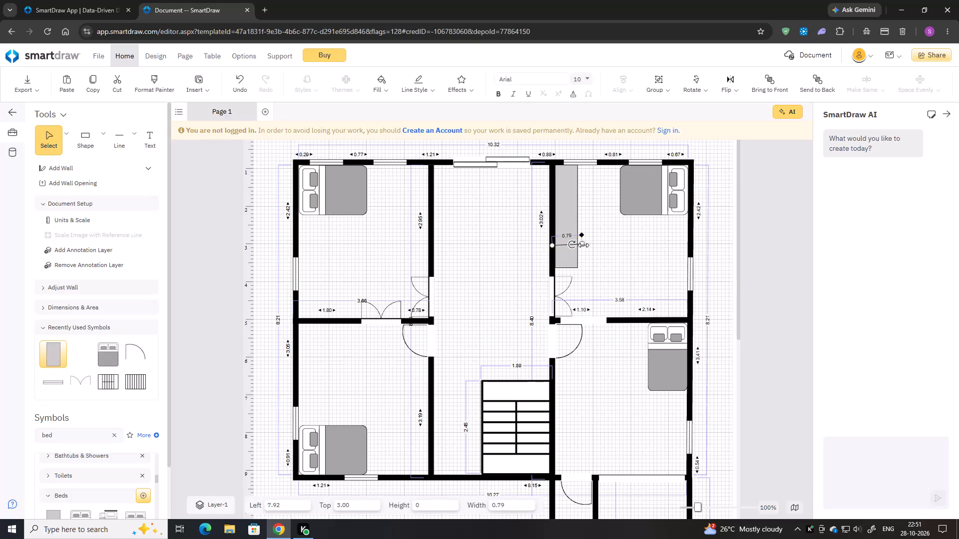
Adjust both ends of the line across the lower bed frame until it is level and about 0.67 long.
left_click_drag(584, 245, 577, 246)
left_click(577, 241)
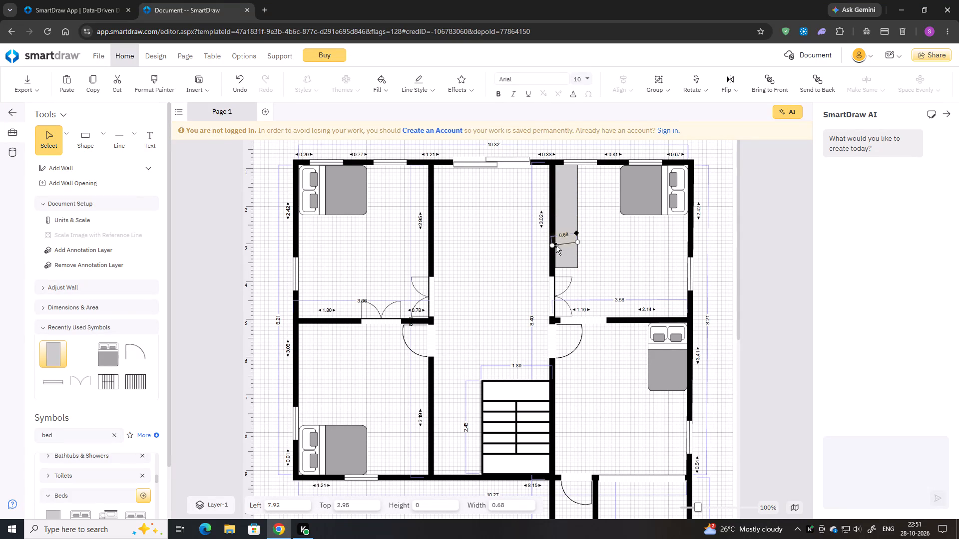
left_click_drag(553, 247, 553, 244)
left_click_drag(553, 244, 553, 243)
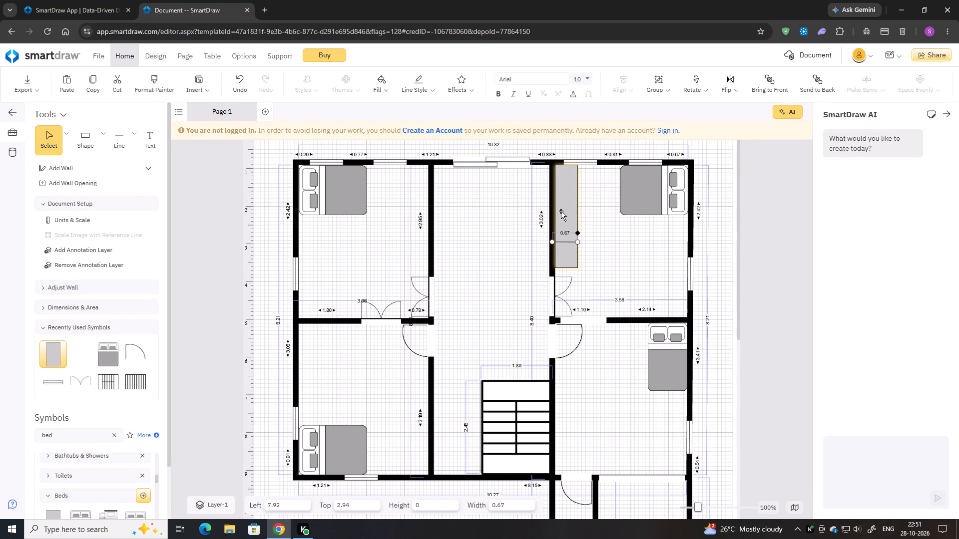
Draw a level line about 0.67 long across the upper part of the bed frame, at about 1.59 top.
left_click(118, 129)
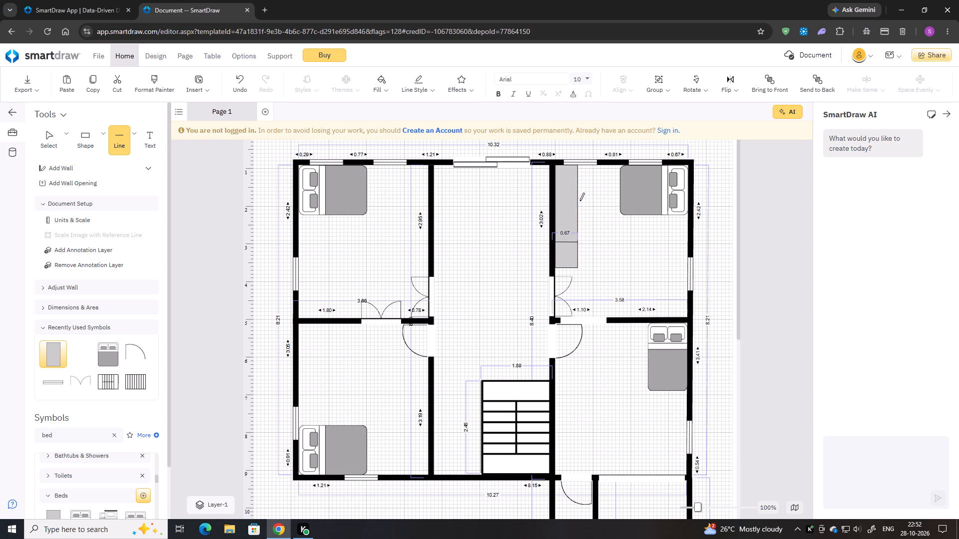
left_click(577, 199)
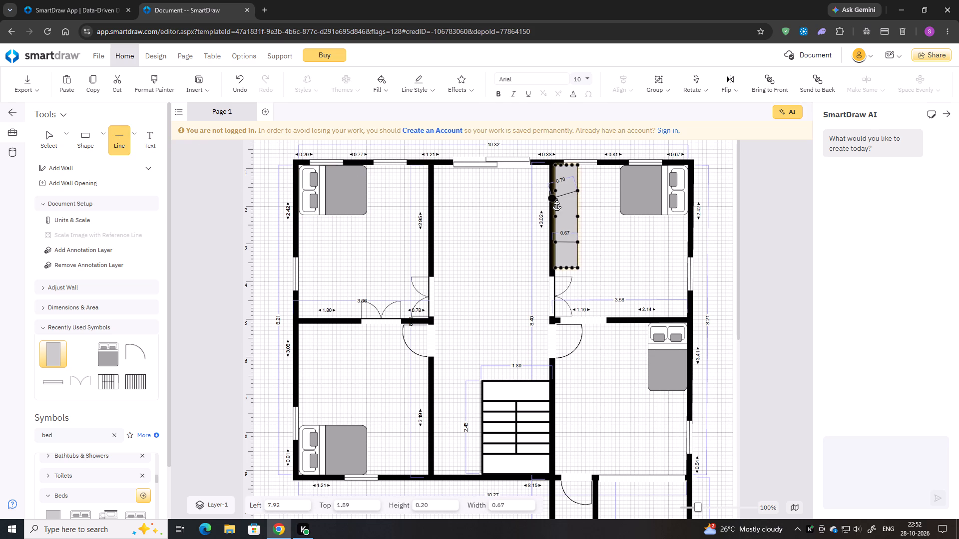
left_click(555, 191)
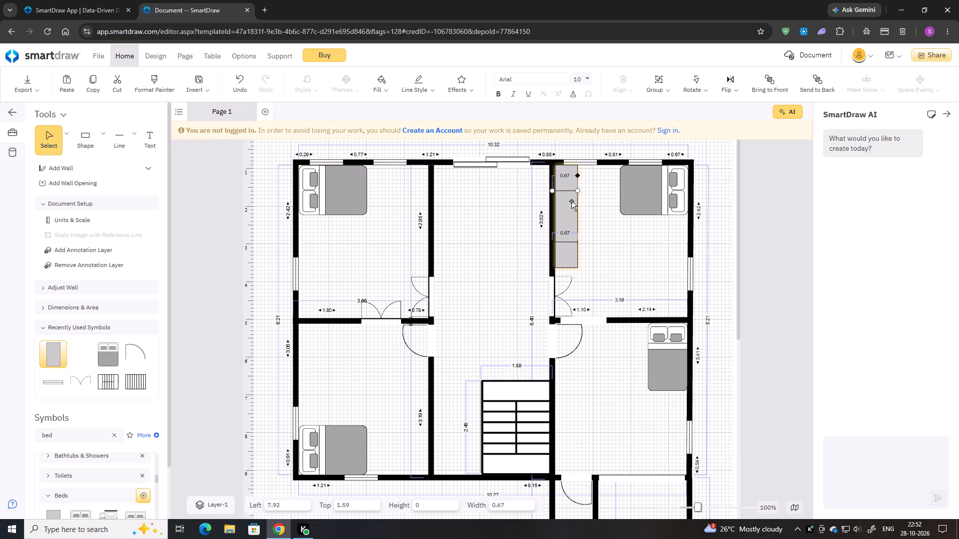
Draw another level line about 0.67 long across the bed frame midway between the two existing lines, at about 2.27 top.
left_click(120, 140)
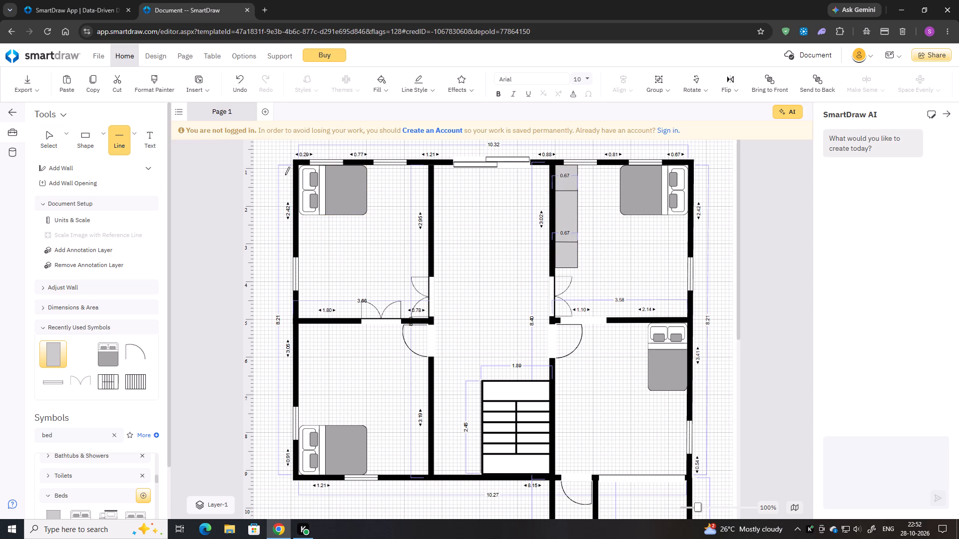
left_click(577, 215)
left_click(556, 217)
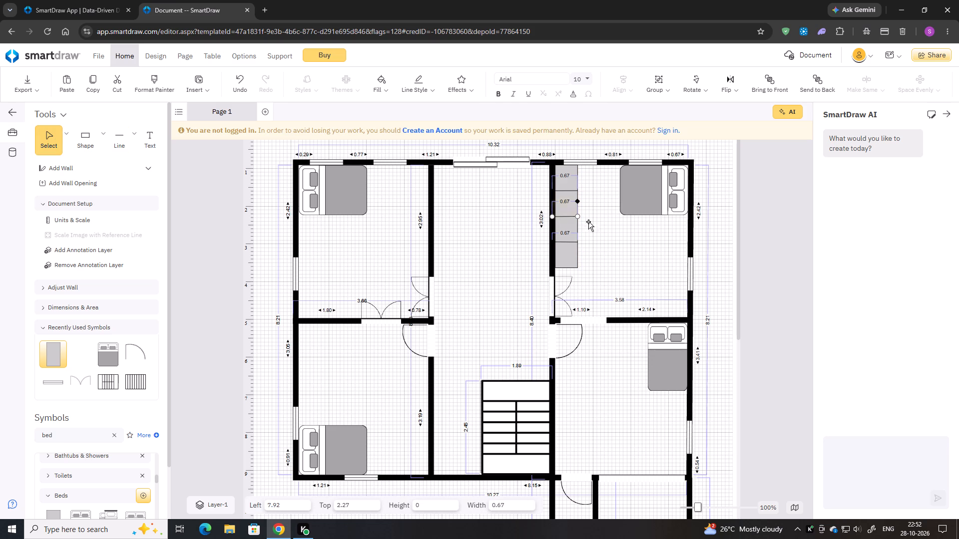
left_click(609, 245)
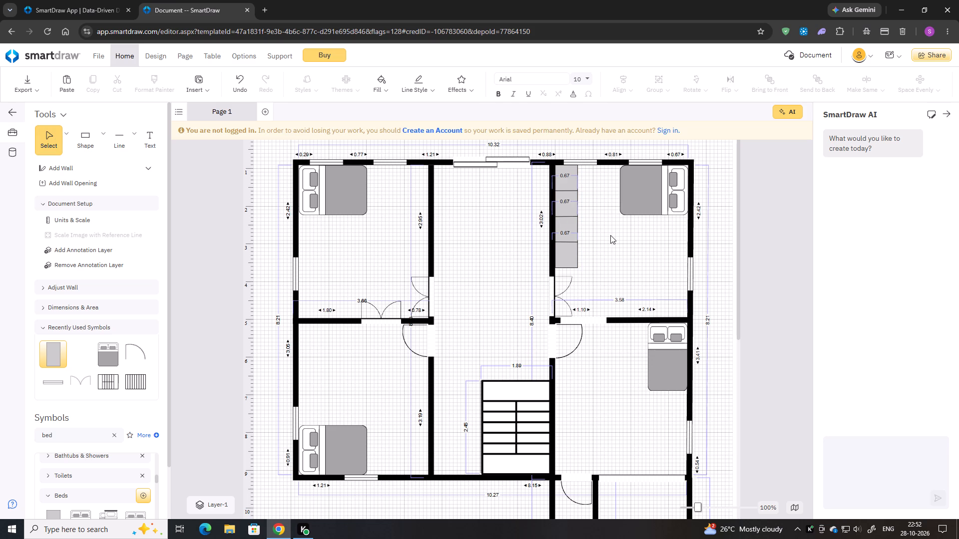
Look through the Doors & Windows symbols for a window suitable for the projecting rooms.
scroll(605, 272, "down", 1)
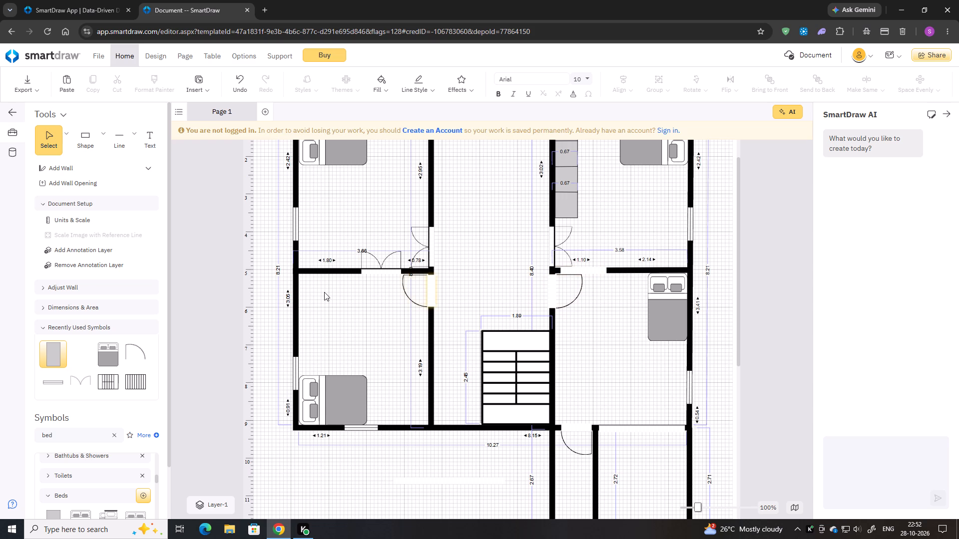
scroll(647, 240, "down", 1)
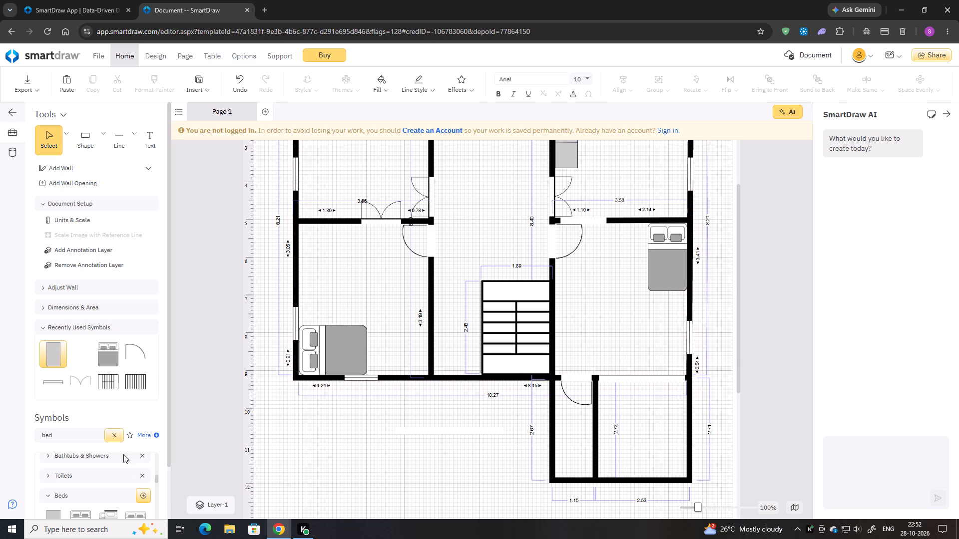
scroll(83, 456, "up", 4)
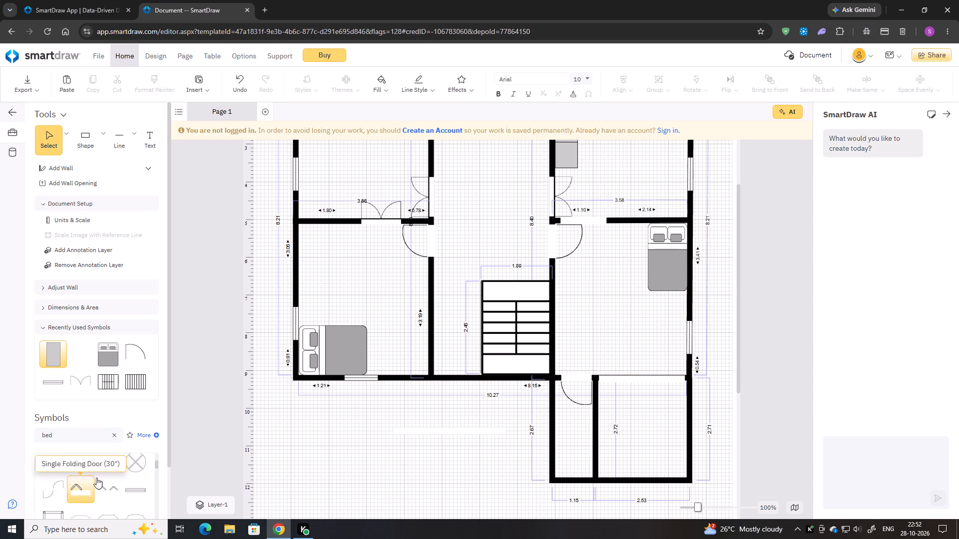
scroll(95, 478, "up", 2)
scroll(115, 490, "down", 1)
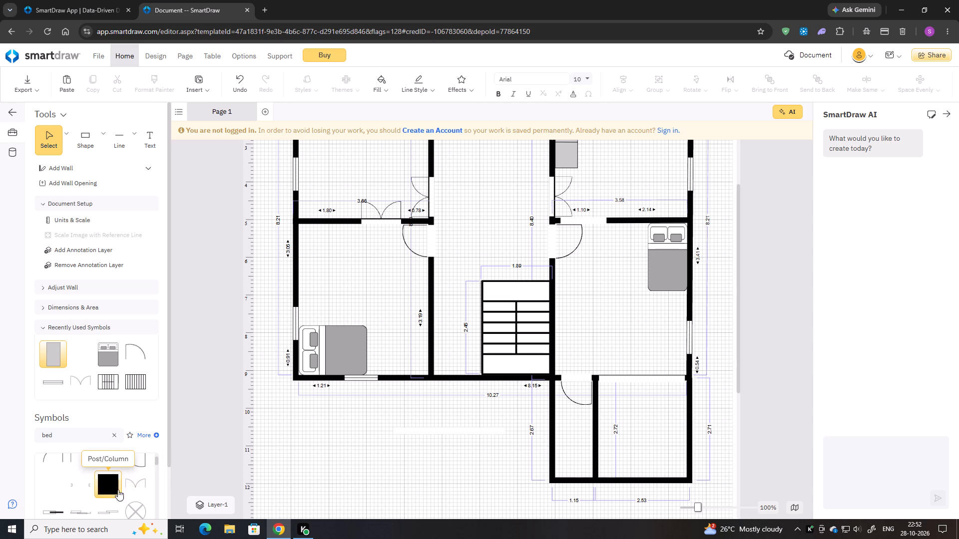
scroll(96, 499, "down", 1)
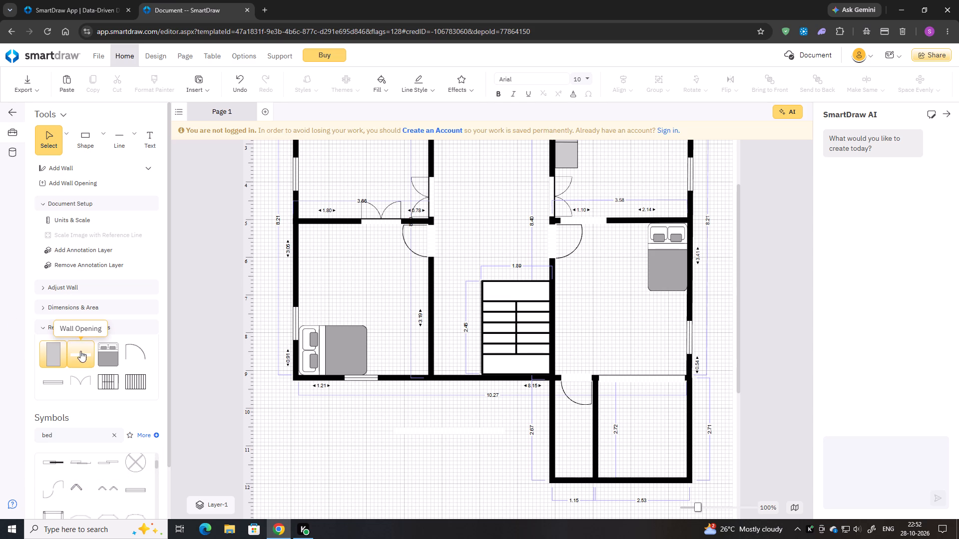
scroll(113, 366, "down", 1)
scroll(91, 431, "up", 1)
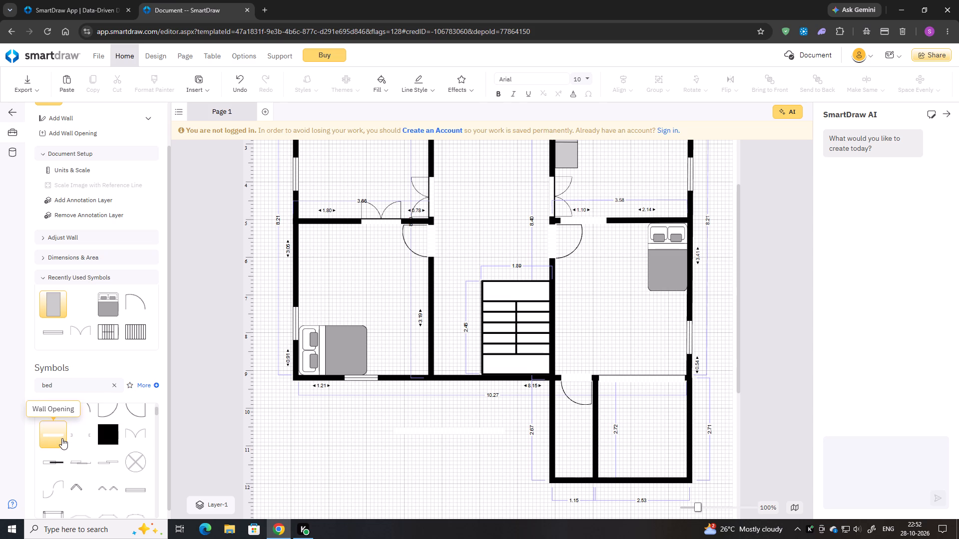
scroll(70, 432, "up", 1)
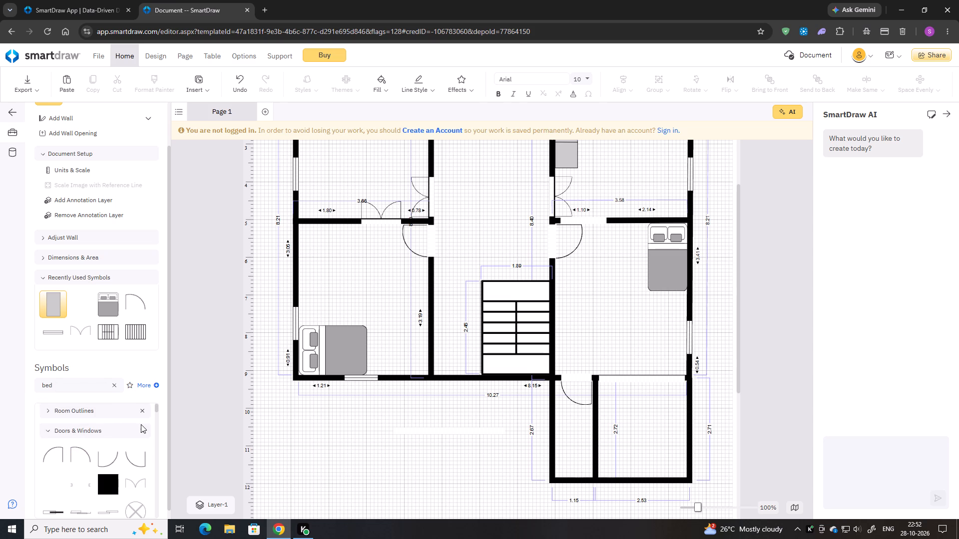
scroll(110, 478, "down", 2)
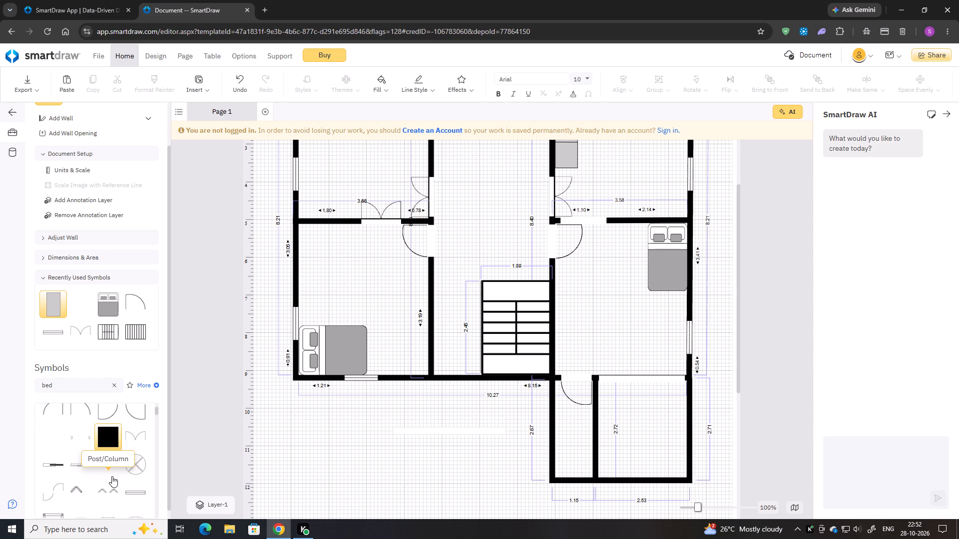
scroll(112, 476, "down", 2)
scroll(87, 444, "up", 2)
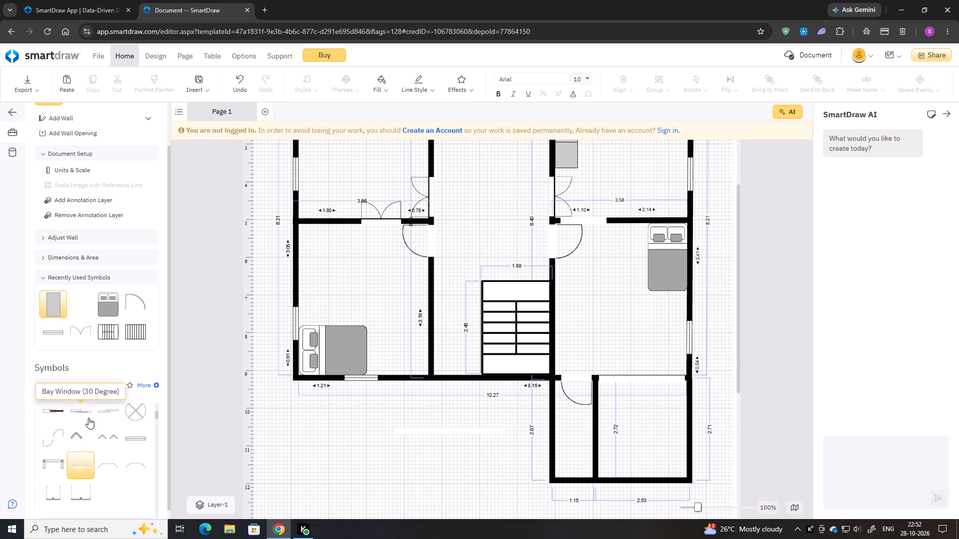
scroll(88, 418, "up", 1)
scroll(52, 442, "up", 1)
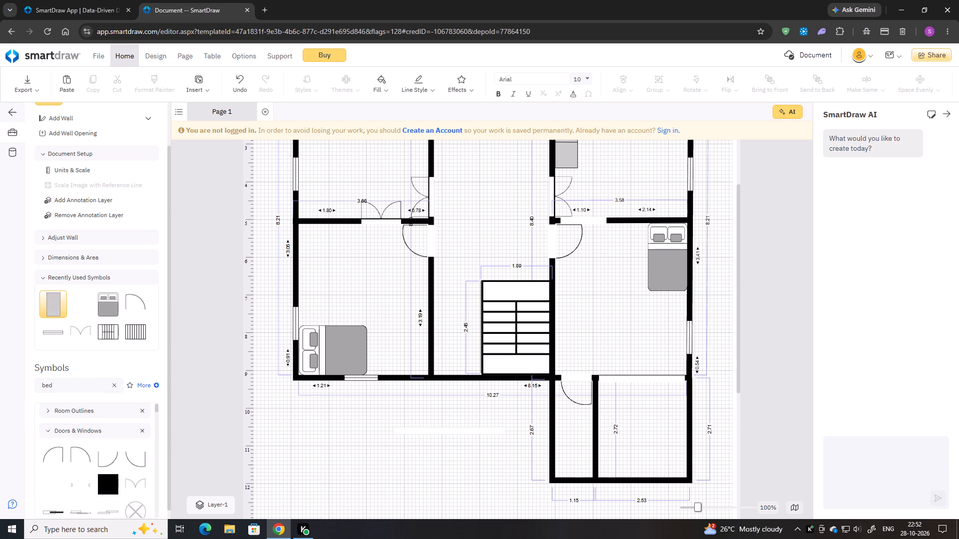
Search the symbols for "window" and place a Window (36") in the wider projecting room's outer side wall, centred and stretched to about 1.55.
left_click(110, 381)
type("windoe")
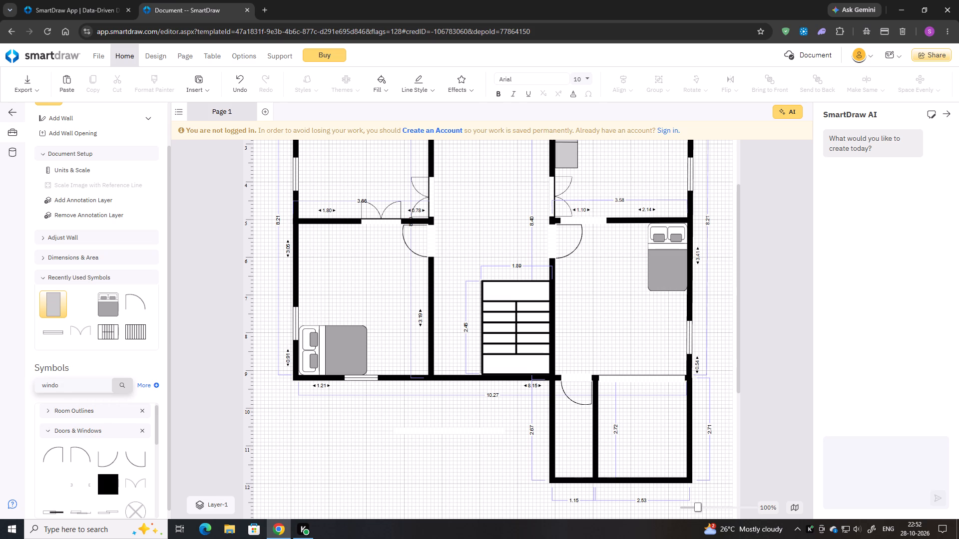
key("BackSpace")
key("w")
key("Return")
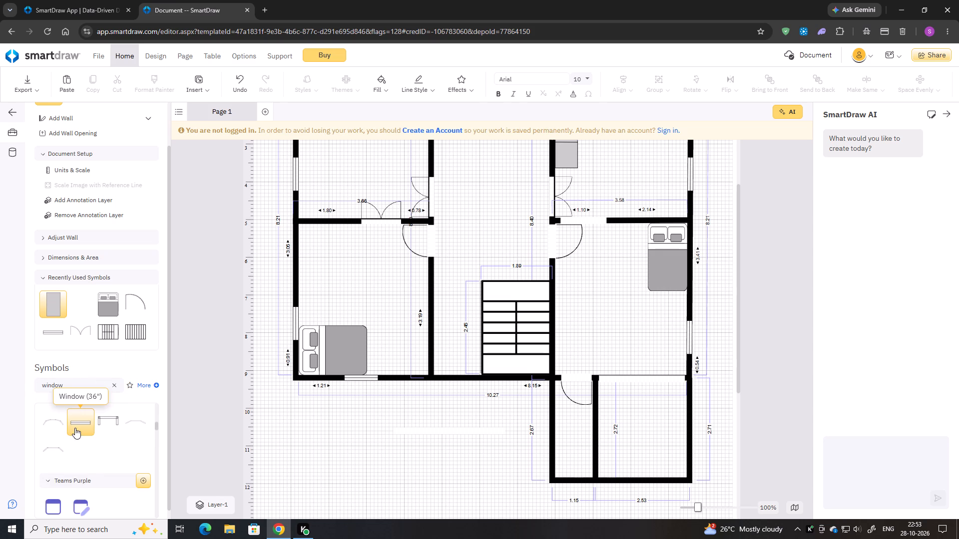
left_click_drag(77, 426, 682, 427)
left_click_drag(689, 408, 690, 392)
left_click_drag(689, 420, 689, 425)
left_click_drag(691, 404, 688, 396)
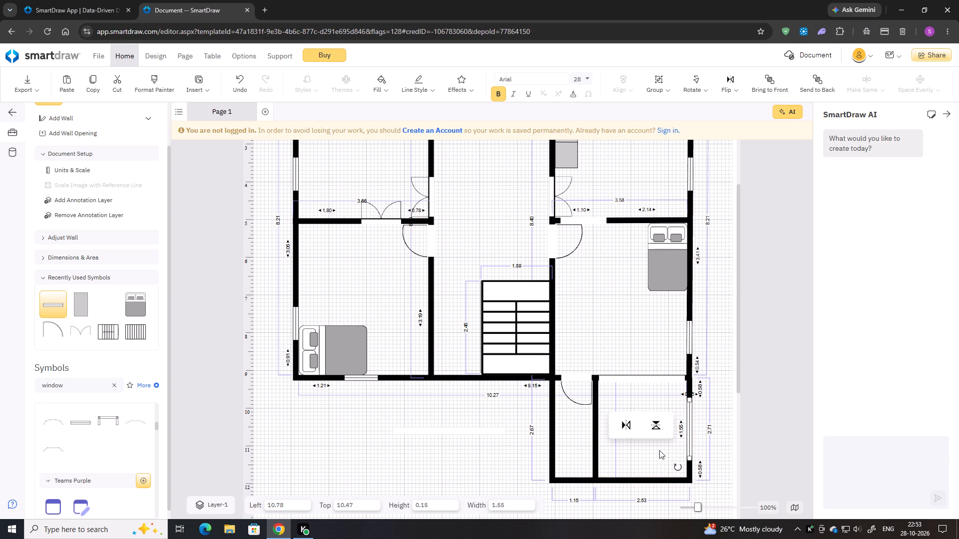
left_click(649, 402)
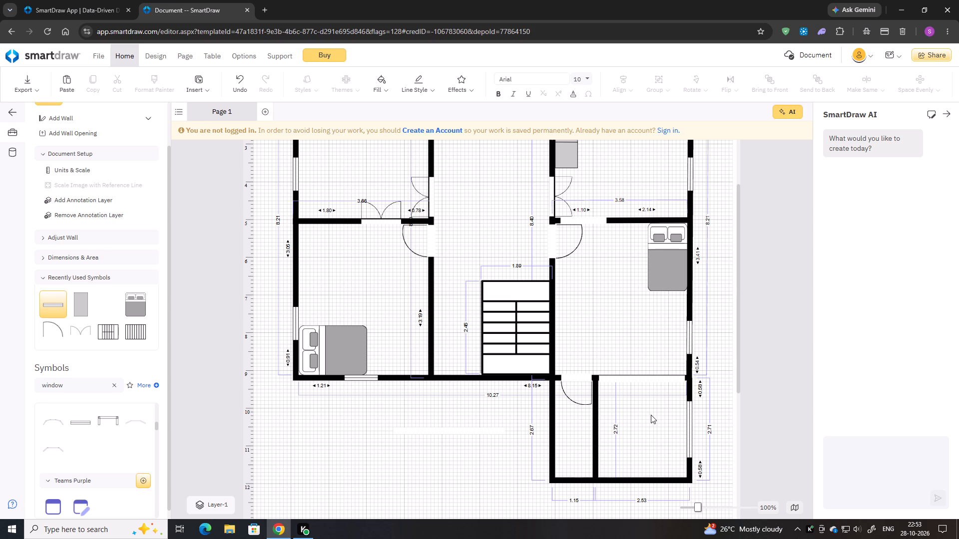
Clear the symbol search and look through the door, window and countertop symbols for furnishings for the projecting room.
scroll(124, 460, "down", 3)
scroll(109, 450, "up", 1)
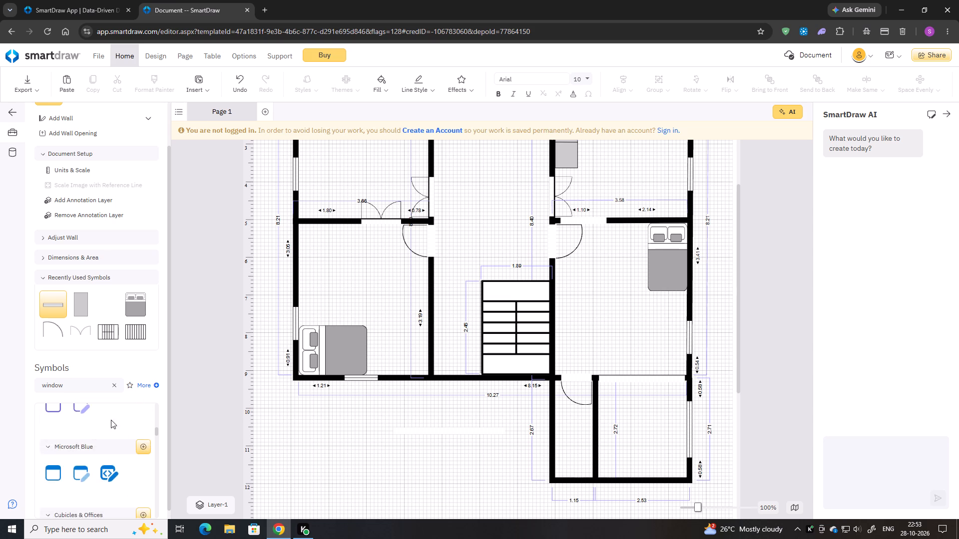
left_click(114, 384)
scroll(130, 453, "down", 1)
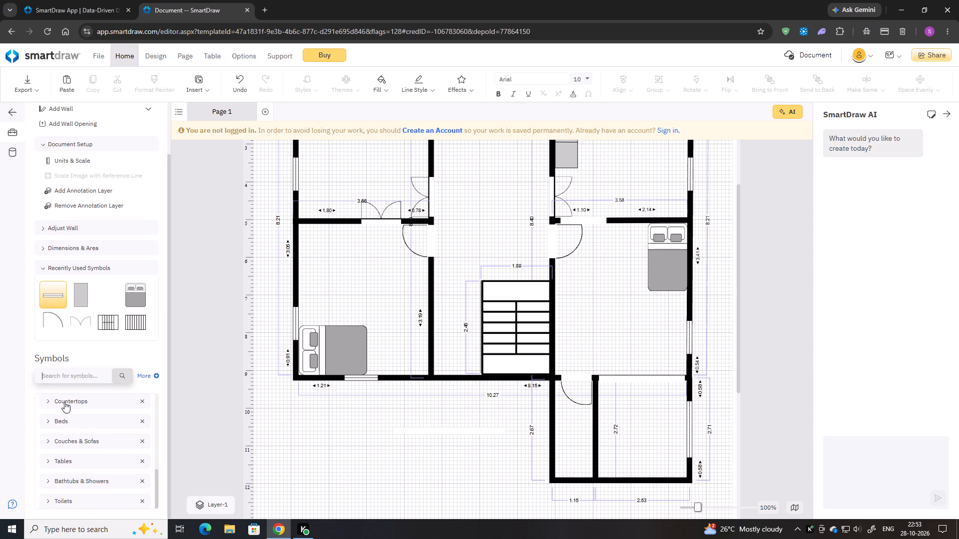
left_click(65, 402)
scroll(85, 414, "up", 3)
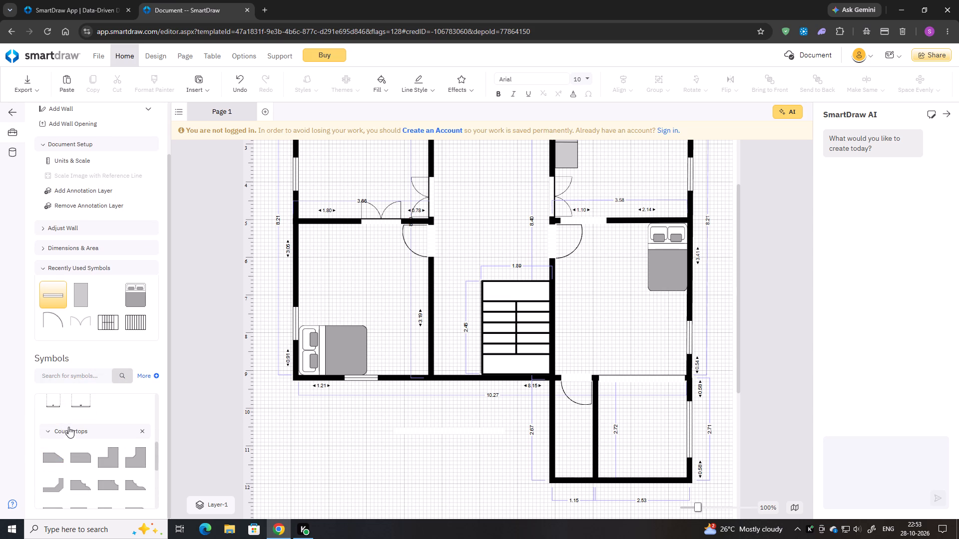
left_click(60, 427)
scroll(87, 420, "up", 2)
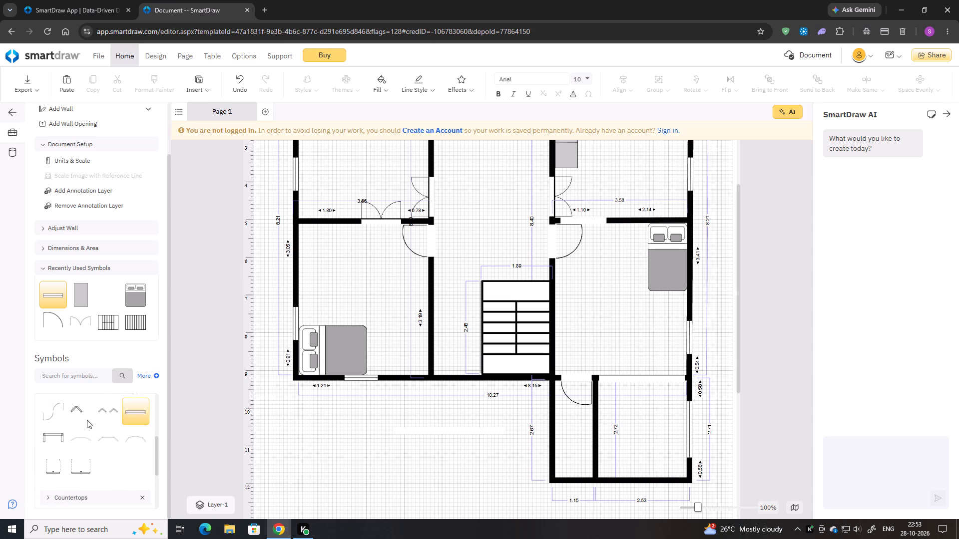
scroll(87, 420, "up", 1)
scroll(87, 420, "down", 1)
scroll(128, 434, "down", 1)
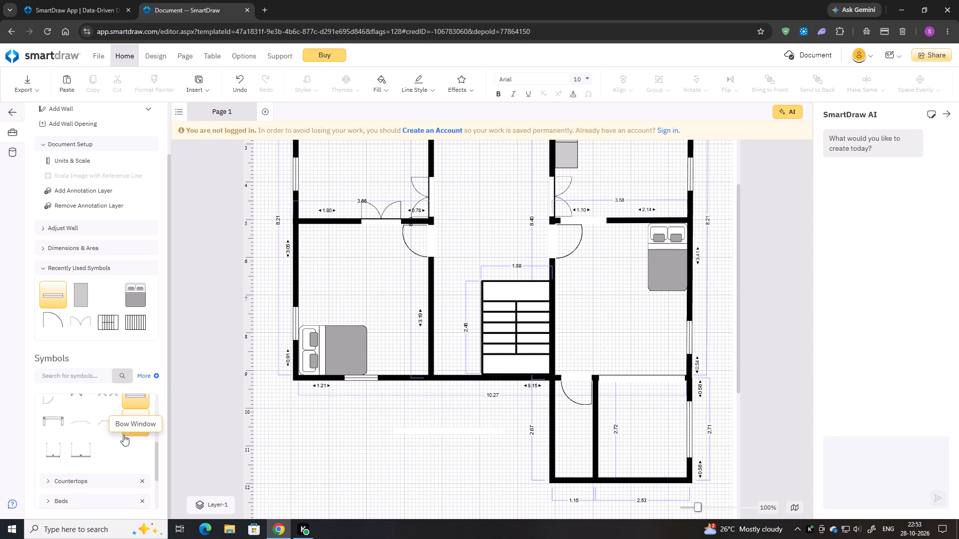
scroll(123, 435, "down", 2)
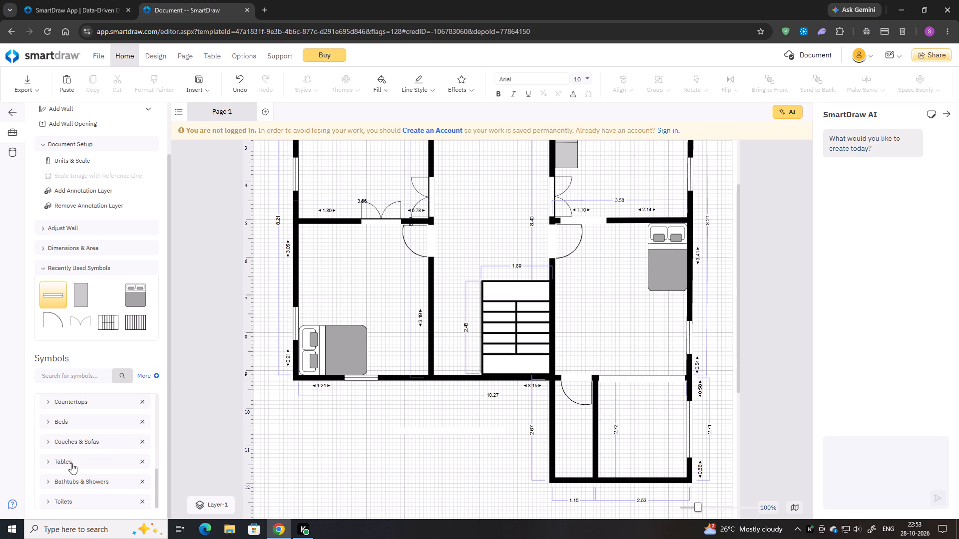
Place a plain rectangular table symbol, about 0.61 wide by 1.07 high, in the wider projecting room beside its window.
left_click(71, 463)
scroll(108, 454, "down", 2)
left_click_drag(107, 444, 189, 426)
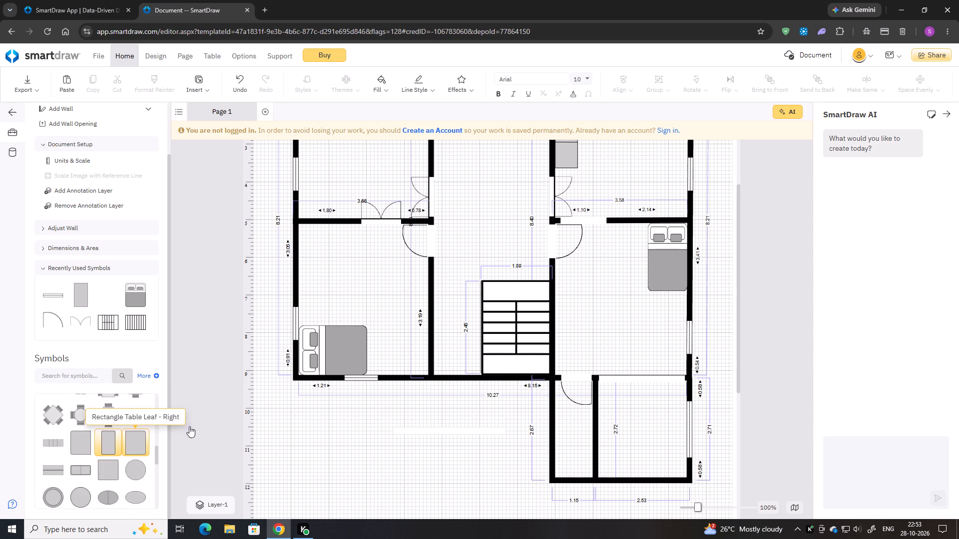
left_click_drag(189, 426, 662, 419)
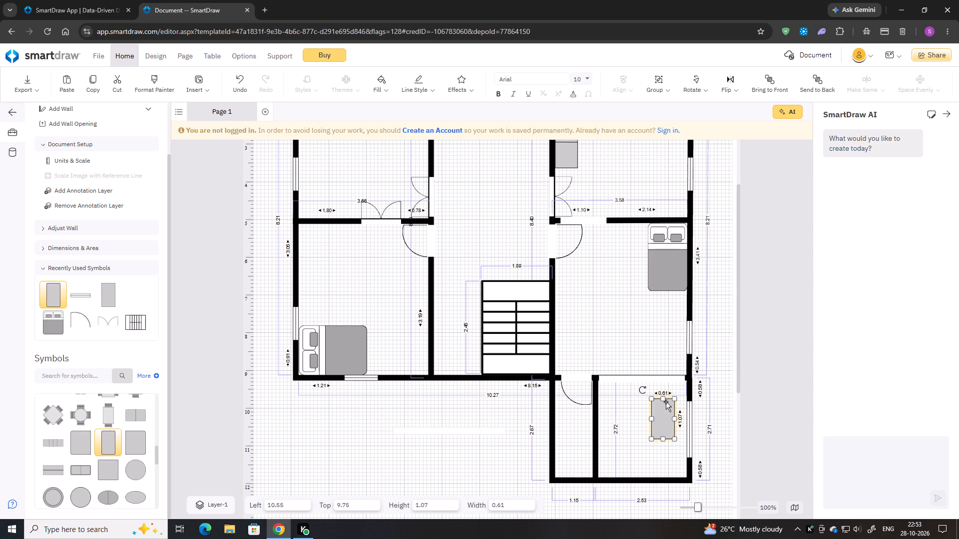
Stretch the wider projecting room's table to about 0.57 wide by 2.51 high and set it against the window wall.
left_click_drag(663, 399, 677, 390)
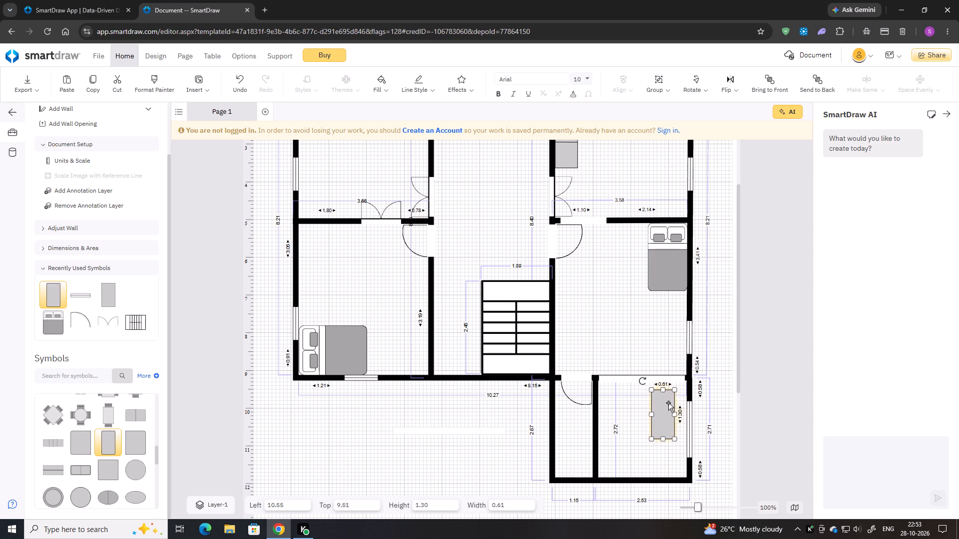
left_click_drag(666, 407, 670, 412)
left_click_drag(662, 440, 665, 465)
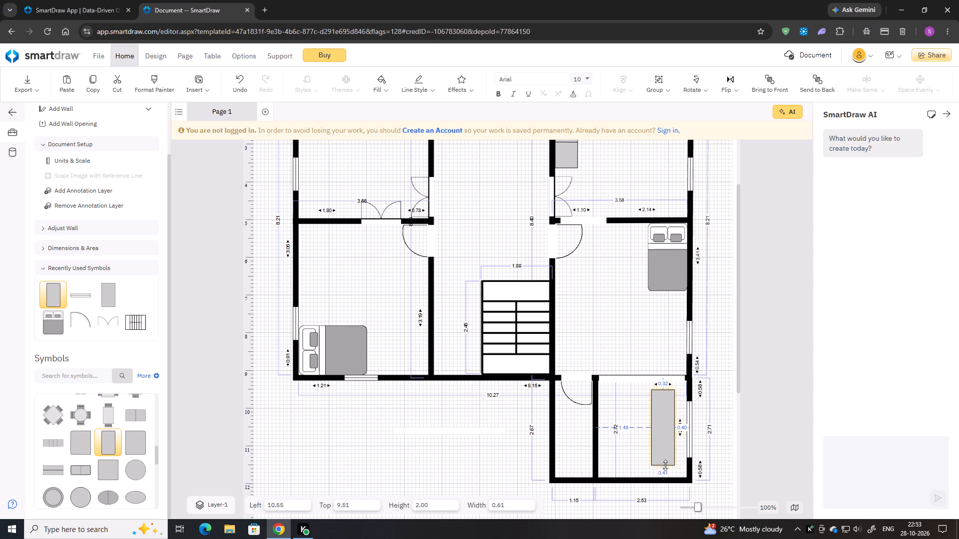
left_click_drag(665, 465, 665, 475)
left_click(650, 431)
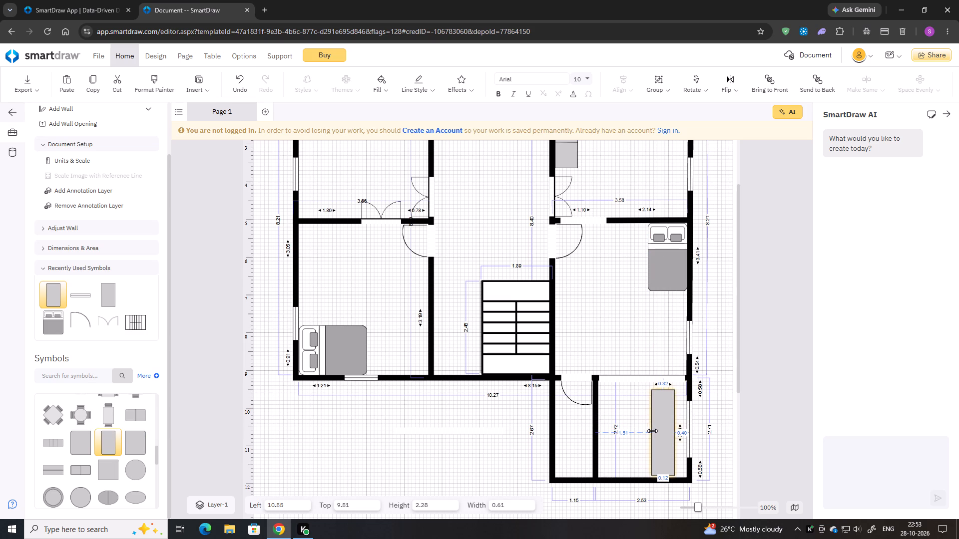
left_click_drag(660, 429, 671, 429)
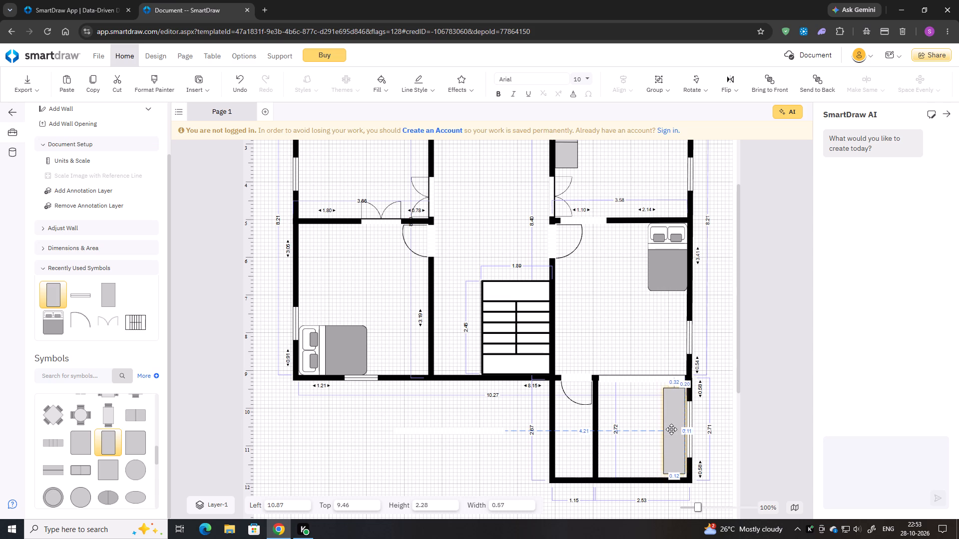
left_click_drag(671, 429, 671, 430)
left_click_drag(674, 391, 676, 385)
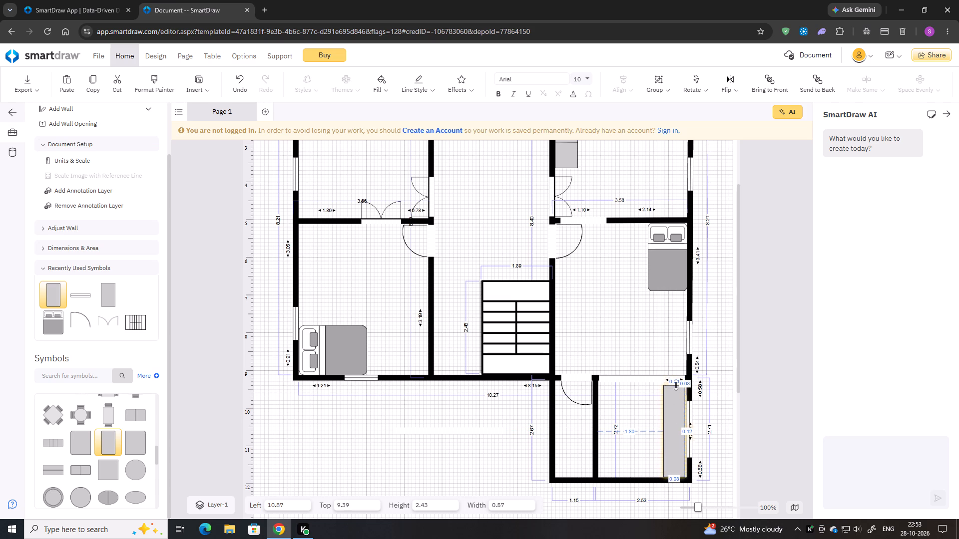
left_click_drag(676, 385, 676, 383)
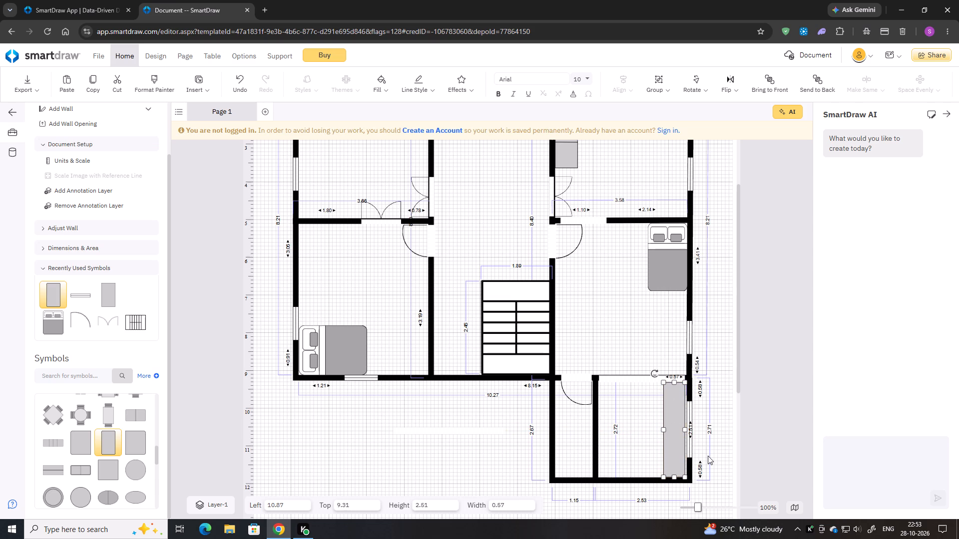
key("Right")
key("Right")
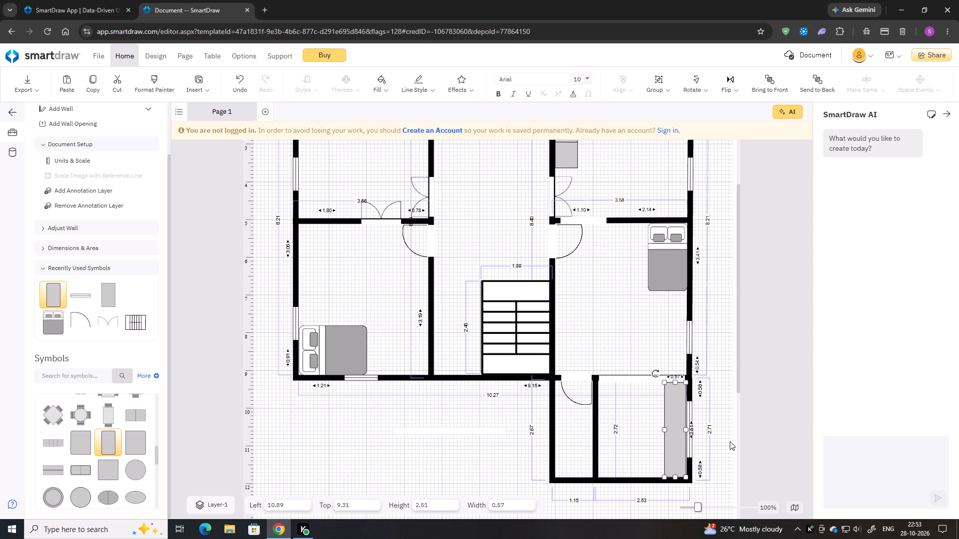
key("Right")
left_click(721, 433)
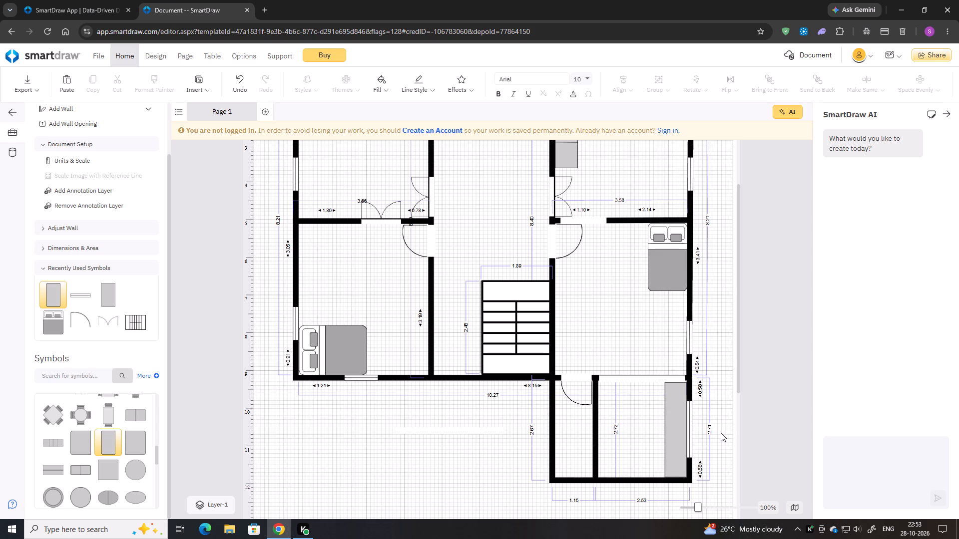
Bring the 2.28-wide opening between the bedroom and the wider projecting room to the front.
left_click(674, 379)
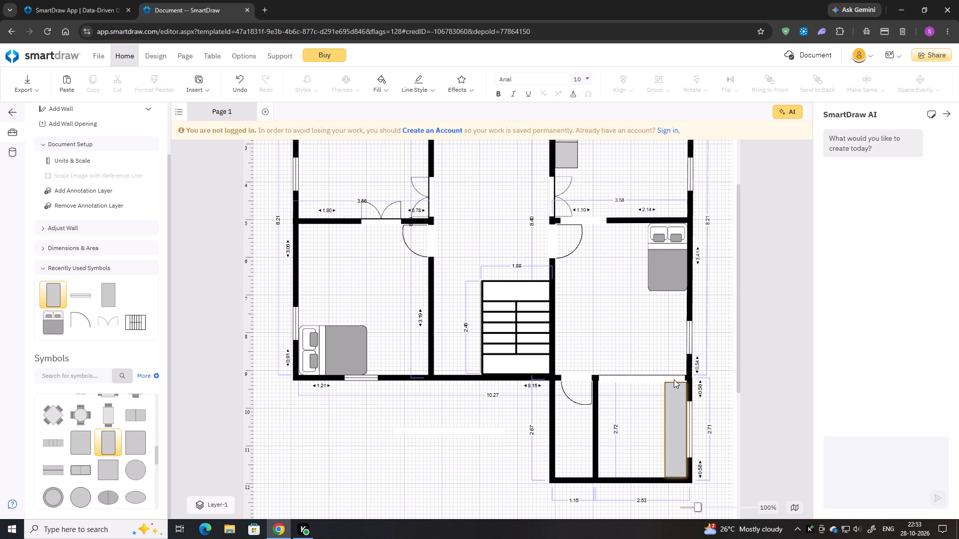
left_click(676, 378)
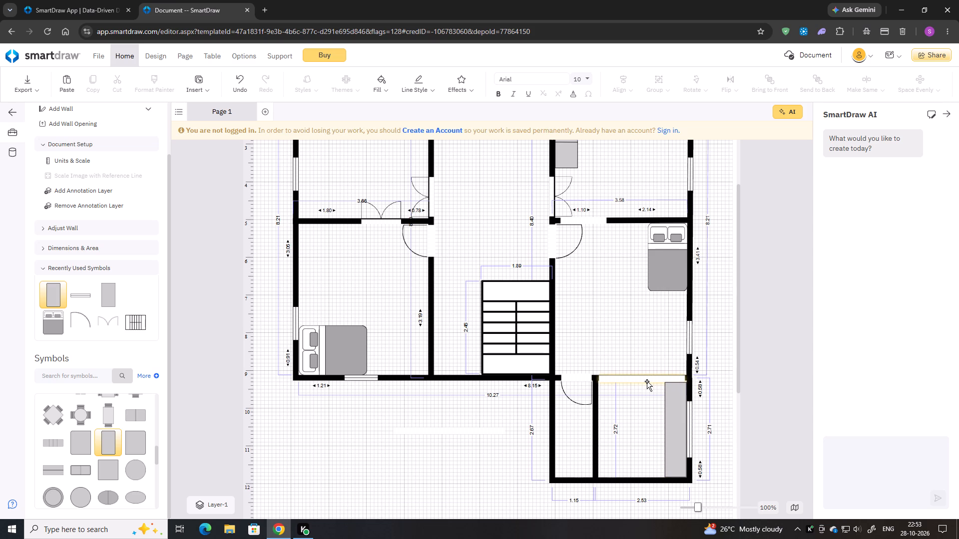
left_click(647, 381)
right_click(647, 381)
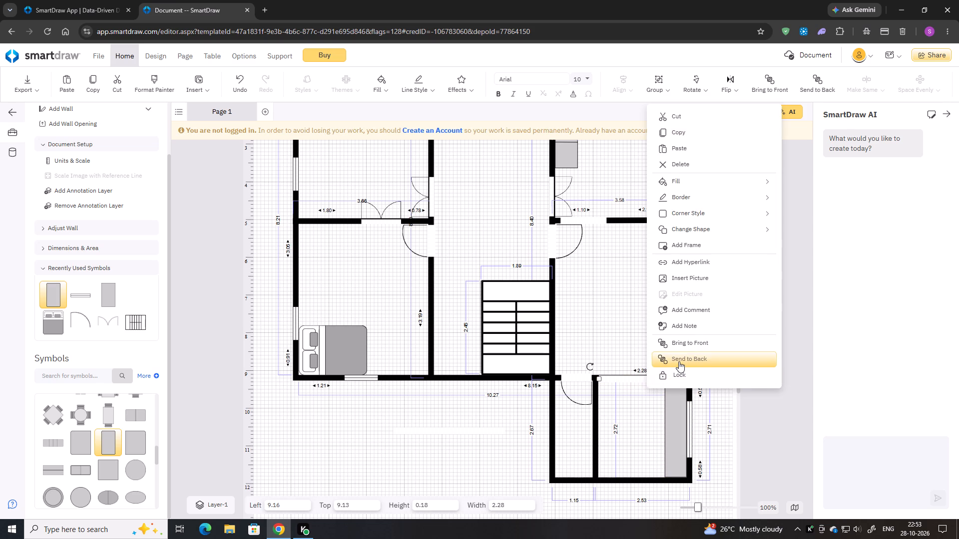
left_click(685, 346)
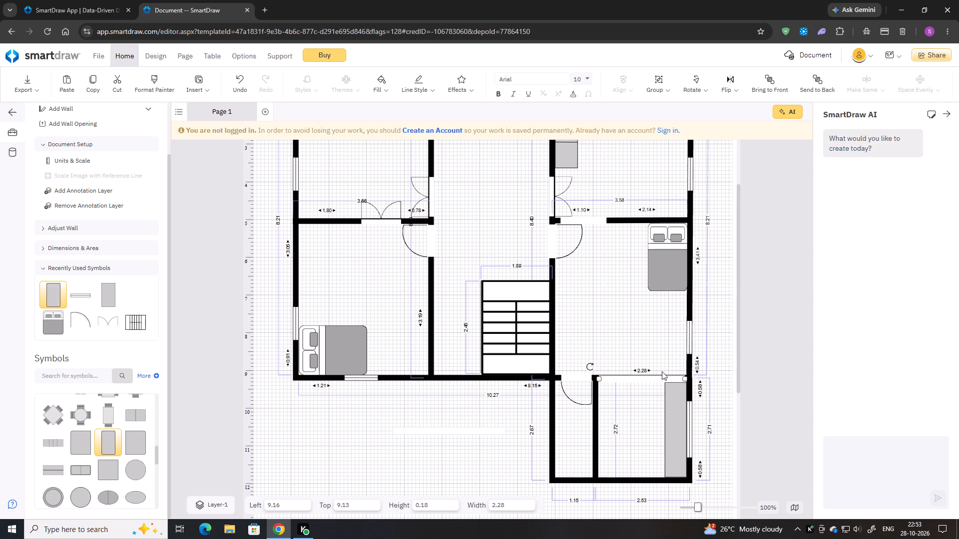
Bring the wider projecting room's walls to the front.
left_click(690, 389)
right_click(690, 389)
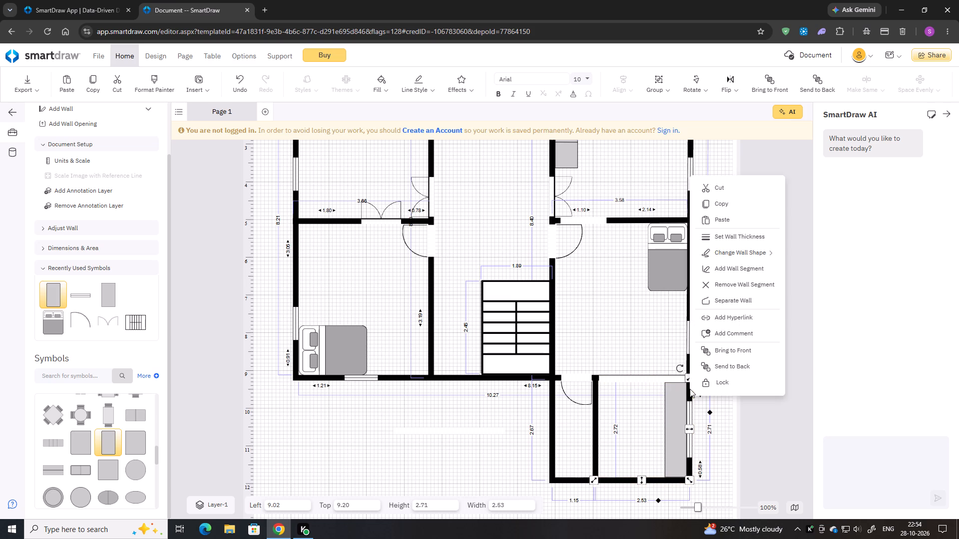
left_click(728, 354)
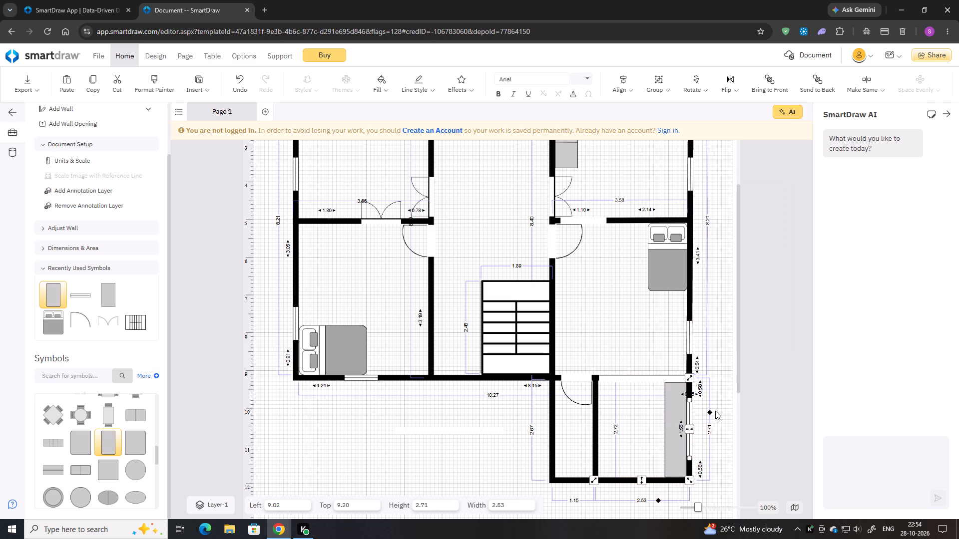
left_click(715, 411)
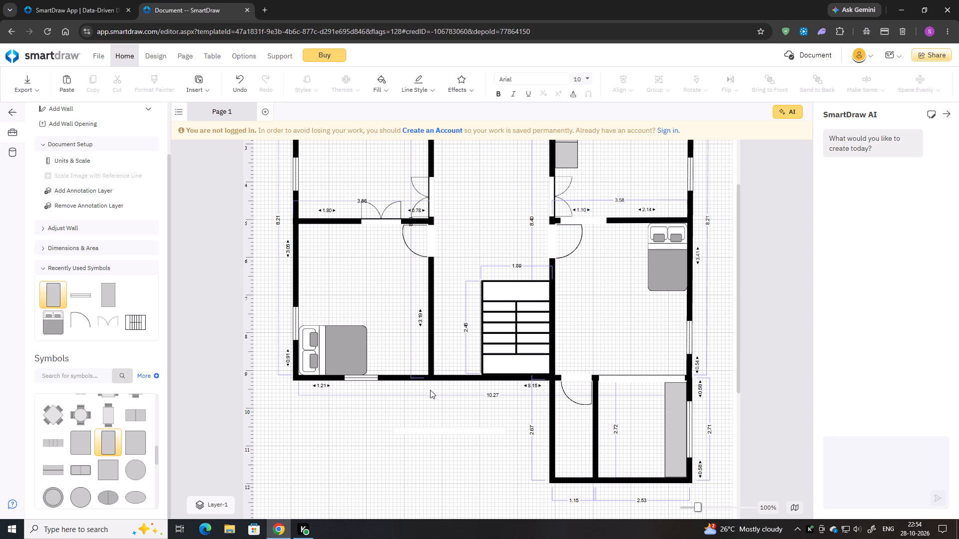
Review the floor plan and look through the Tables symbols for further furnishings.
scroll(430, 390, "up", 1)
scroll(430, 390, "down", 1)
scroll(564, 419, "up", 1)
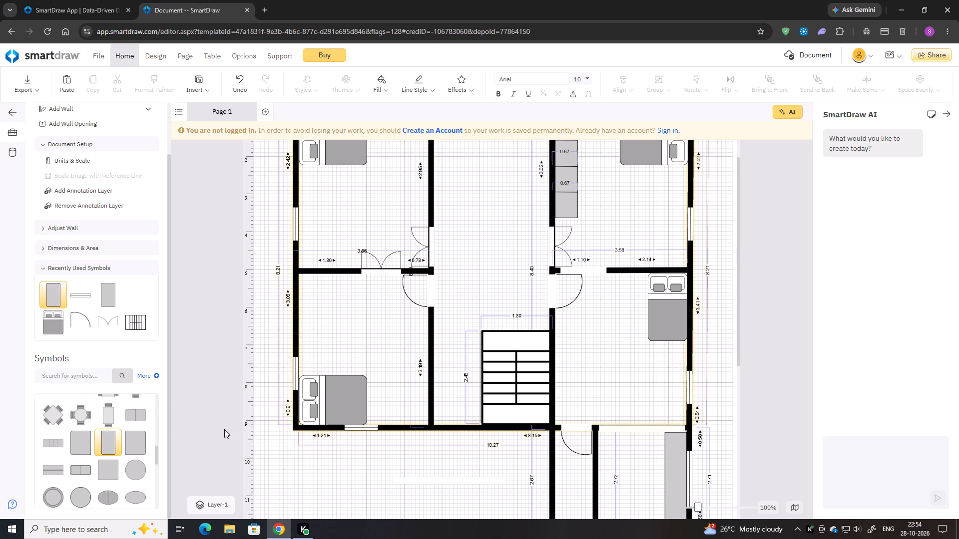
scroll(220, 431, "up", 1)
scroll(164, 434, "up", 1)
scroll(241, 410, "up", 2)
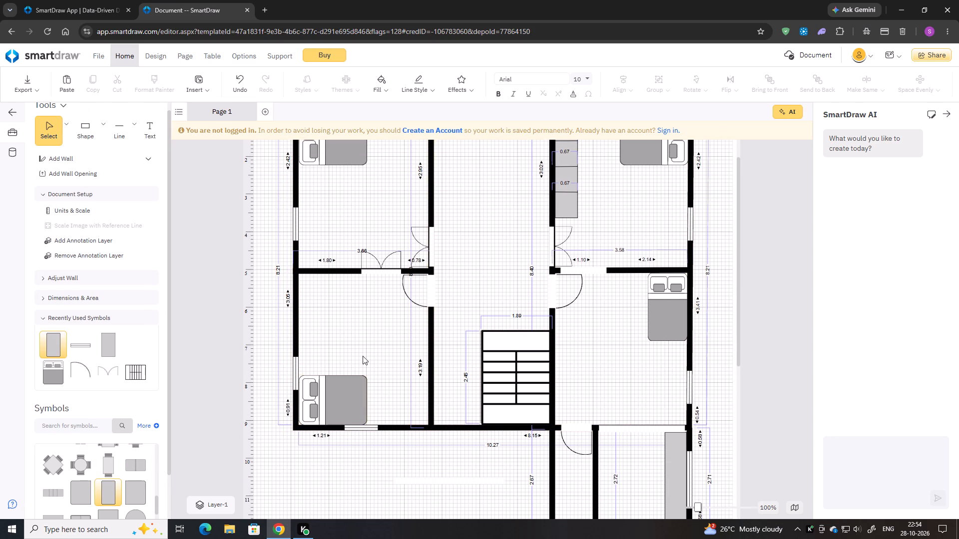
scroll(363, 356, "up", 1)
scroll(115, 443, "up", 1)
scroll(118, 464, "down", 3)
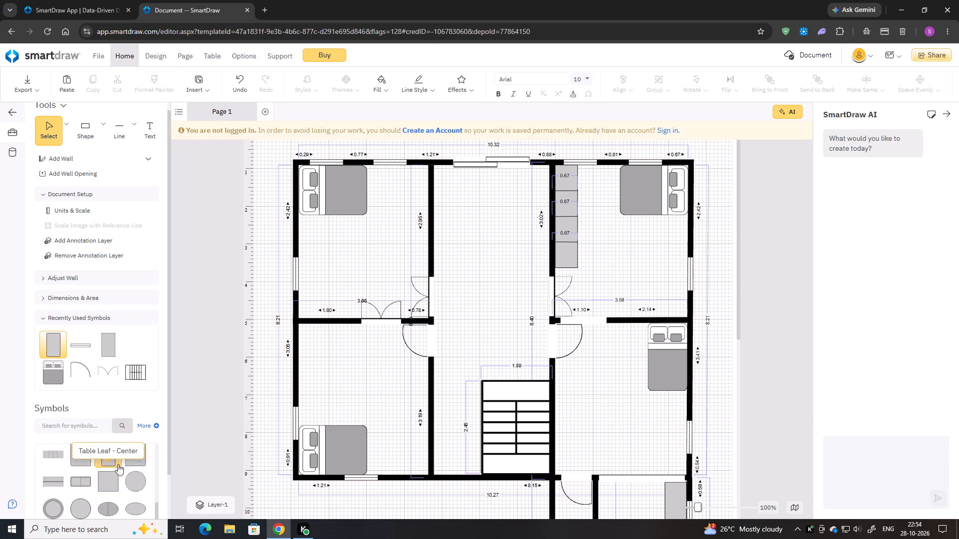
scroll(108, 473, "down", 1)
scroll(601, 454, "down", 2)
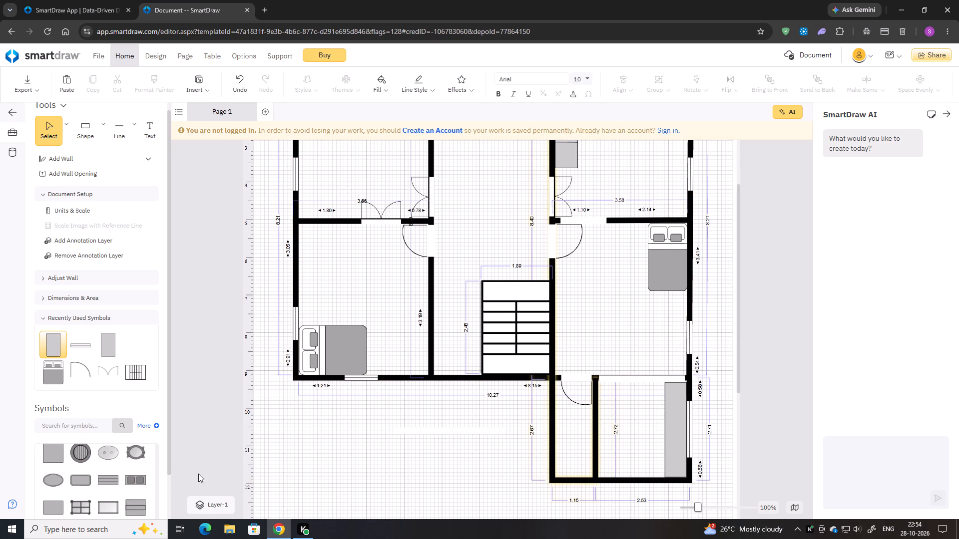
scroll(63, 505, "up", 1)
scroll(79, 495, "down", 11)
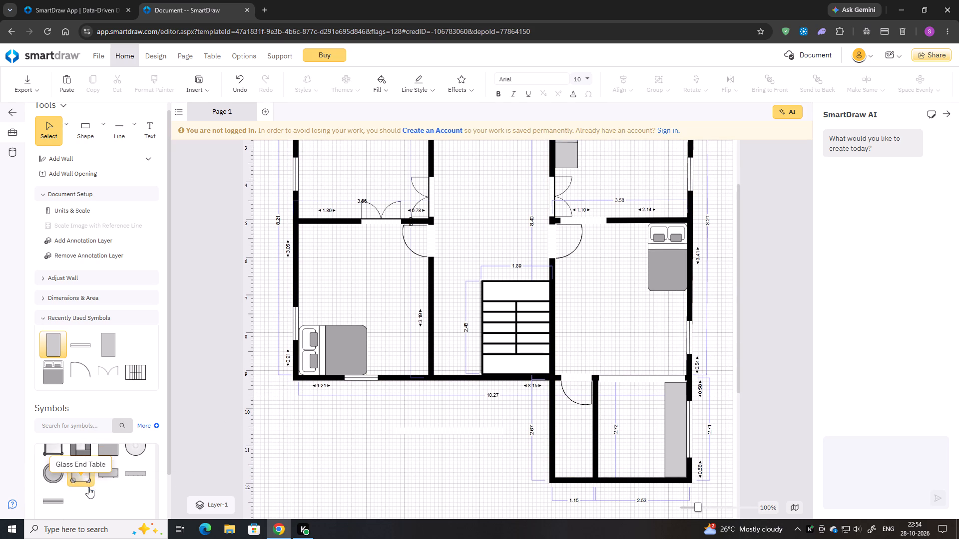
scroll(88, 487, "down", 3)
scroll(119, 467, "up", 4)
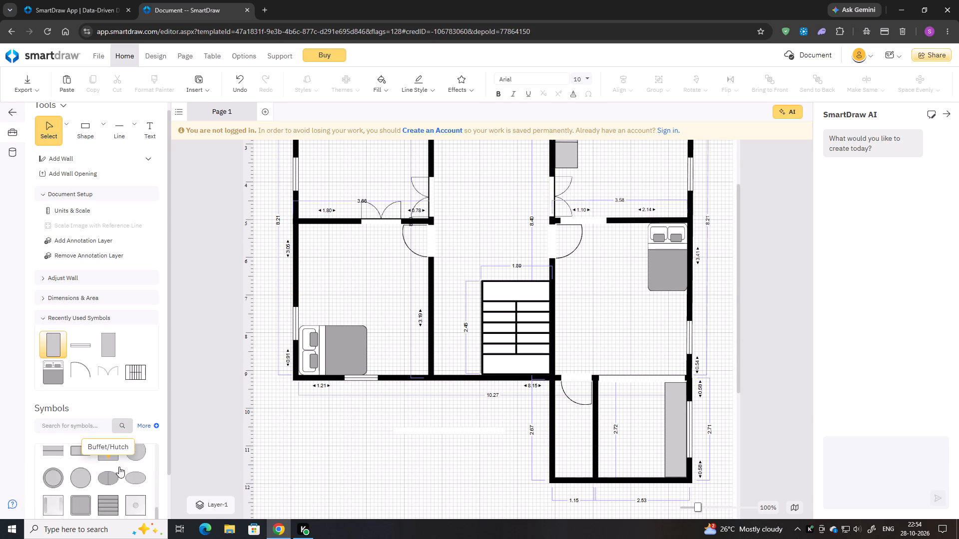
scroll(119, 467, "up", 4)
scroll(114, 476, "down", 3)
scroll(107, 472, "up", 2)
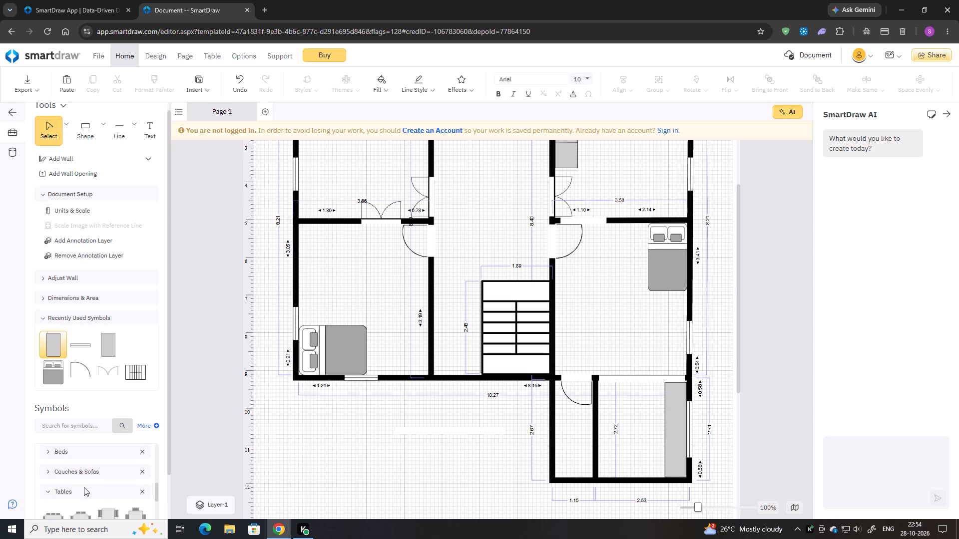
Place a Residential Toilet - 2 in the narrow projecting room's far corner beside the outer side wall, rotated so its tank backs onto the end wall.
left_click(79, 496)
left_click(49, 490)
left_click(50, 495)
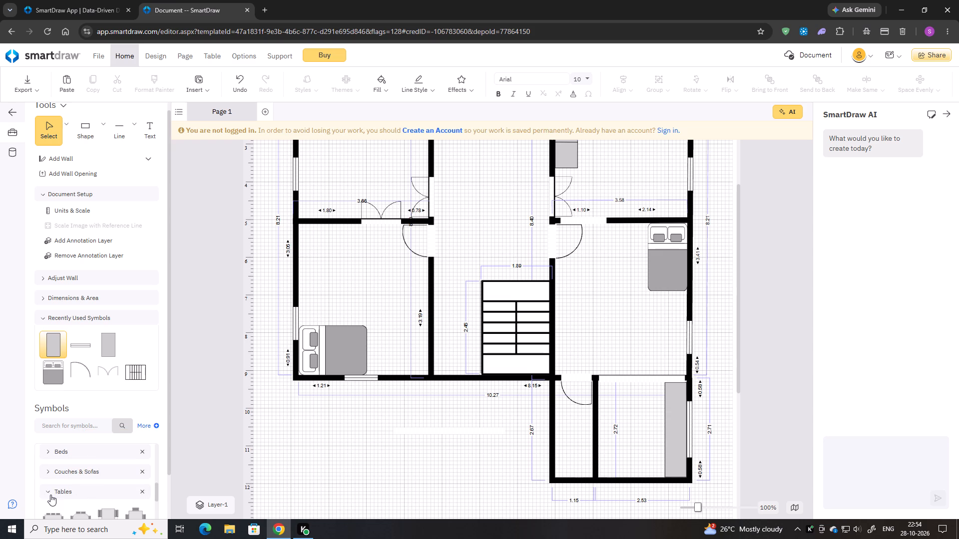
scroll(65, 491, "down", 3)
left_click(59, 502)
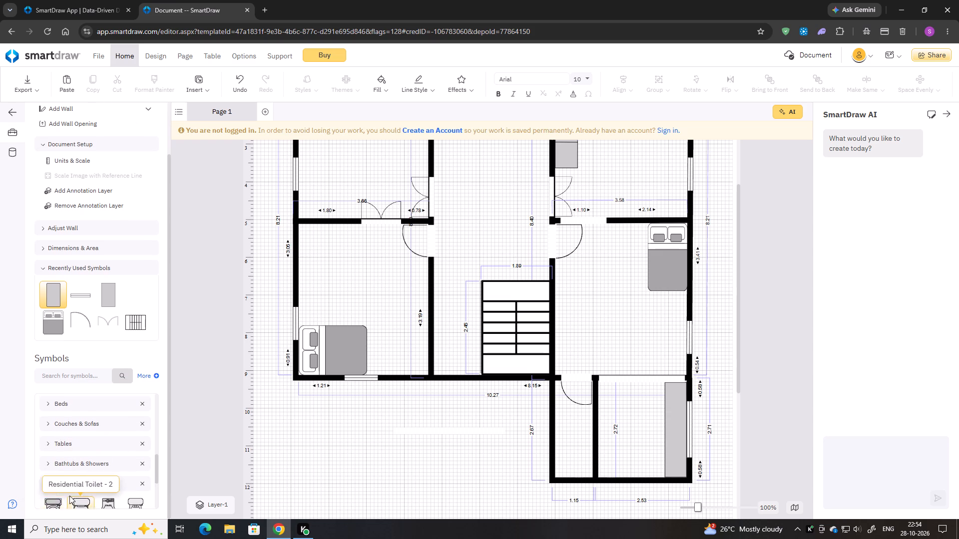
scroll(69, 496, "down", 2)
left_click_drag(77, 416, 574, 419)
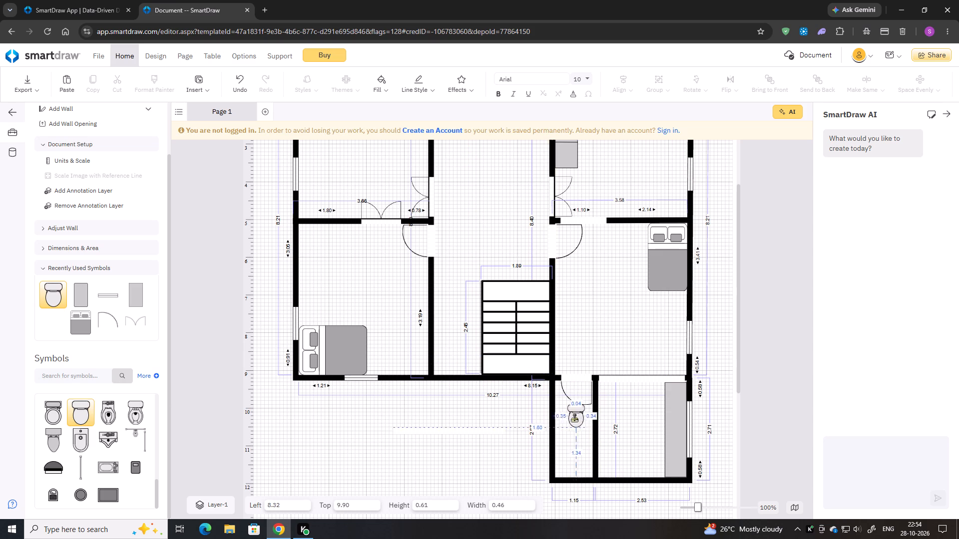
left_click_drag(574, 419, 573, 431)
left_click_drag(554, 412, 584, 438)
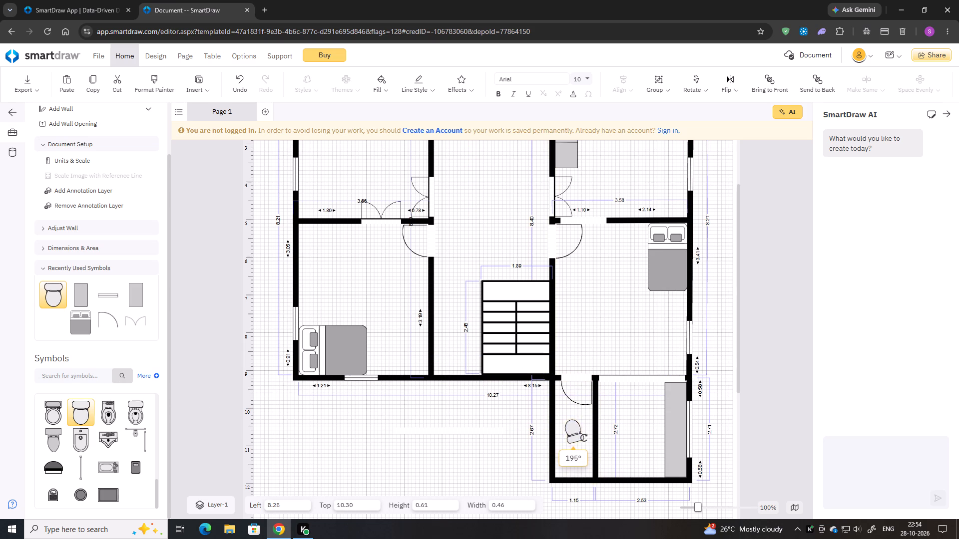
left_click_drag(584, 438, 584, 441)
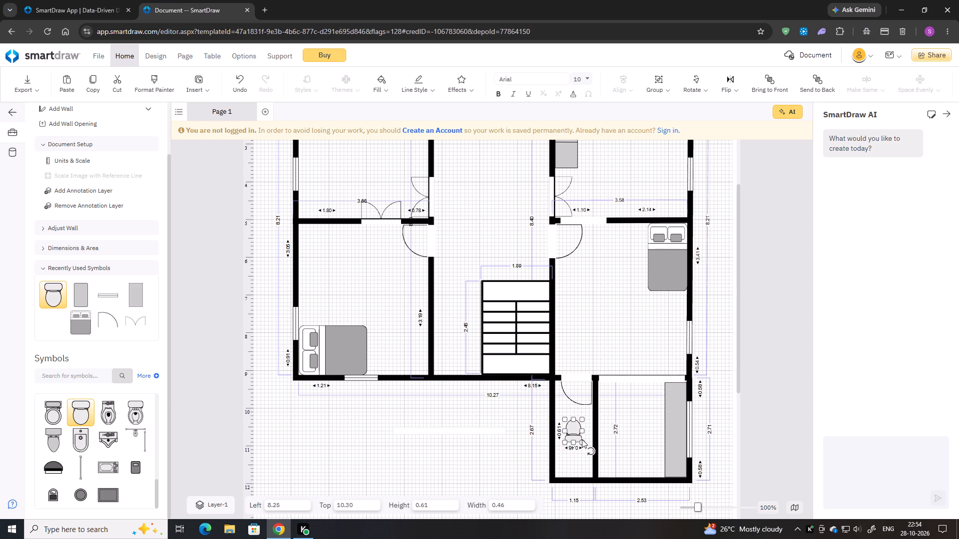
left_click_drag(574, 433, 566, 465)
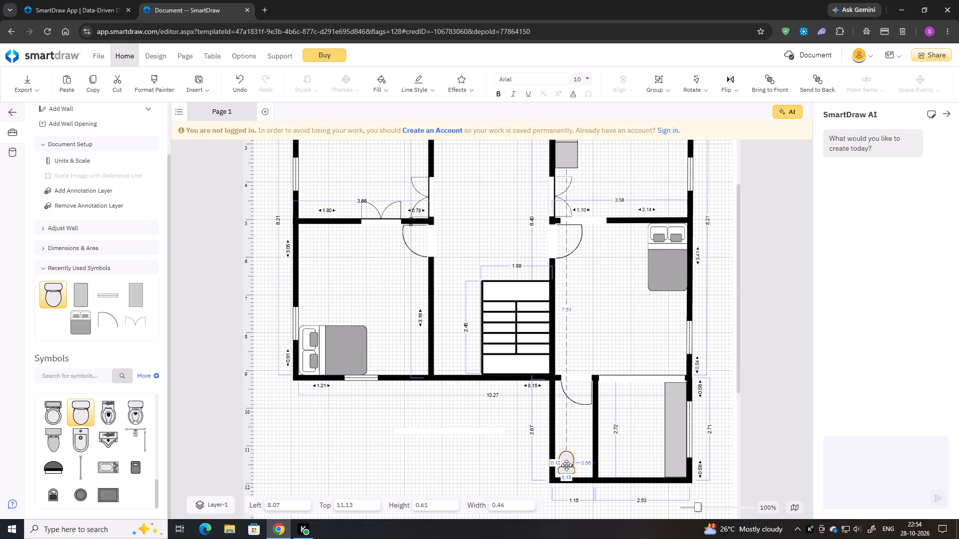
left_click_drag(566, 465, 564, 466)
left_click(573, 442)
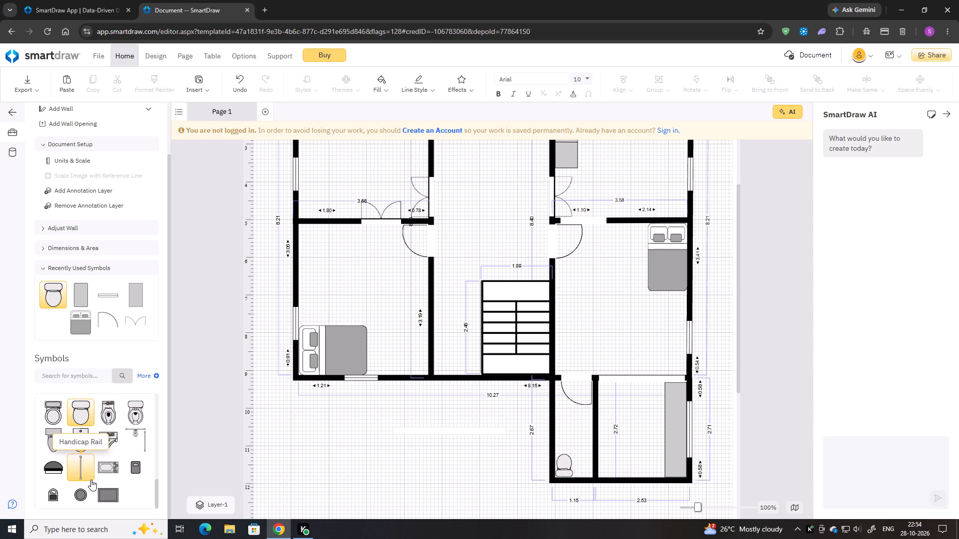
Search the symbol library for "shower" and place a Shower Head - 2 in the narrow projecting room beside the partition wall, near the door.
scroll(102, 478, "up", 1)
scroll(105, 473, "down", 4)
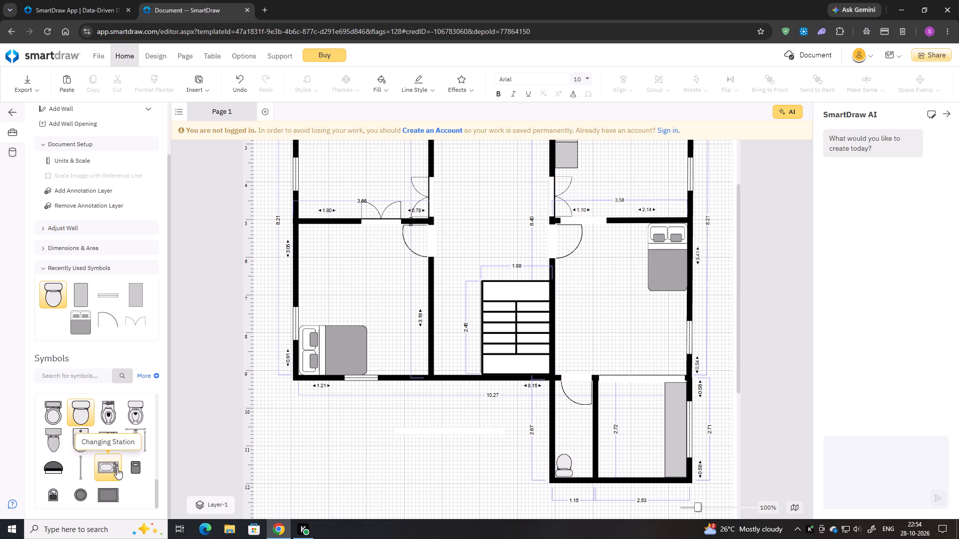
scroll(109, 465, "up", 1)
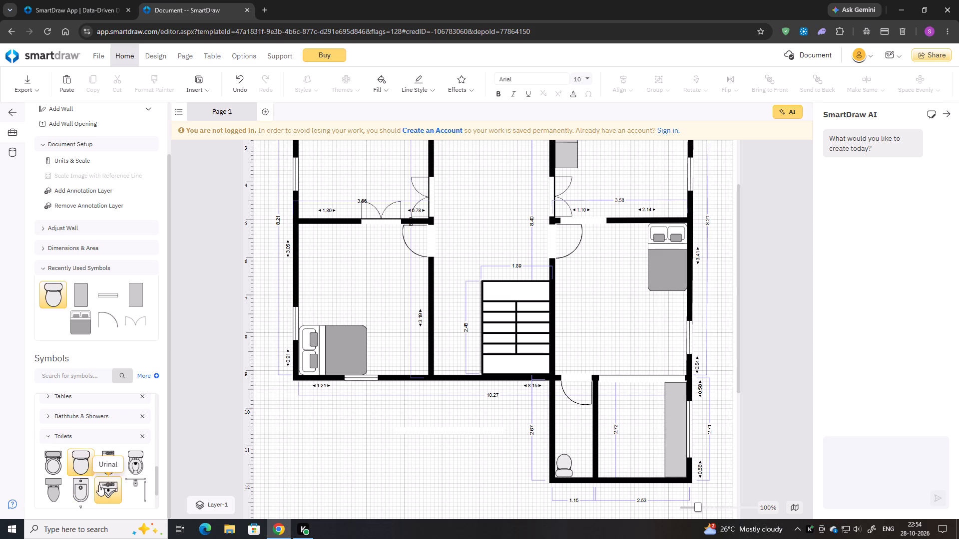
left_click(67, 374)
type("sh")
type("ower")
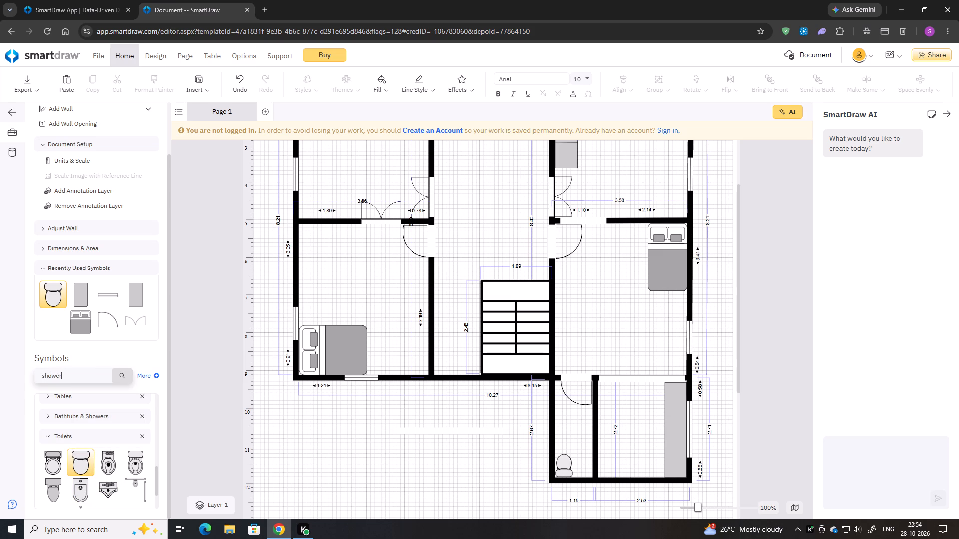
key("Return")
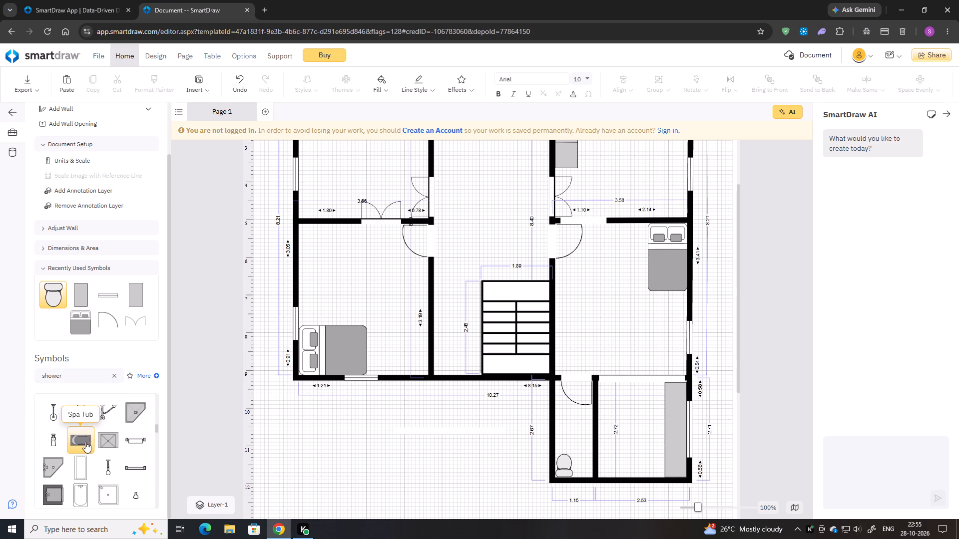
scroll(78, 440, "down", 1)
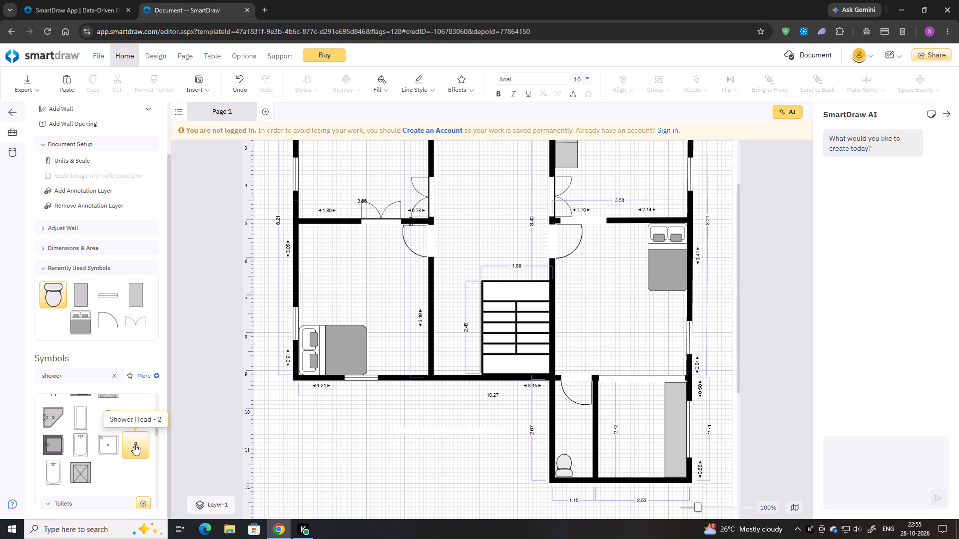
left_click_drag(134, 444, 578, 411)
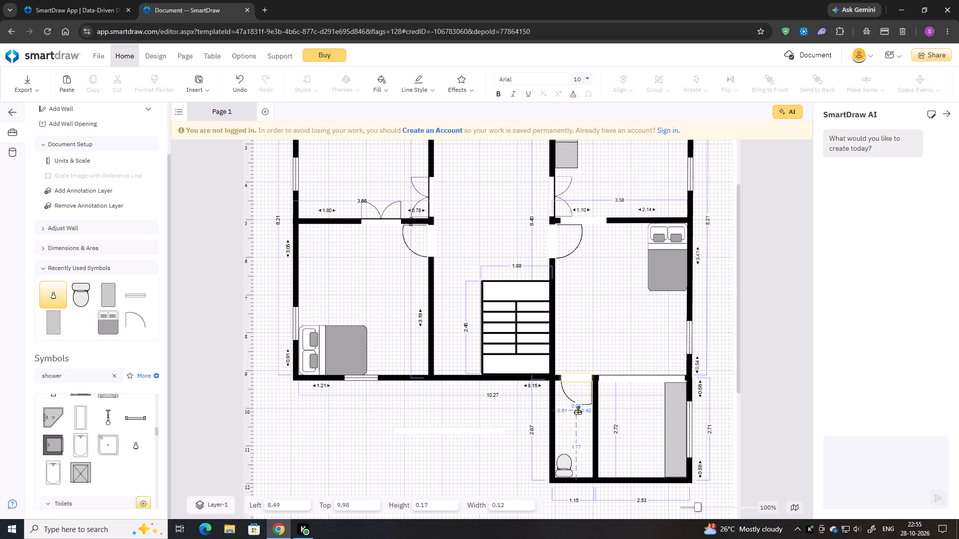
left_click_drag(578, 411, 586, 417)
left_click(573, 427)
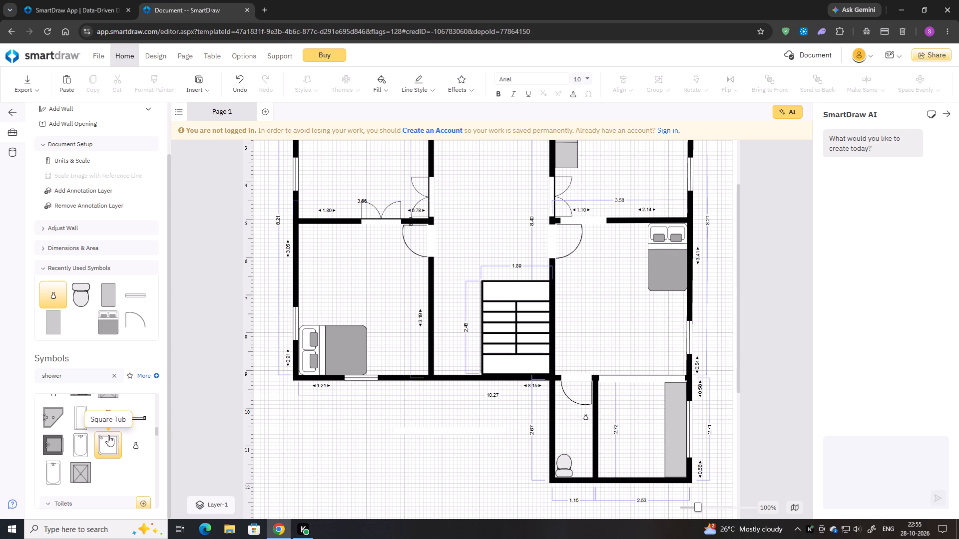
Place a Shower Head - 3 over the smaller shower head beside the narrow projecting room's partition wall.
scroll(123, 427, "up", 1)
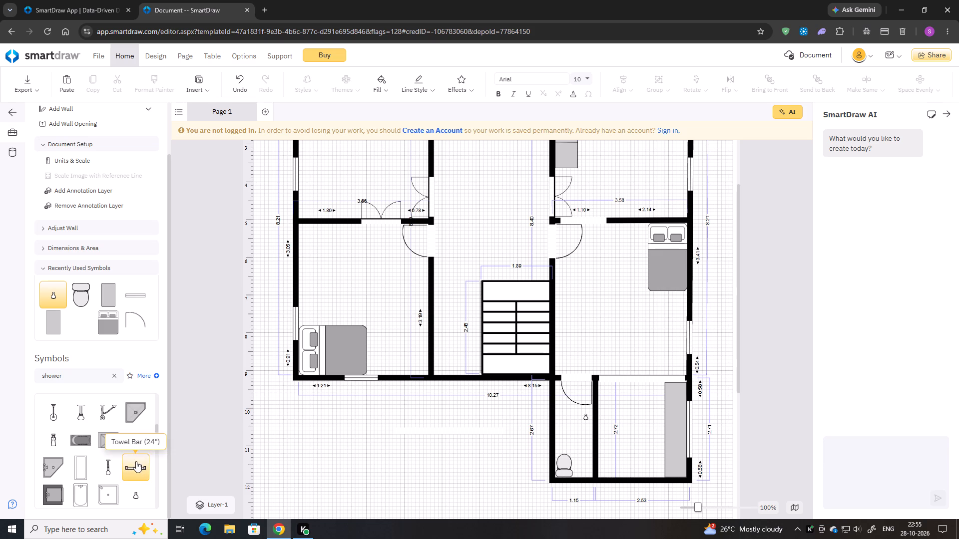
scroll(68, 437, "up", 1)
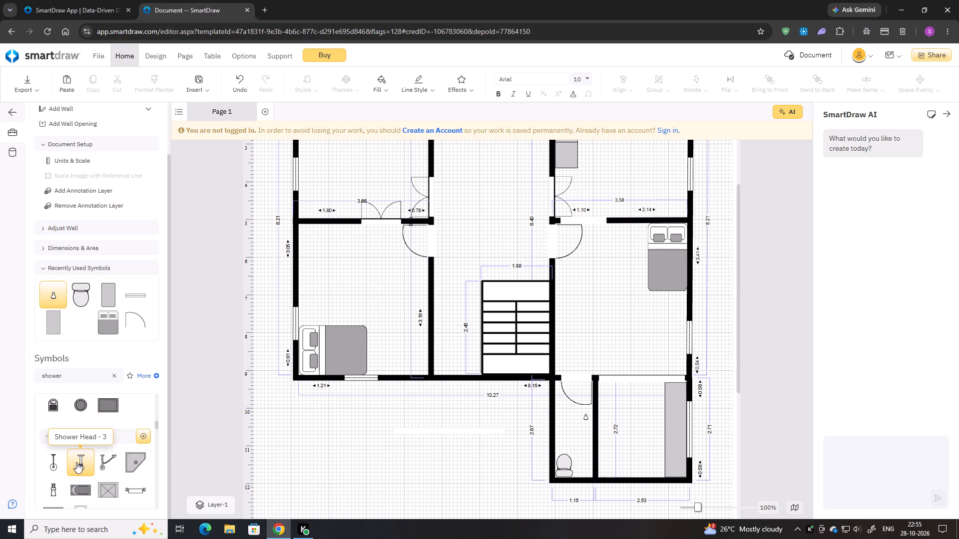
left_click_drag(76, 462, 583, 413)
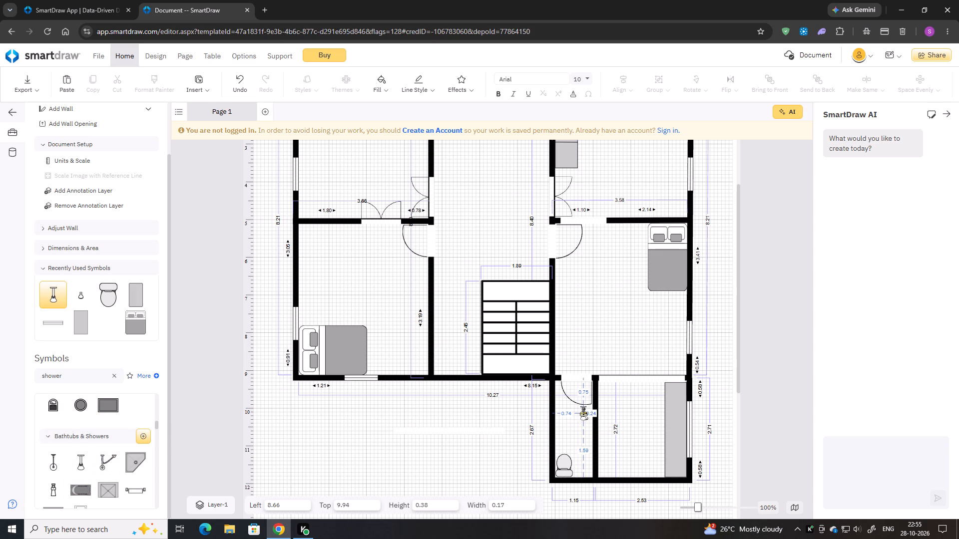
left_click_drag(583, 413, 585, 415)
left_click(564, 438)
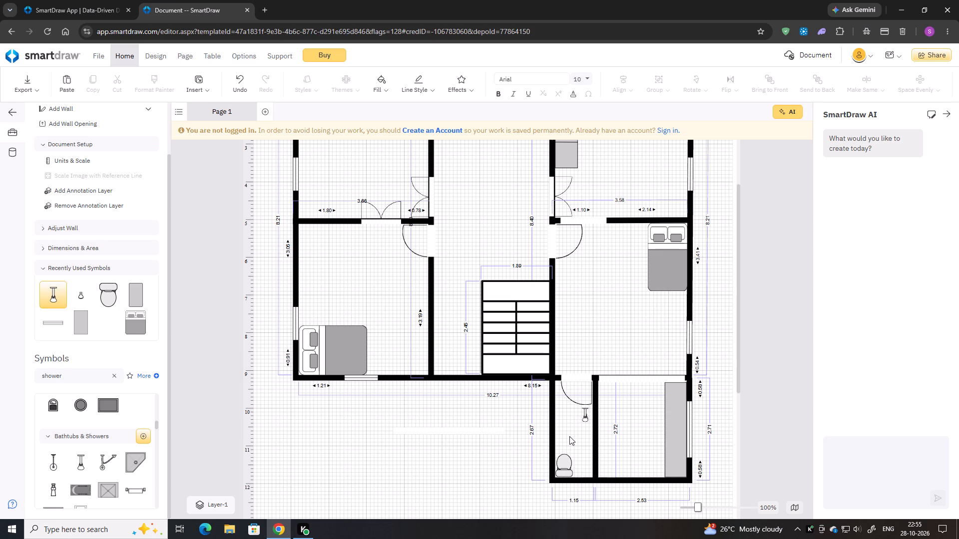
Review the floor plan and look through the symbol library for further furnishings.
scroll(608, 283, "up", 1)
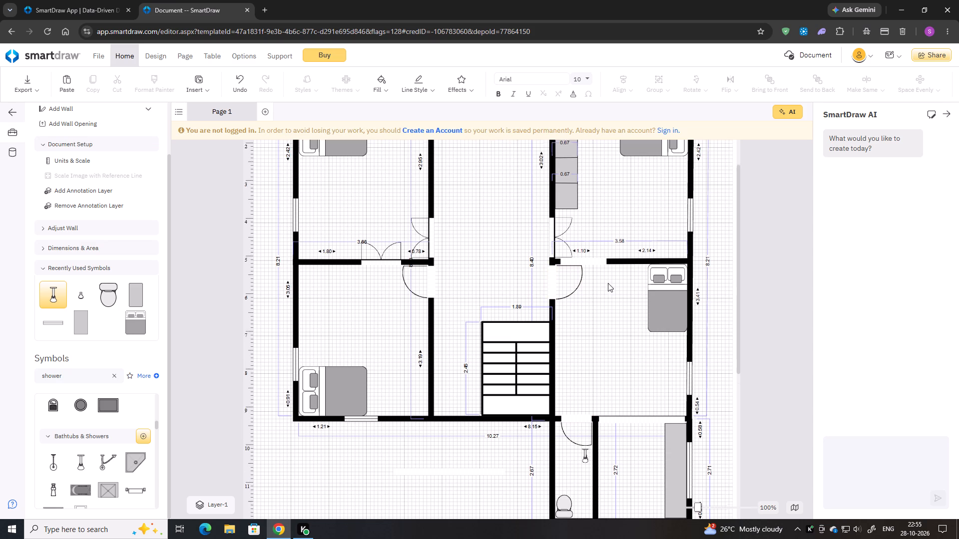
scroll(596, 388, "down", 1)
scroll(596, 388, "up", 2)
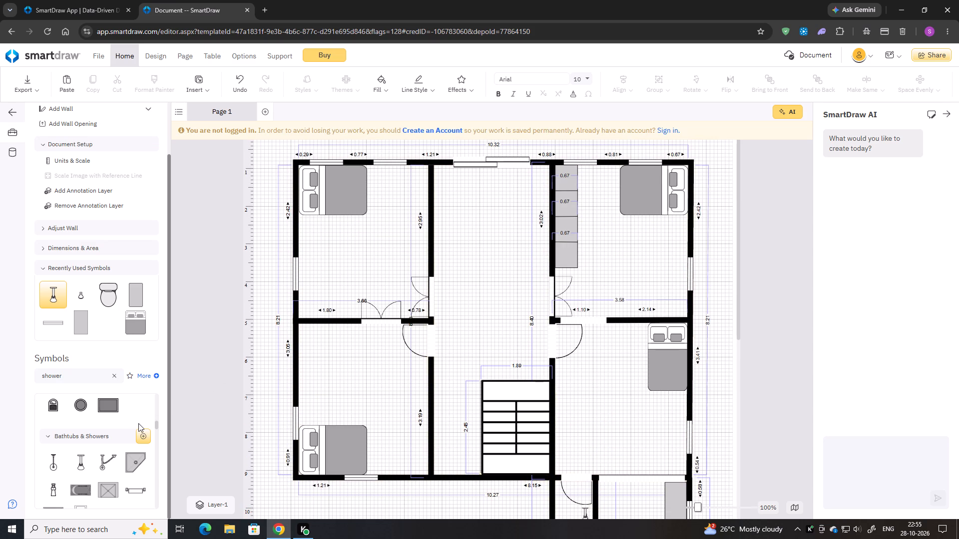
scroll(89, 485, "down", 1)
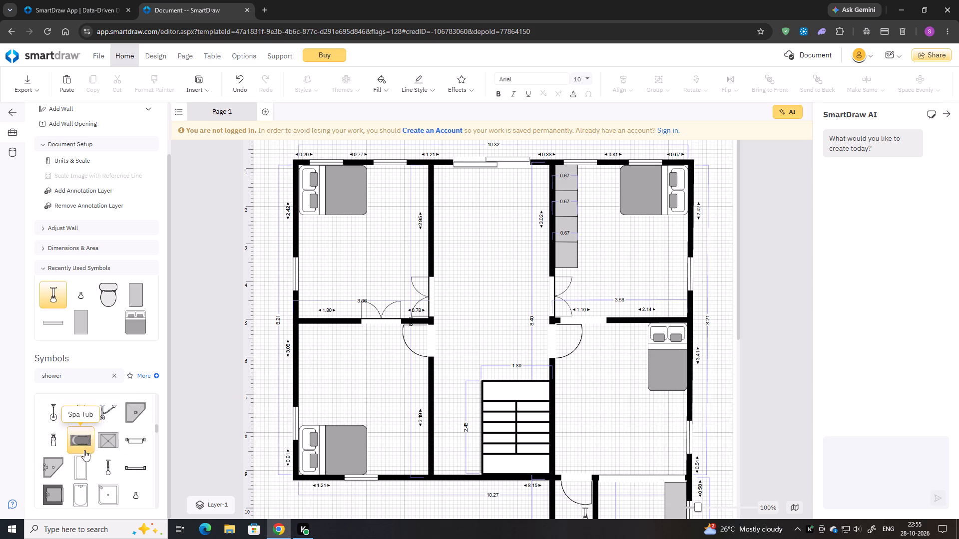
scroll(81, 441, "up", 9)
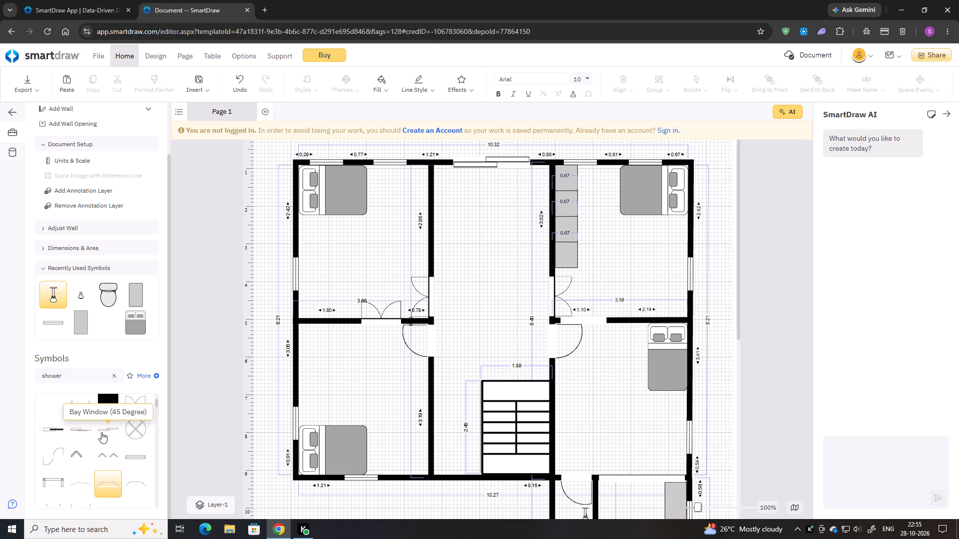
scroll(101, 432, "up", 4)
left_click(68, 407)
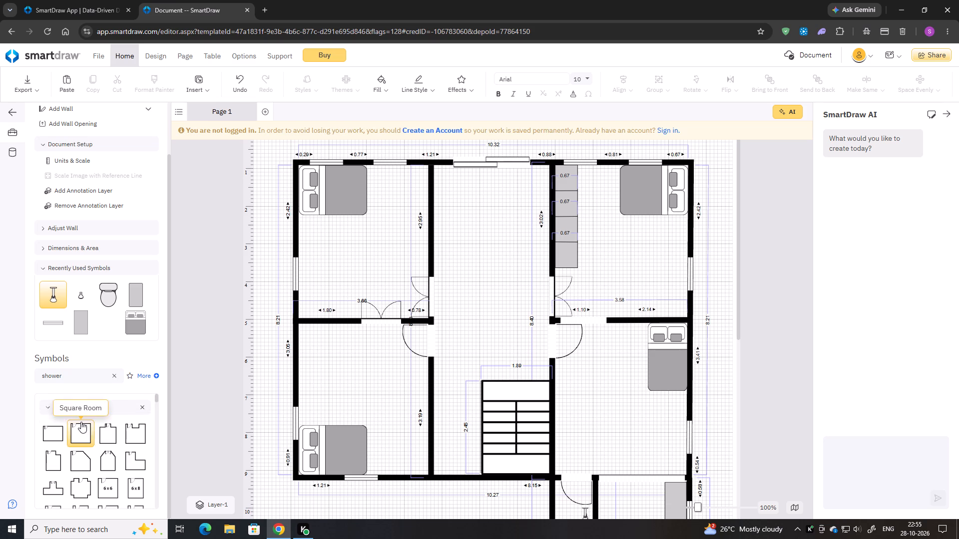
Search the symbol library for "glass table" and place a Glass End Table in the lower-left bedroom, below the double door.
left_click(122, 373)
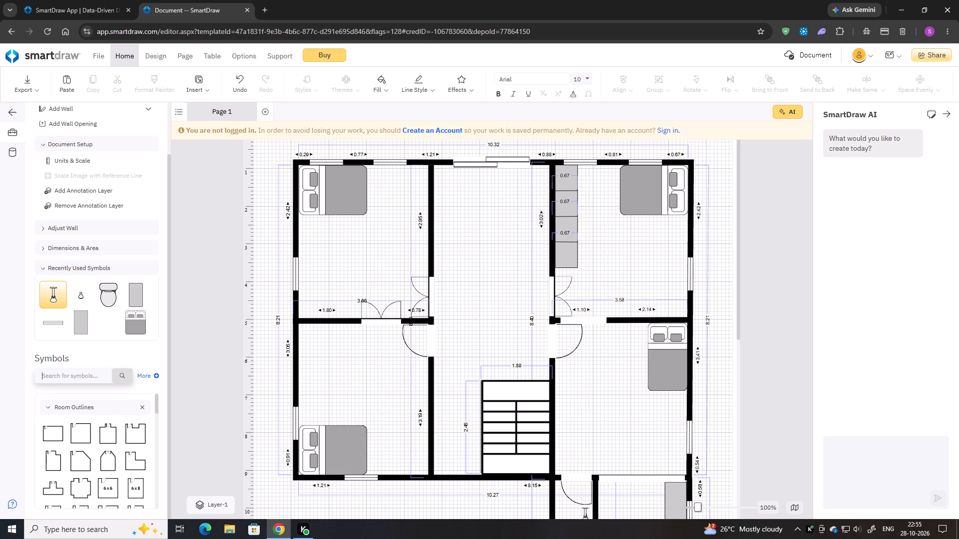
type("gl")
type("ass table")
key("Return")
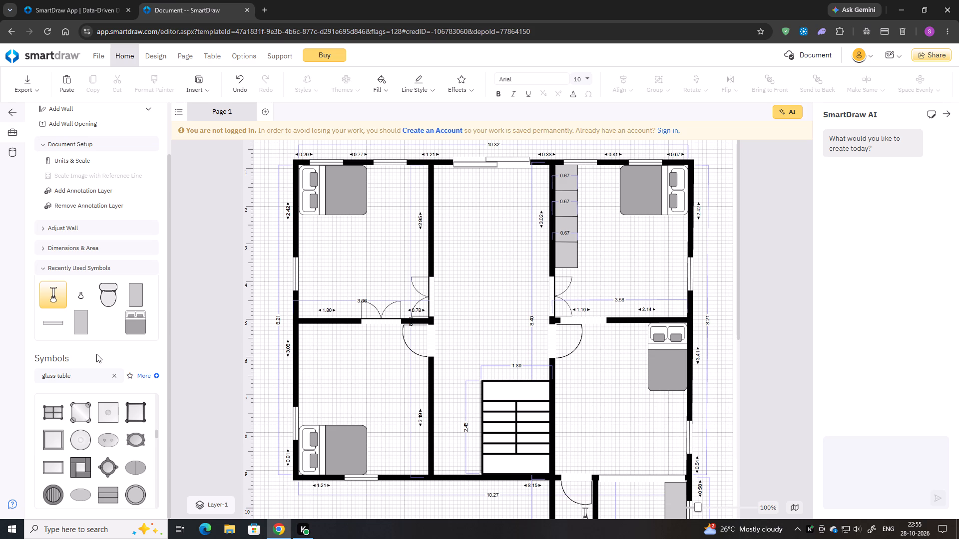
scroll(84, 461, "down", 1)
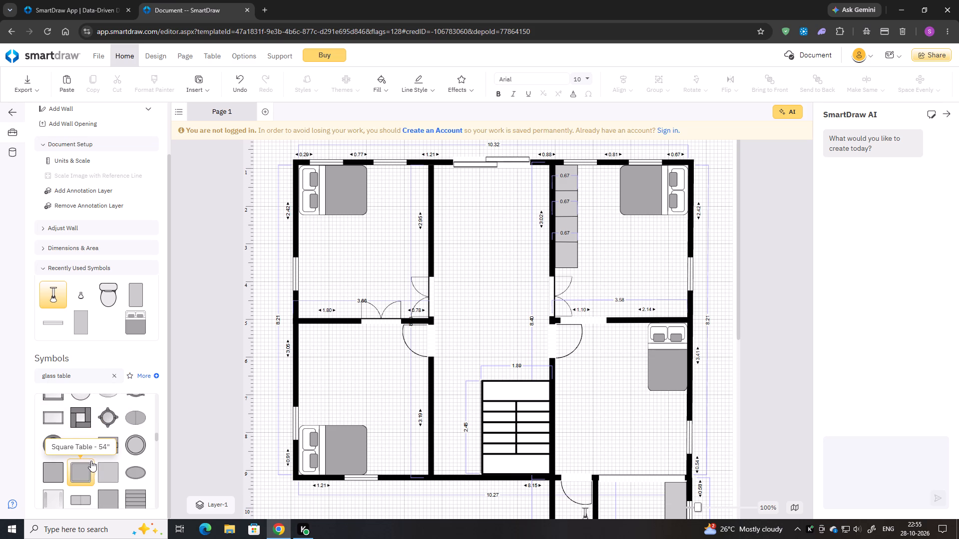
scroll(100, 460, "down", 1)
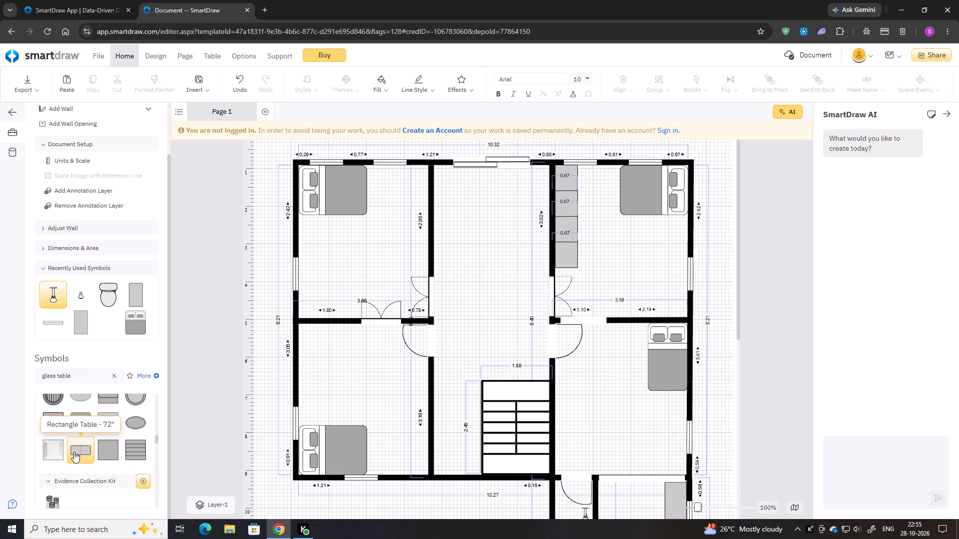
scroll(124, 431, "up", 1)
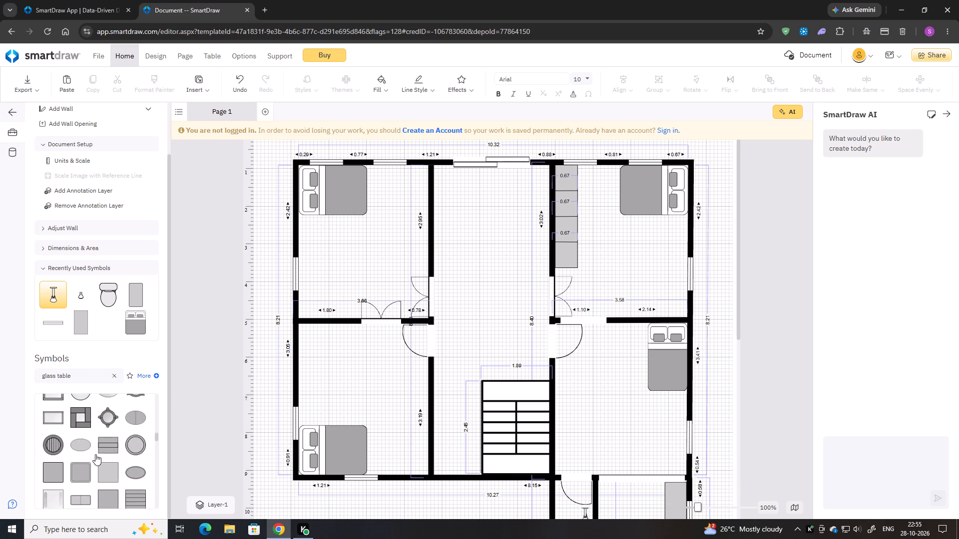
scroll(60, 438, "up", 1)
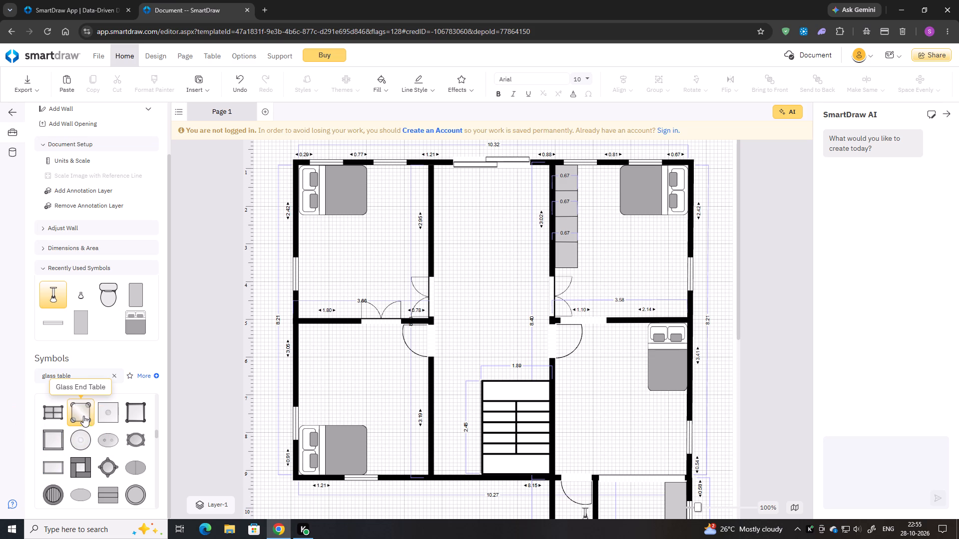
left_click_drag(84, 411, 250, 374)
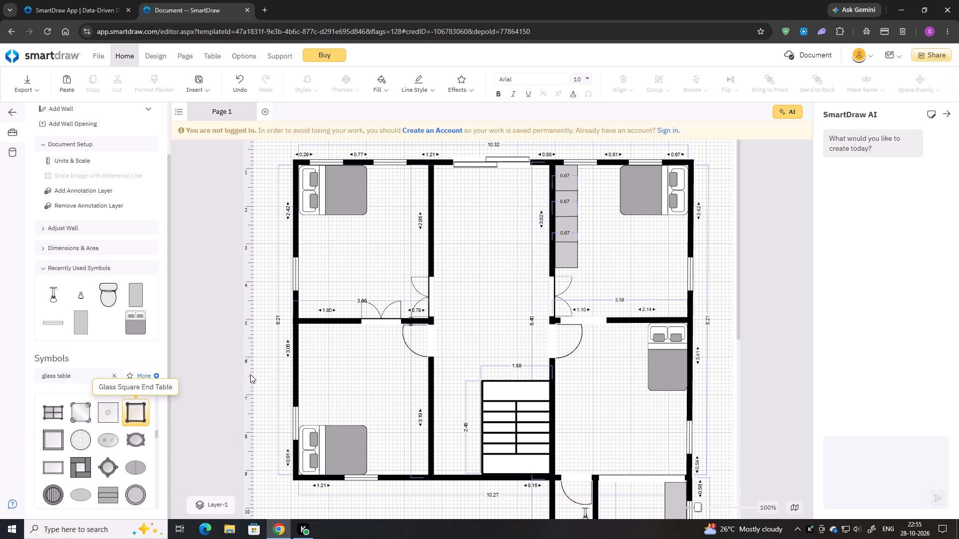
left_click_drag(250, 374, 358, 363)
Resize the glass end table to about 1.83 wide and fit it into the upper-left bedroom's corner, between the outer wall and the double door.
left_click_drag(367, 363, 392, 366)
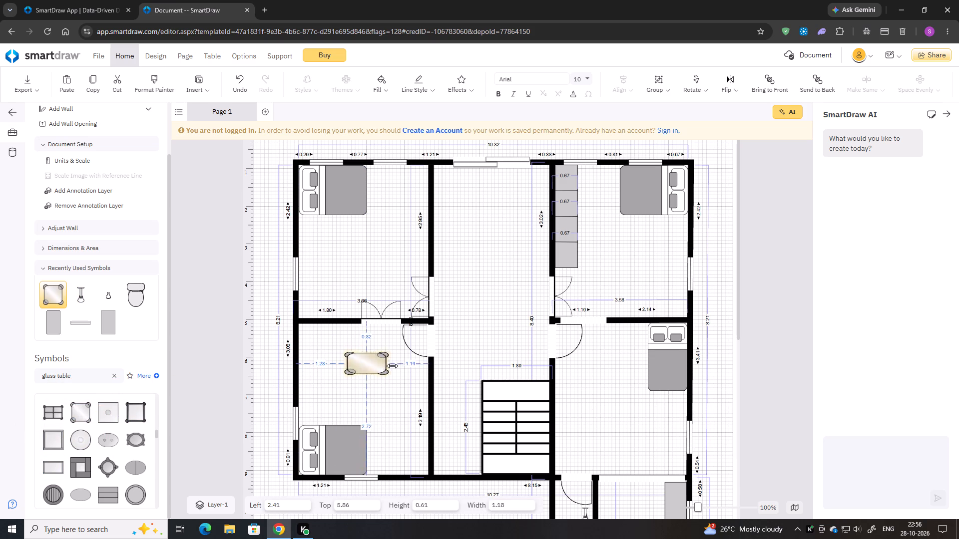
left_click_drag(392, 366, 419, 366)
left_click_drag(387, 367, 350, 307)
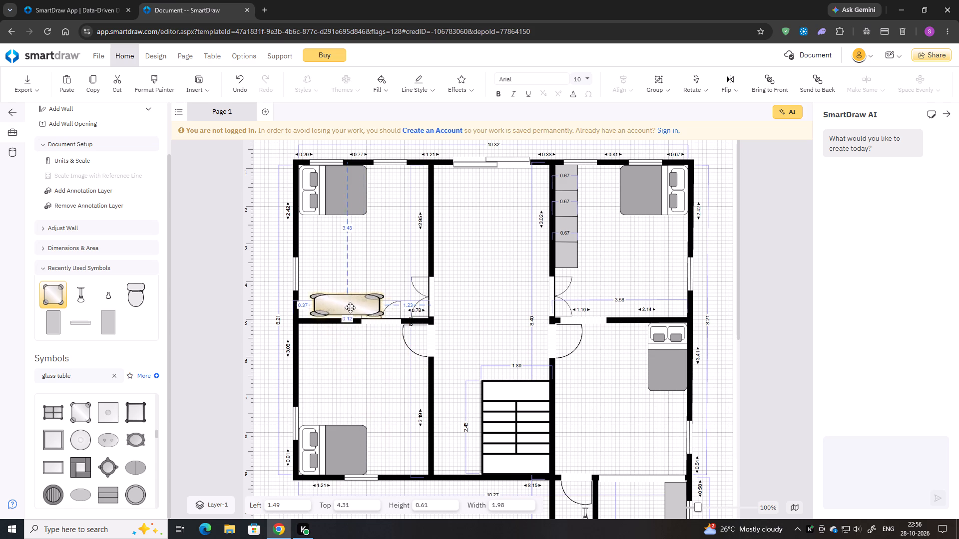
left_click_drag(350, 307, 337, 309)
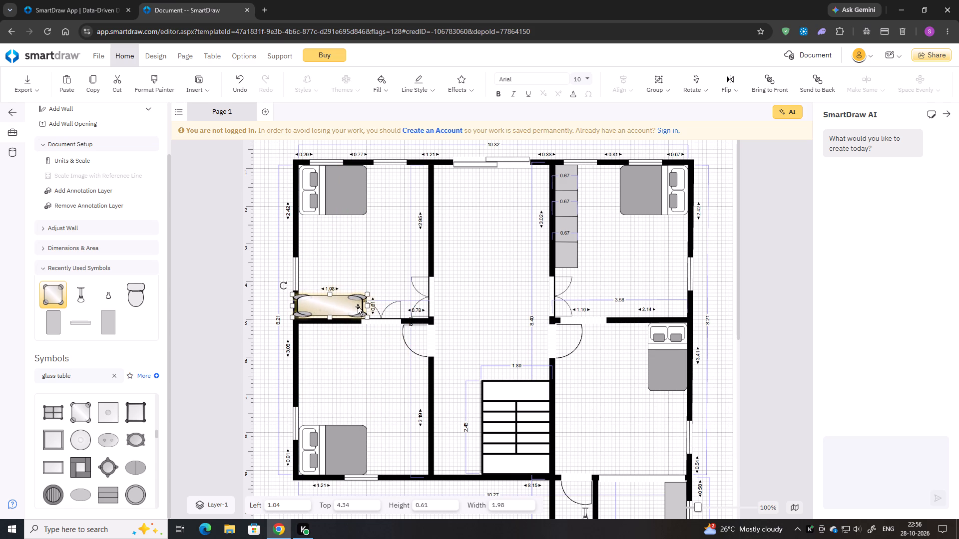
left_click_drag(367, 304, 362, 305)
left_click(337, 309)
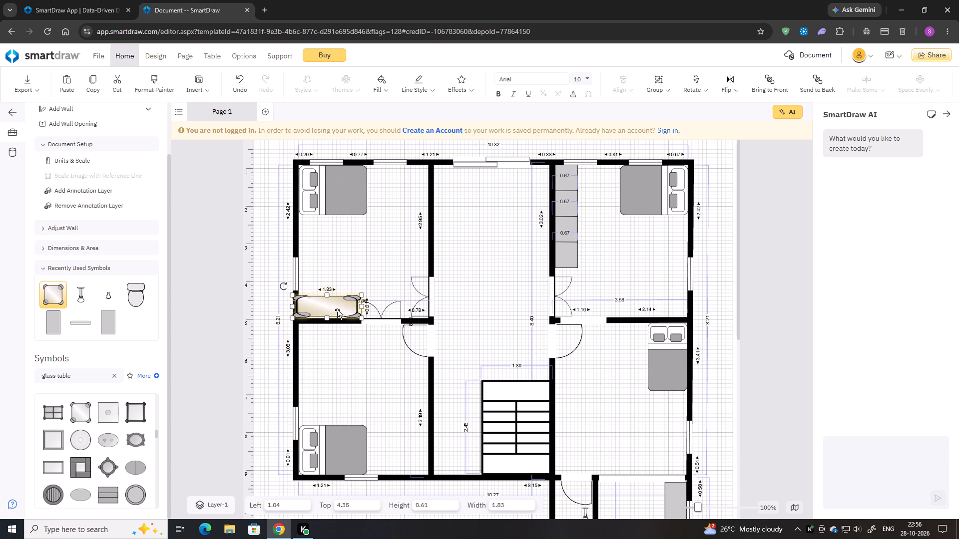
right_click(333, 310)
left_click(329, 310)
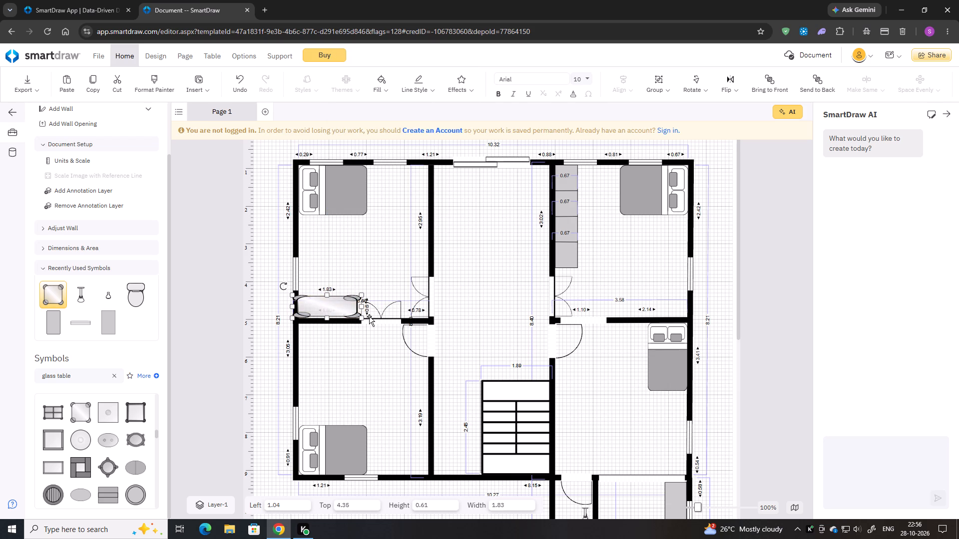
key("Down")
key("Down")
key("Down")
key("Right")
key("Right")
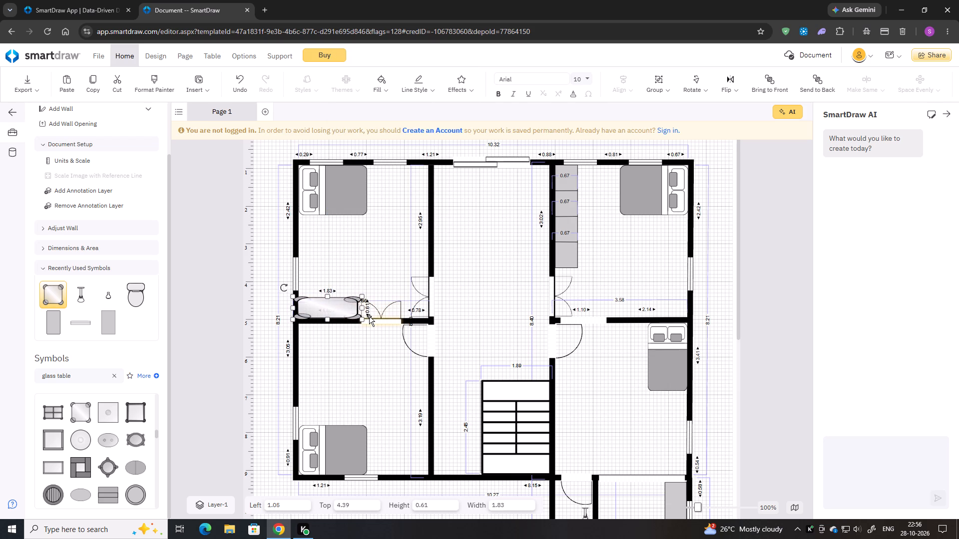
Bring the main floor plan's outer walls to the front, over the edge of the glass end table.
left_click(294, 328)
right_click(294, 328)
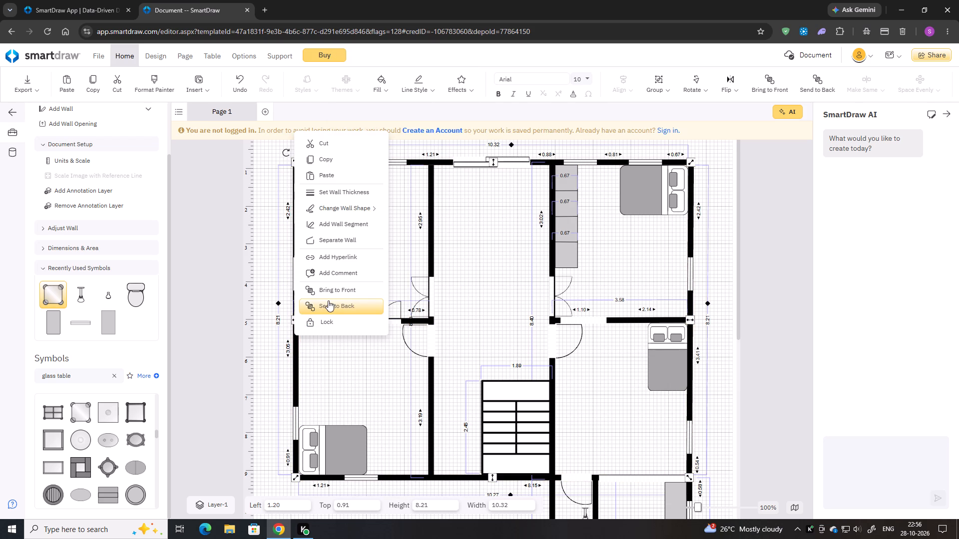
left_click(333, 291)
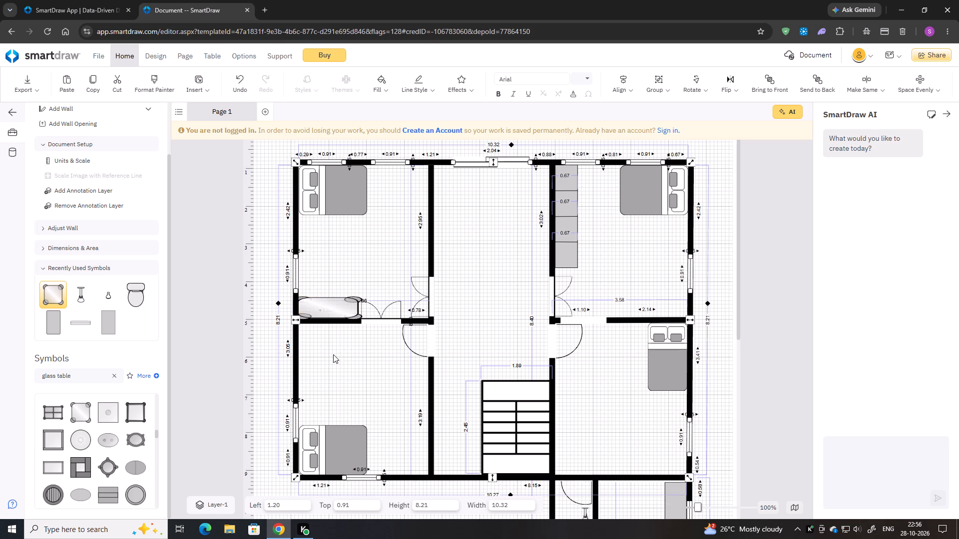
left_click(333, 354)
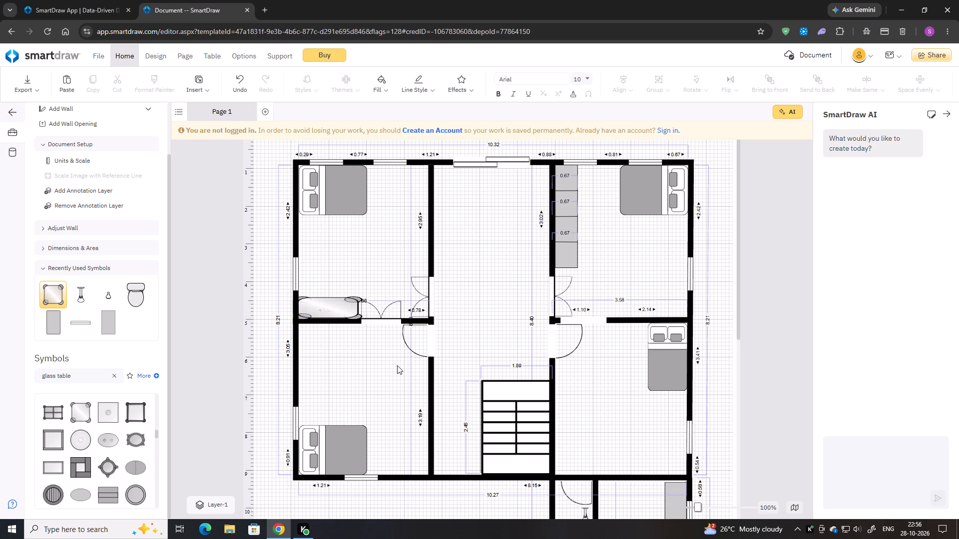
left_click(386, 392)
Search the symbol library for "waddrob", look through the results, and clear the search.
scroll(385, 354, "up", 1)
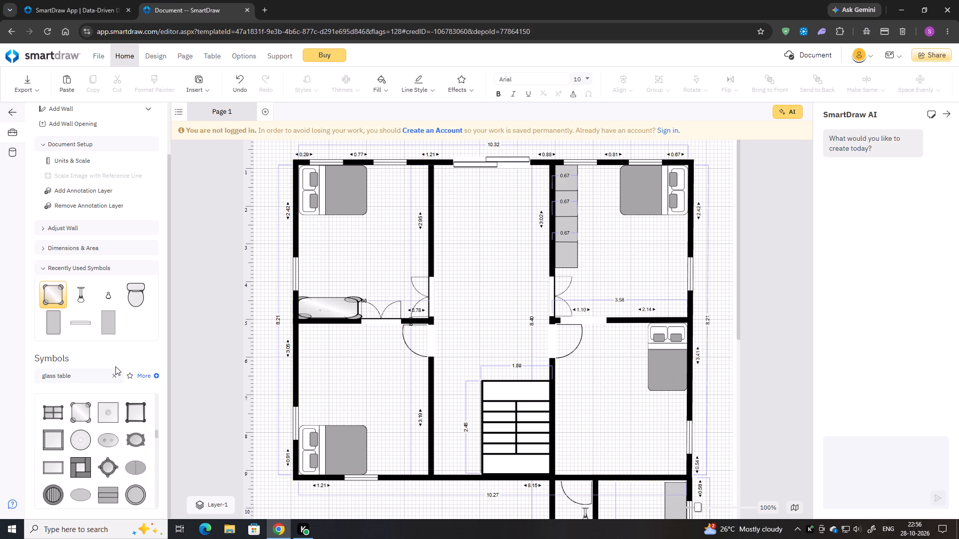
left_click(111, 373)
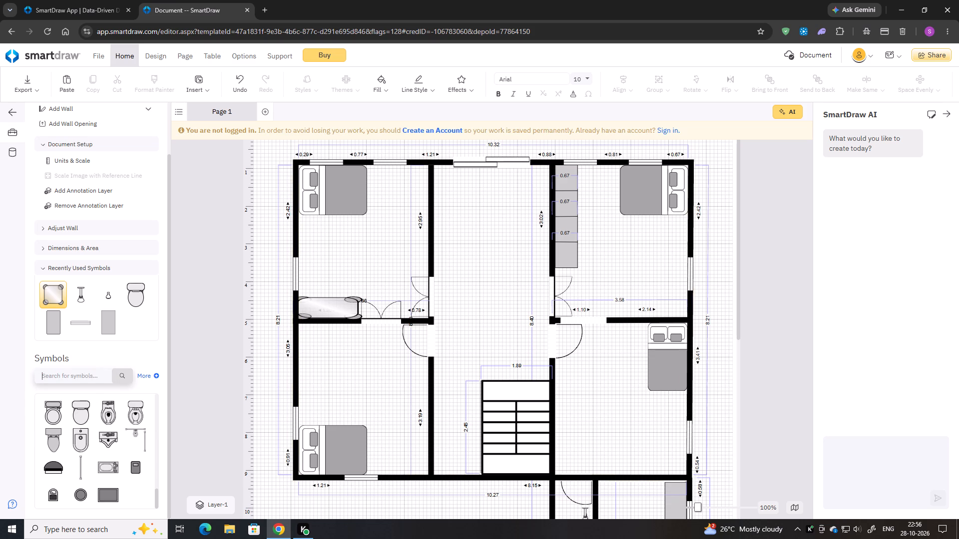
scroll(526, 296, "down", 1)
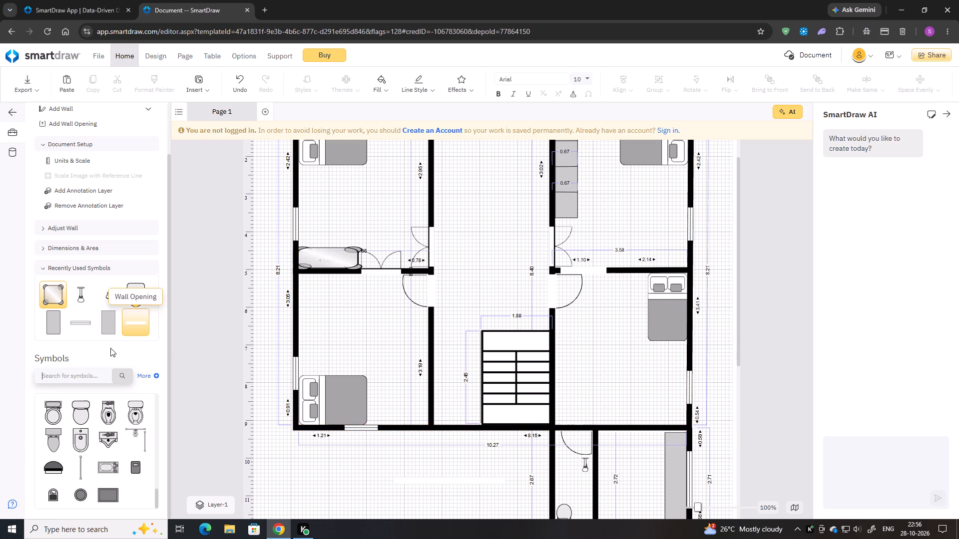
scroll(105, 352, "up", 1)
scroll(187, 408, "up", 1)
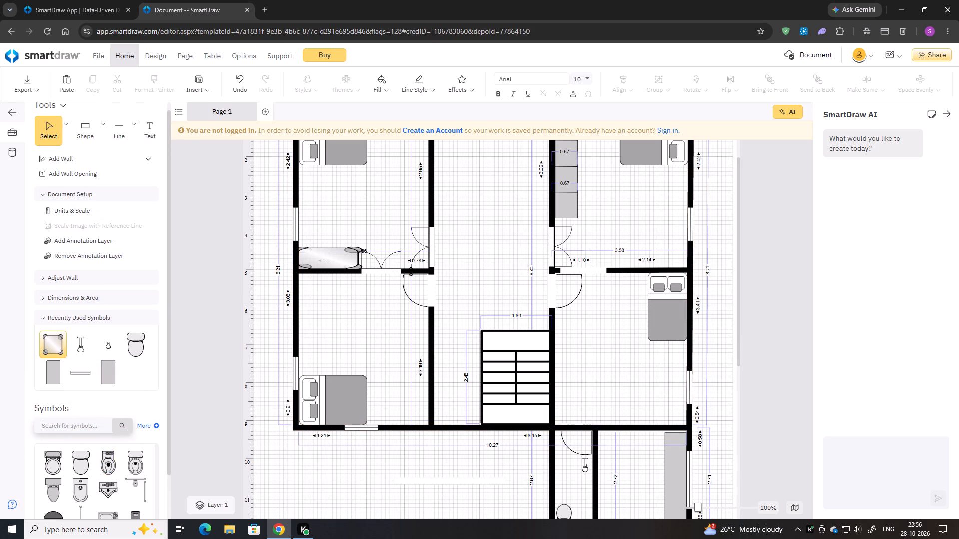
left_click(81, 424)
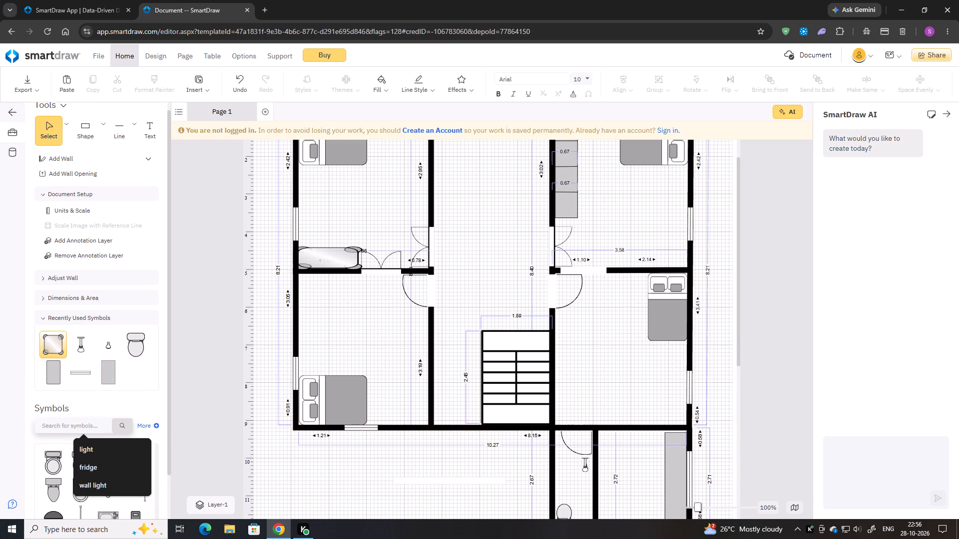
type("wadd")
type("ro")
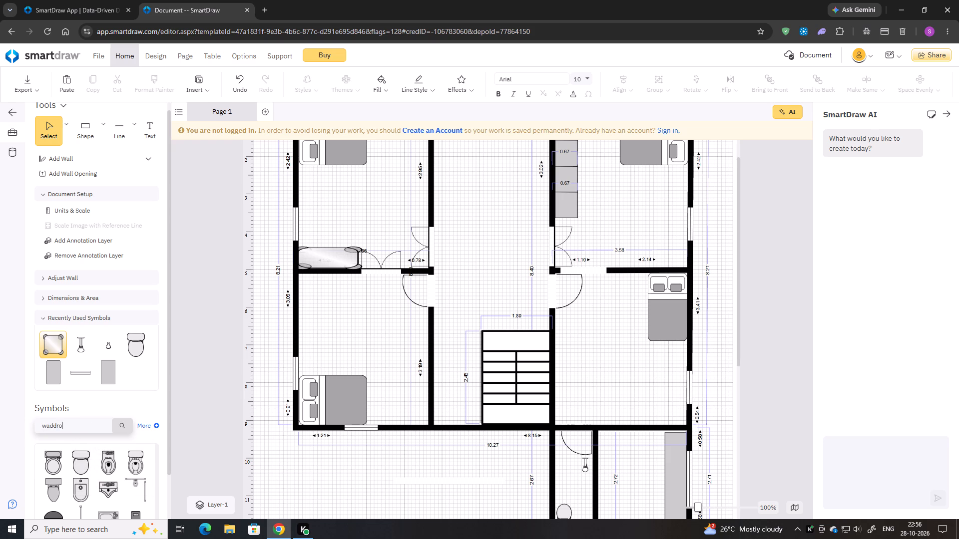
key("b")
key("Return")
scroll(58, 468, "down", 1)
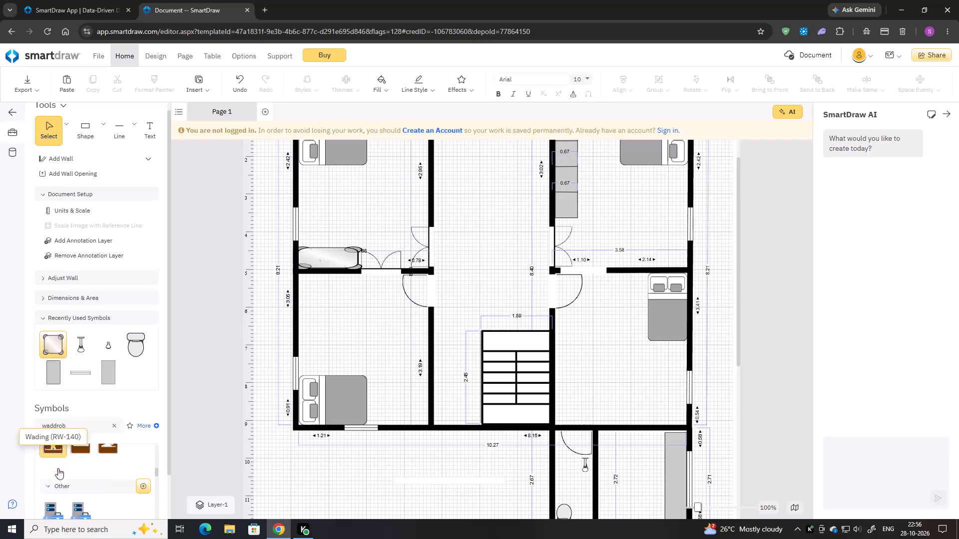
scroll(58, 468, "down", 4)
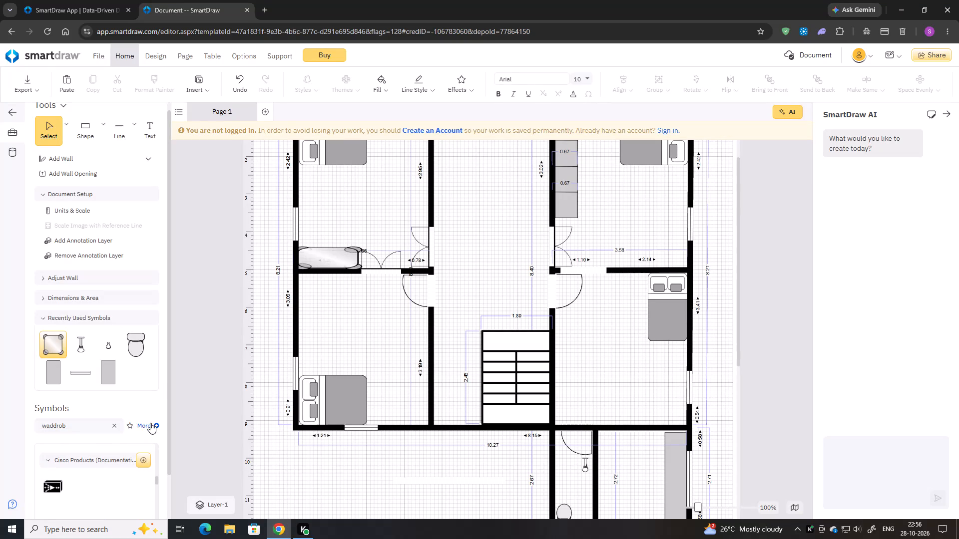
left_click(113, 424)
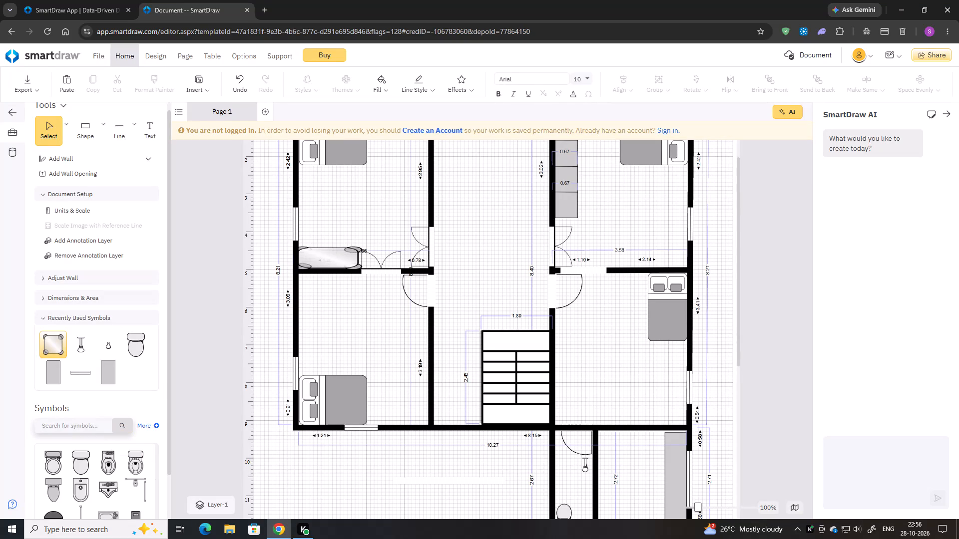
Search the symbol library for "wardrob" and place the double-panel wardrobe from Bedroom (Elevation) in the upper-left bedroom, beside the bed.
scroll(105, 433, "down", 3)
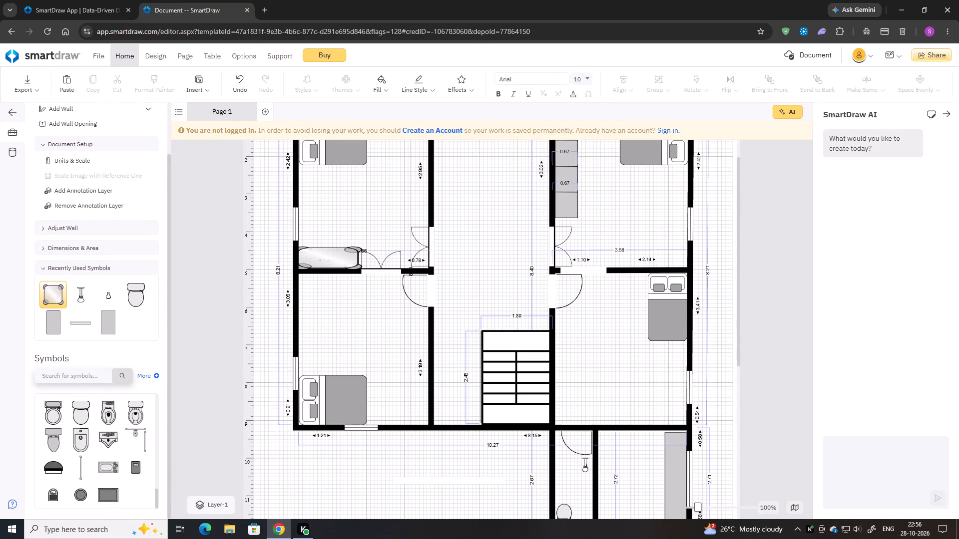
type("wardro")
key("b")
key("Return")
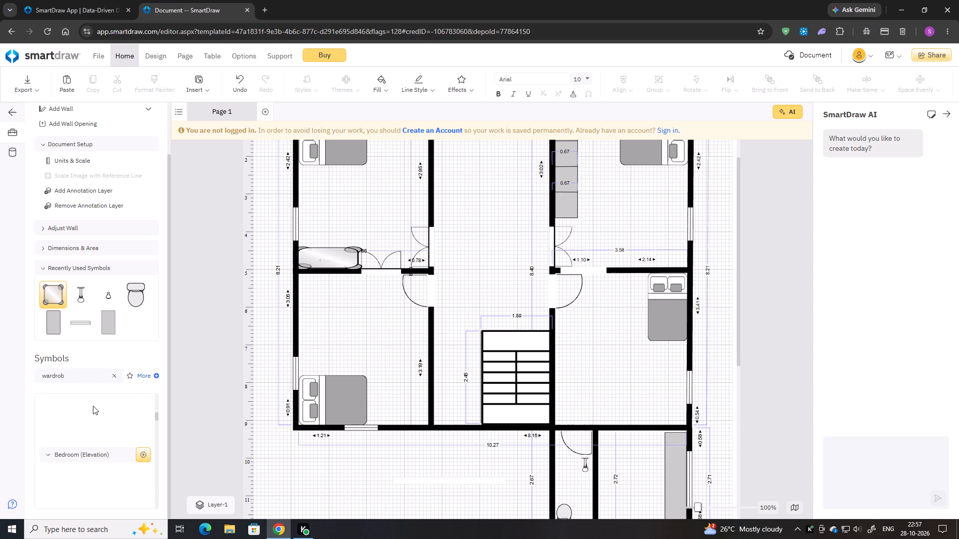
scroll(88, 477, "down", 1)
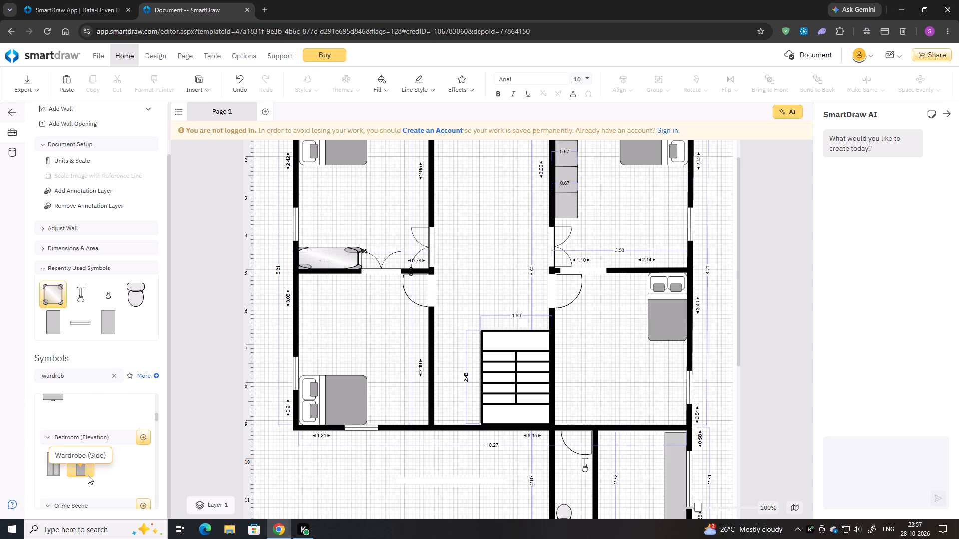
left_click_drag(57, 434, 306, 227)
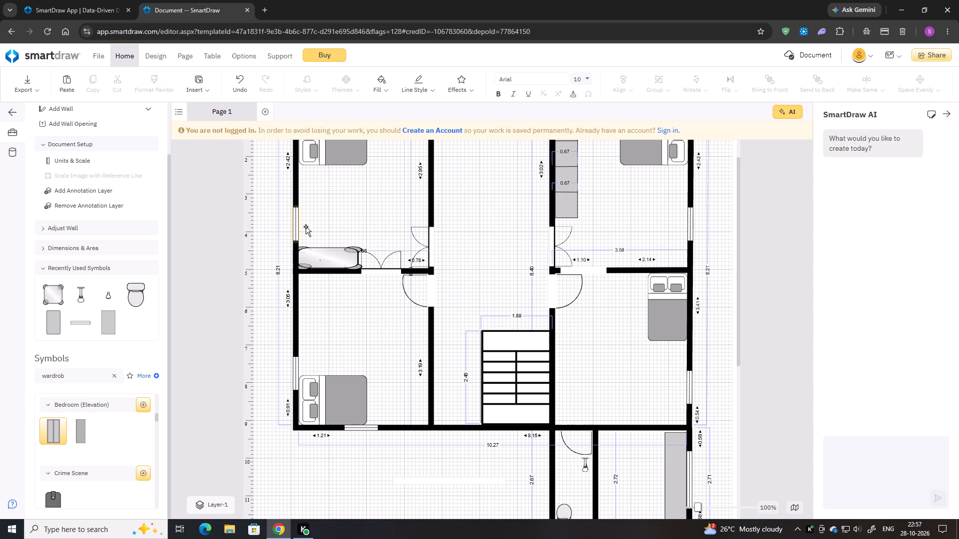
left_click_drag(306, 227, 377, 183)
right_click_drag(458, 218, 461, 260)
scroll(461, 260, "up", 3)
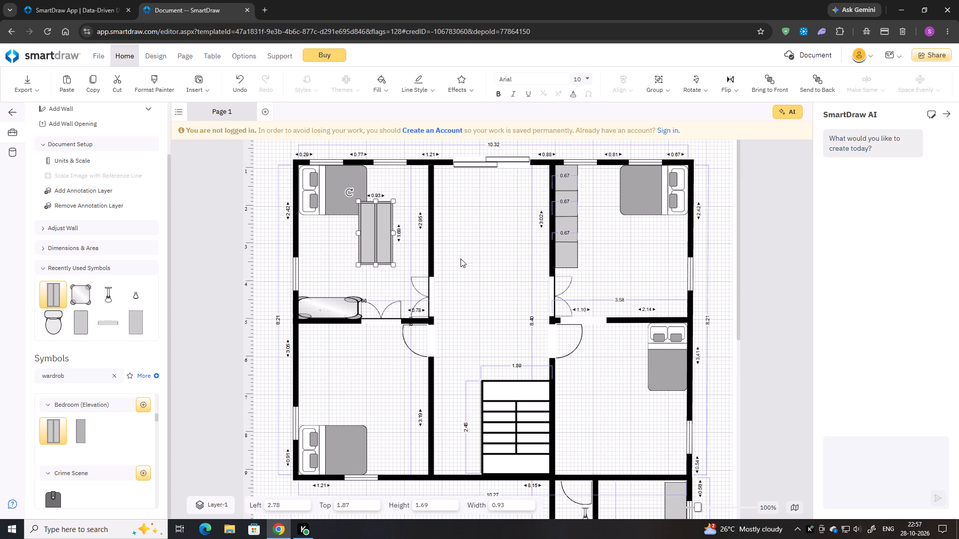
Fit the wardrobe into the upper-left bedroom's upper-right corner, about 0.64 high and widened towards the bed.
left_click_drag(375, 221, 408, 186)
left_click_drag(411, 227, 411, 189)
left_click_drag(395, 176, 377, 176)
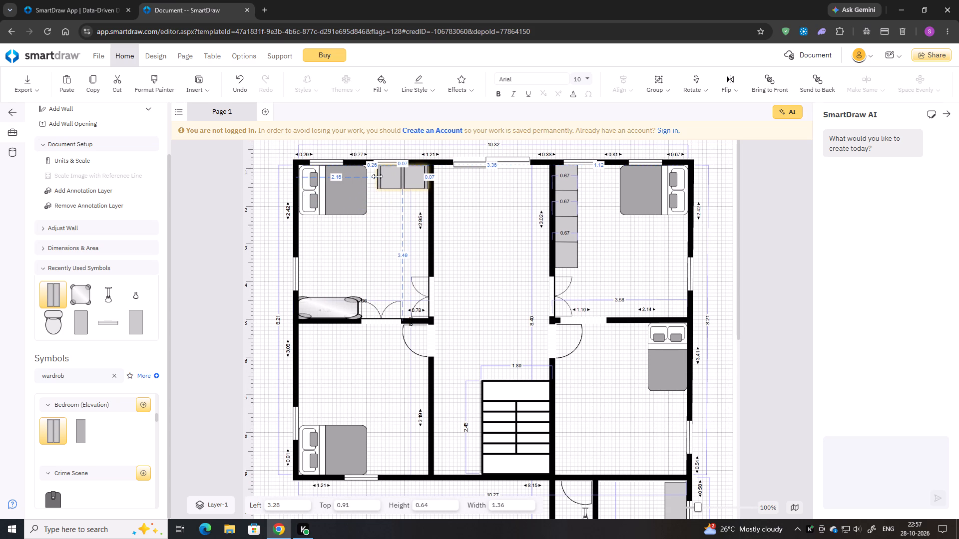
left_click_drag(377, 176, 372, 176)
left_click(377, 198)
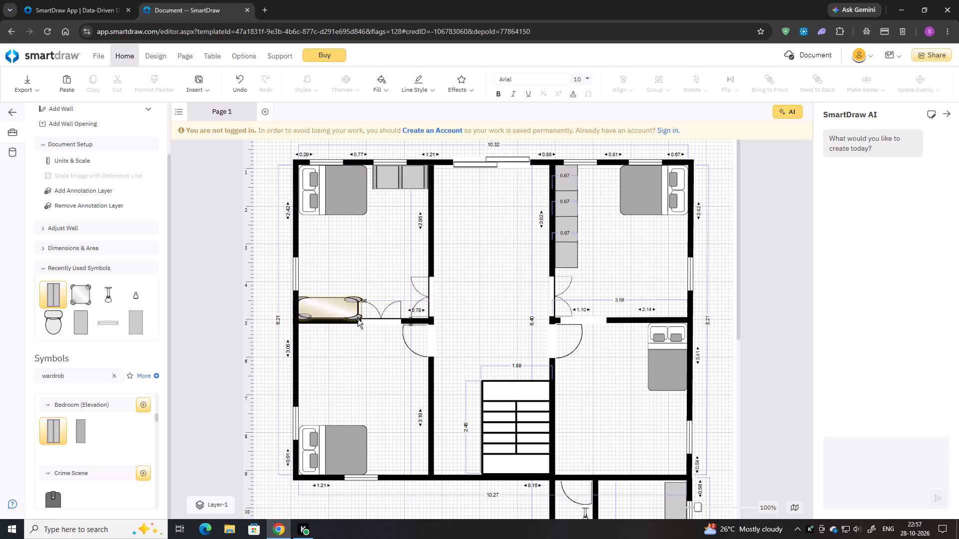
Search the symbol library for "chair" and look through the chair symbols for a simple wooden one.
left_click(116, 370)
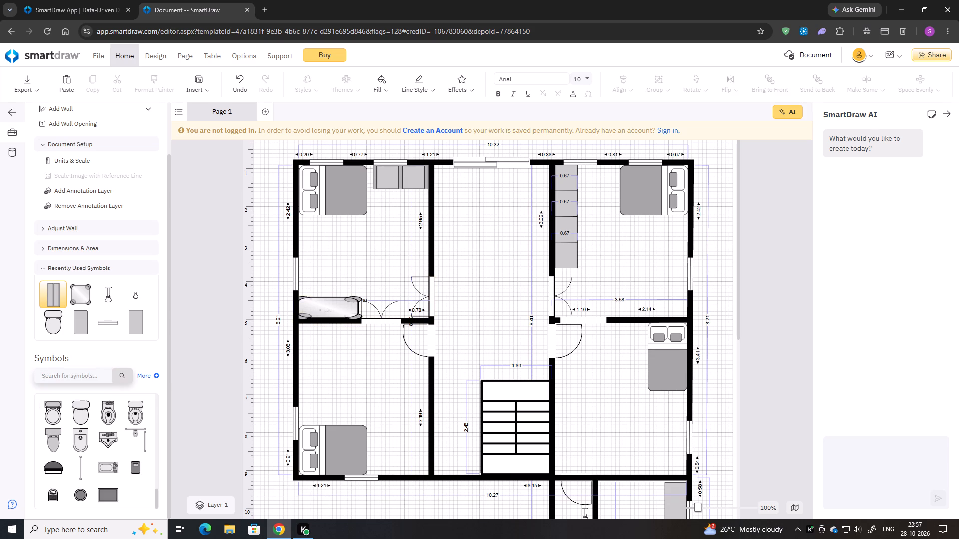
type("chair")
key("Return")
scroll(89, 418, "down", 2)
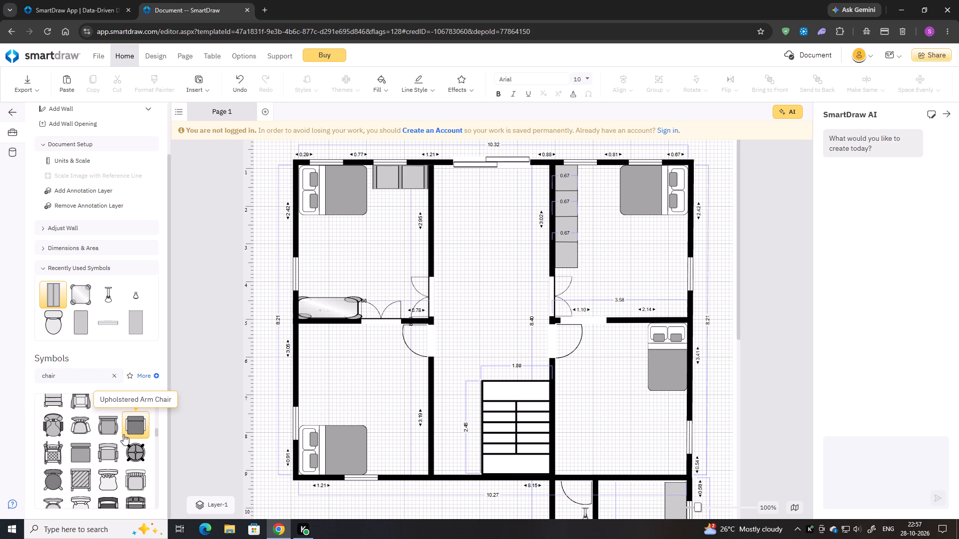
scroll(104, 443, "down", 1)
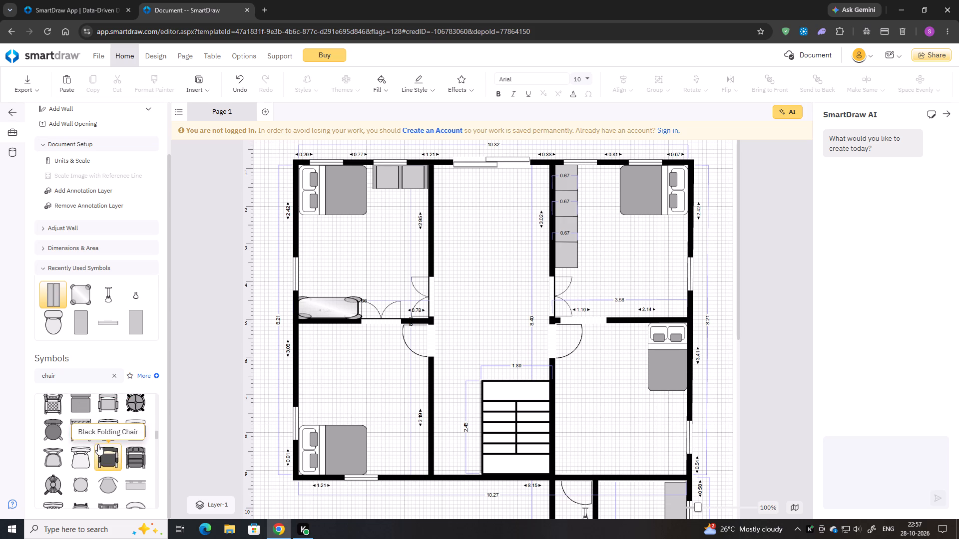
scroll(59, 456, "down", 1)
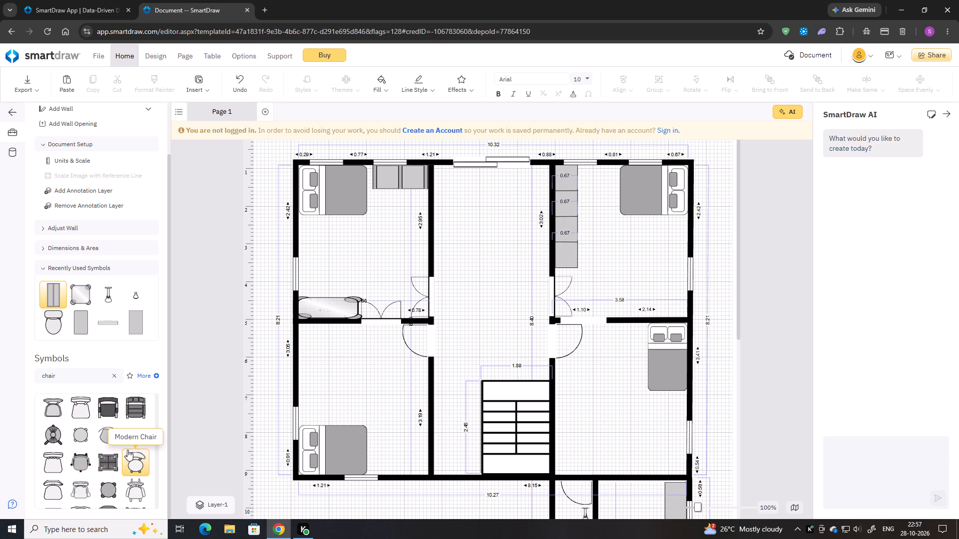
scroll(127, 450, "down", 2)
scroll(85, 438, "up", 1)
scroll(114, 454, "down", 2)
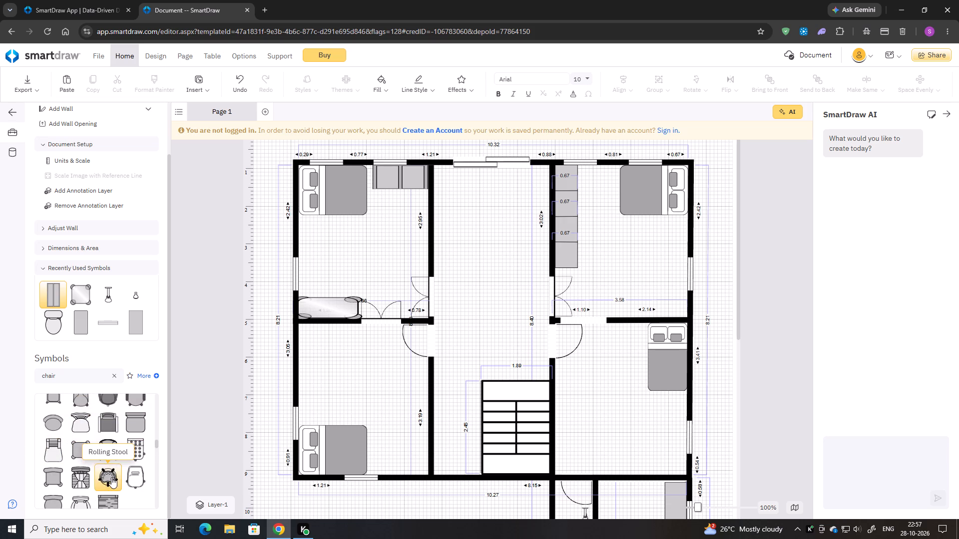
scroll(112, 479, "down", 2)
scroll(111, 451, "up", 4)
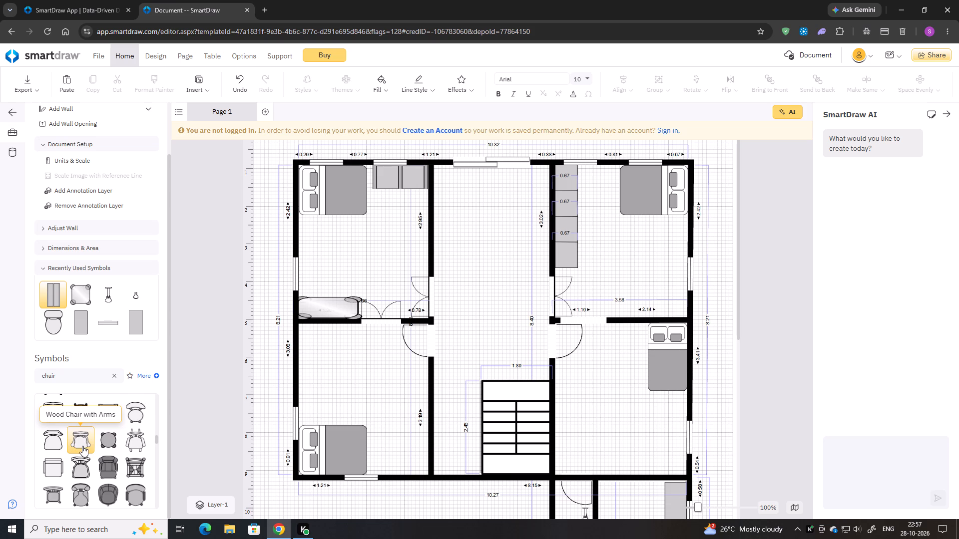
scroll(70, 439, "up", 1)
scroll(126, 422, "up", 1)
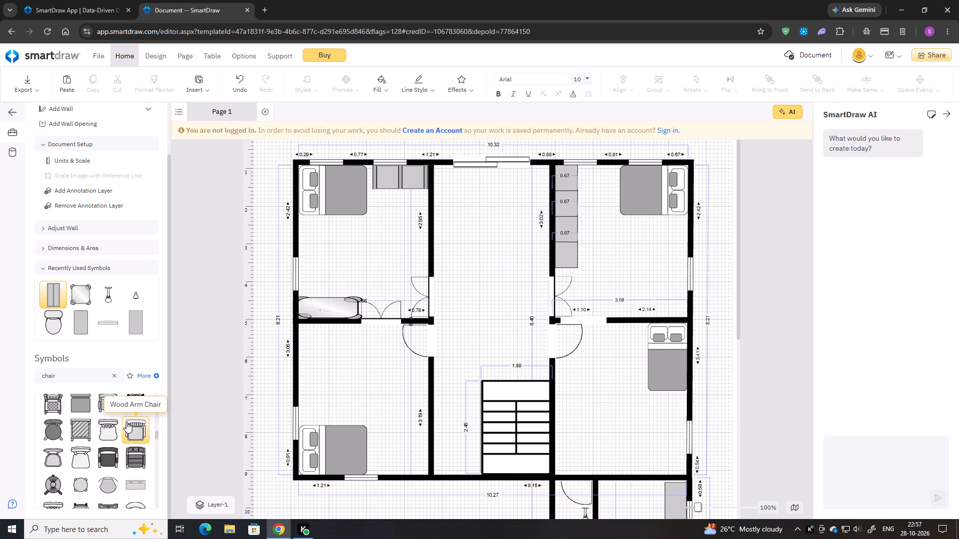
scroll(118, 430, "up", 1)
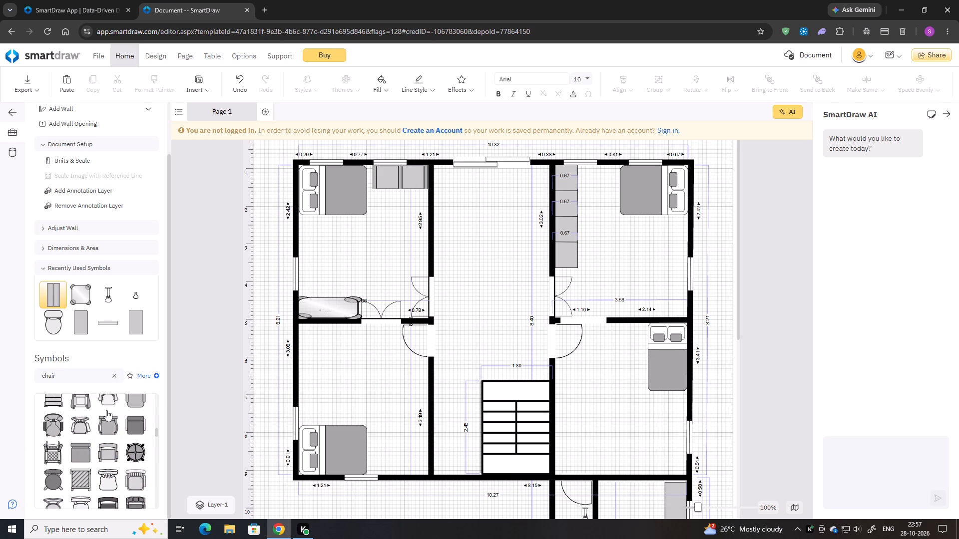
scroll(88, 412, "up", 1)
scroll(85, 444, "down", 1)
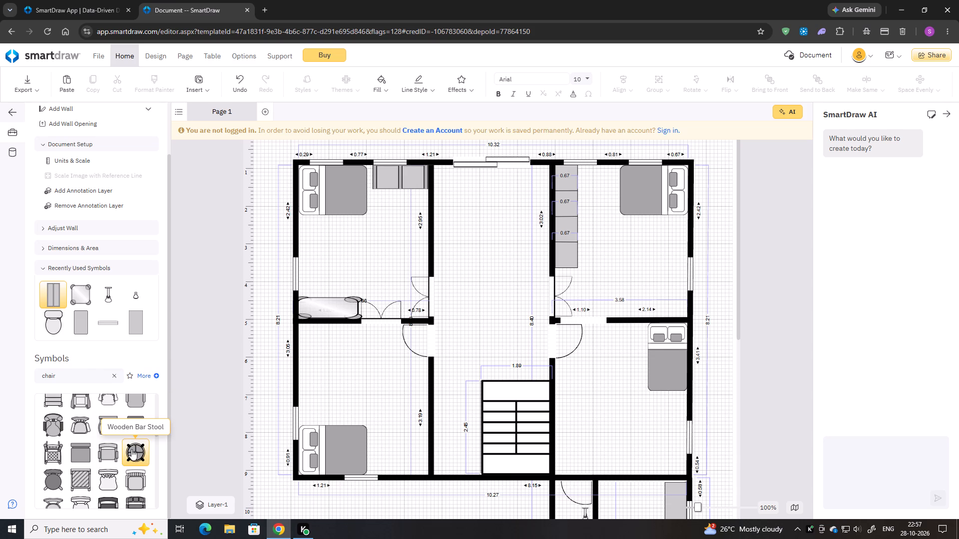
scroll(131, 449, "down", 1)
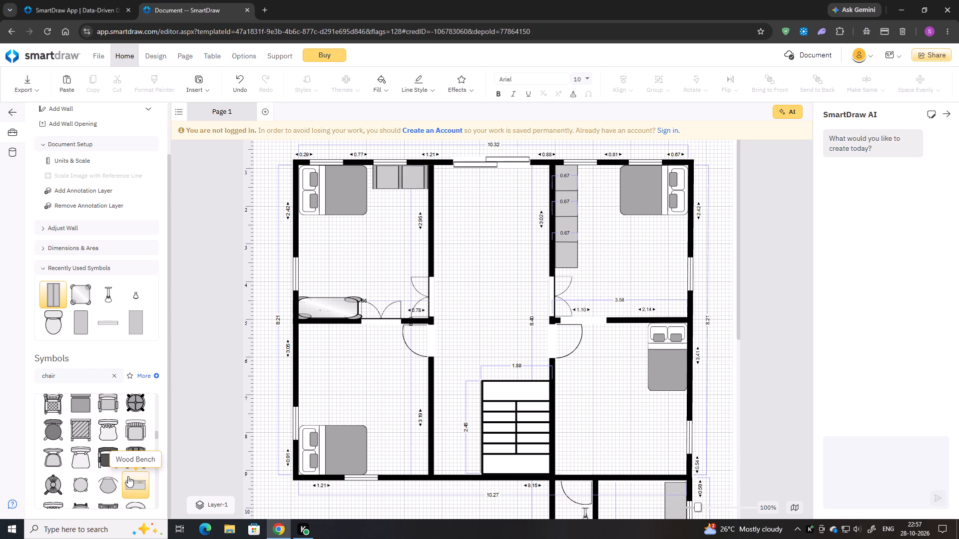
scroll(128, 476, "down", 1)
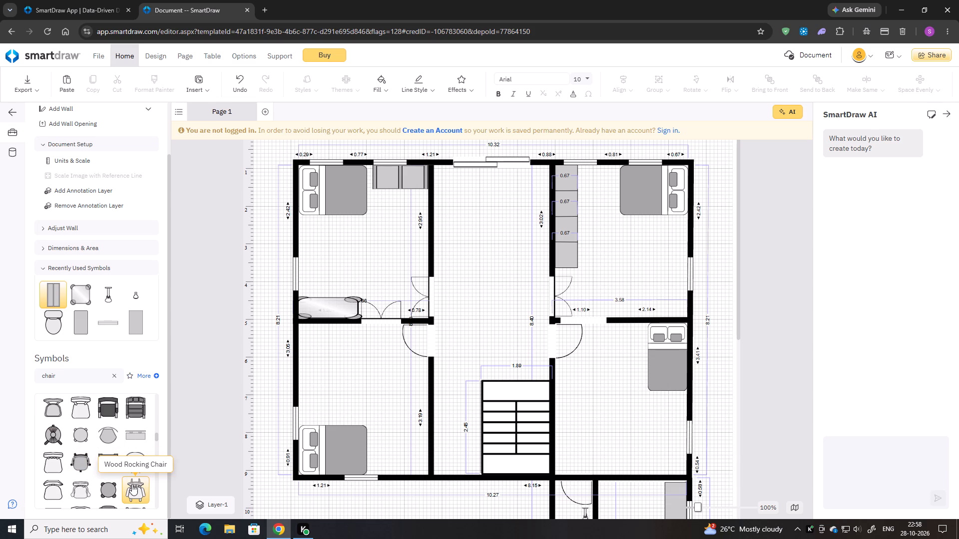
scroll(132, 484, "down", 1)
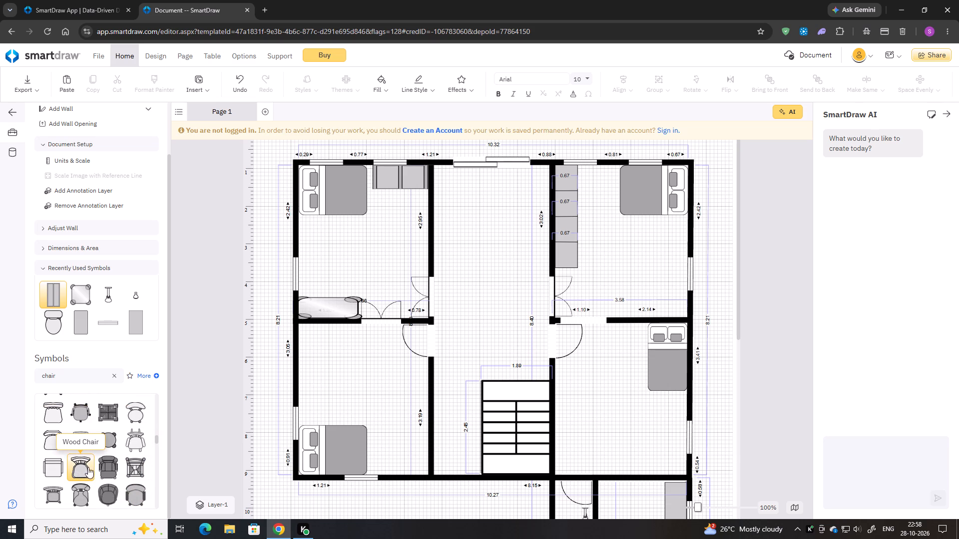
scroll(137, 490, "down", 1)
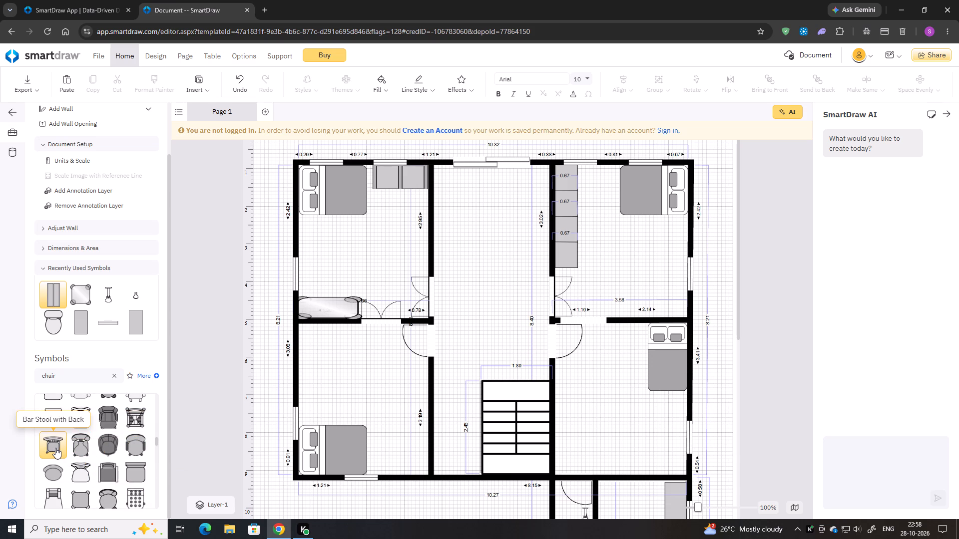
Place a Wood Chair in the upper-left bedroom, at the left end of the glass end table's upper edge.
left_click_drag(76, 477, 273, 286)
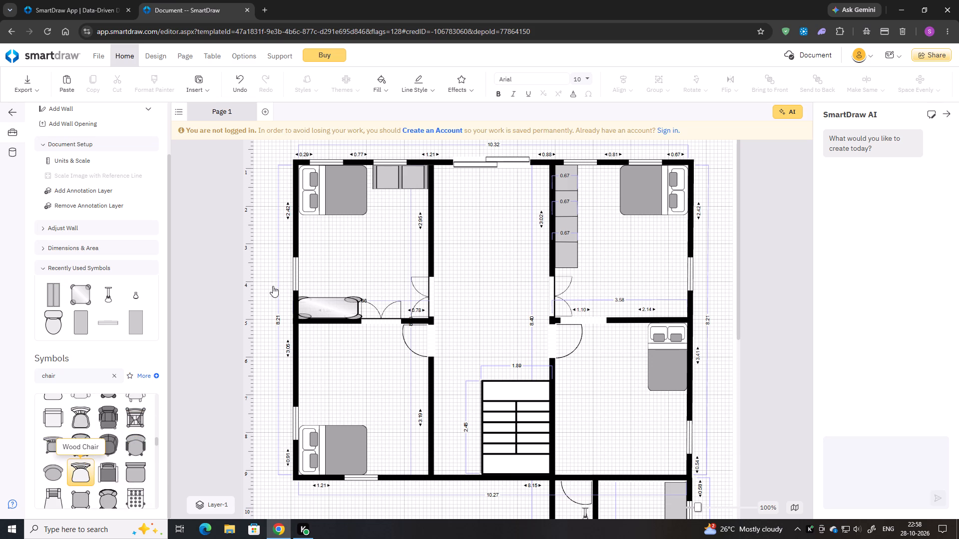
left_click_drag(273, 286, 308, 297)
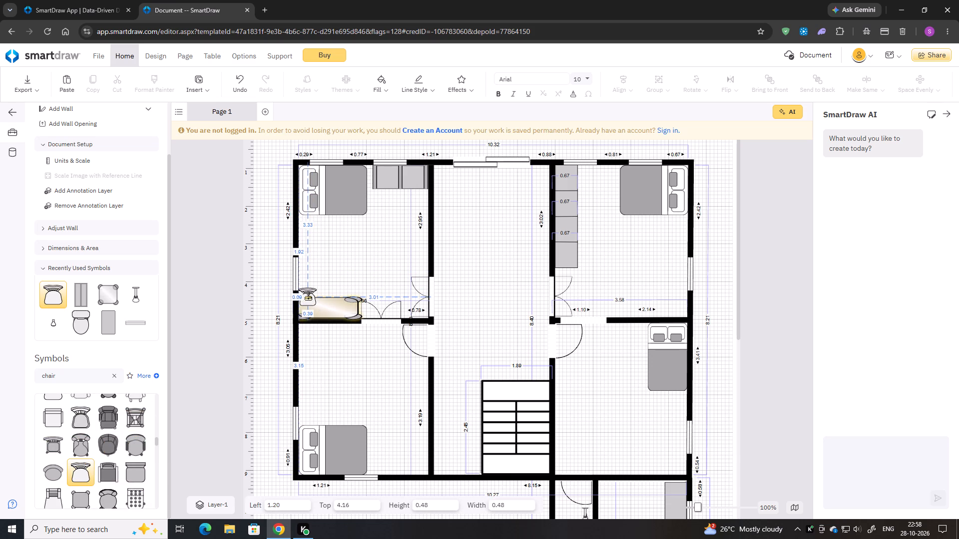
left_click_drag(308, 297, 311, 296)
Copy the Wood Chair twice and line up the copies beside it along the glass end table's upper edge.
key("ctrl+c")
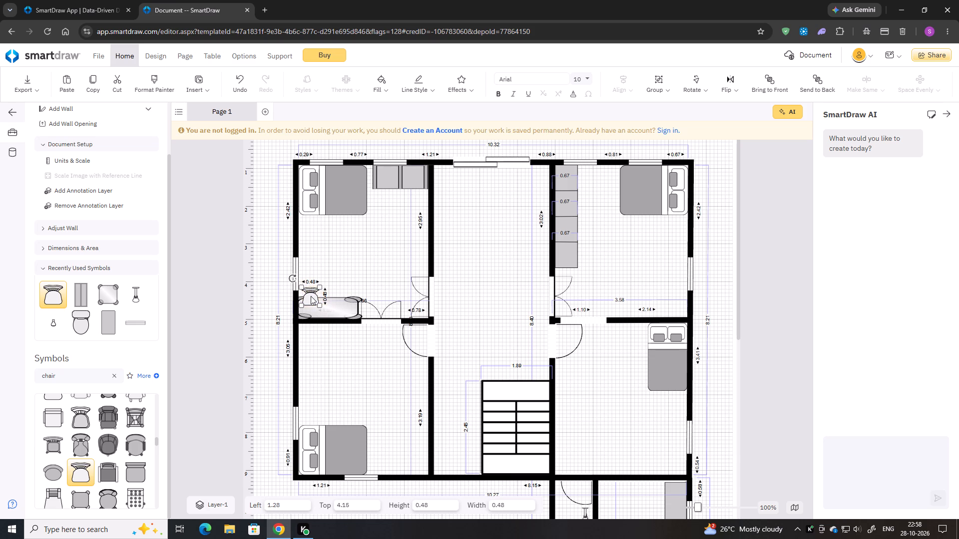
key("ctrl+v")
key("ctrl+v")
left_click_drag(383, 259, 325, 293)
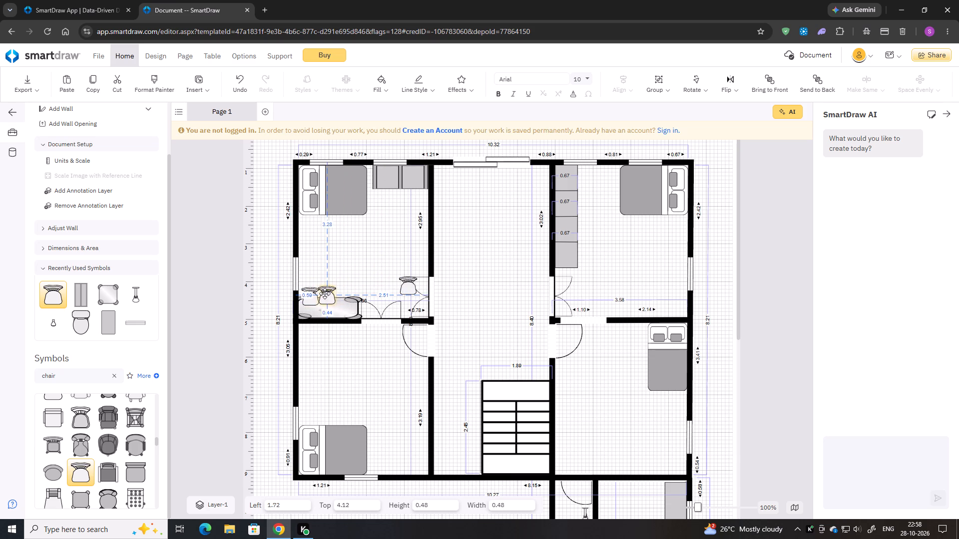
left_click_drag(325, 293, 328, 293)
left_click_drag(404, 283, 360, 291)
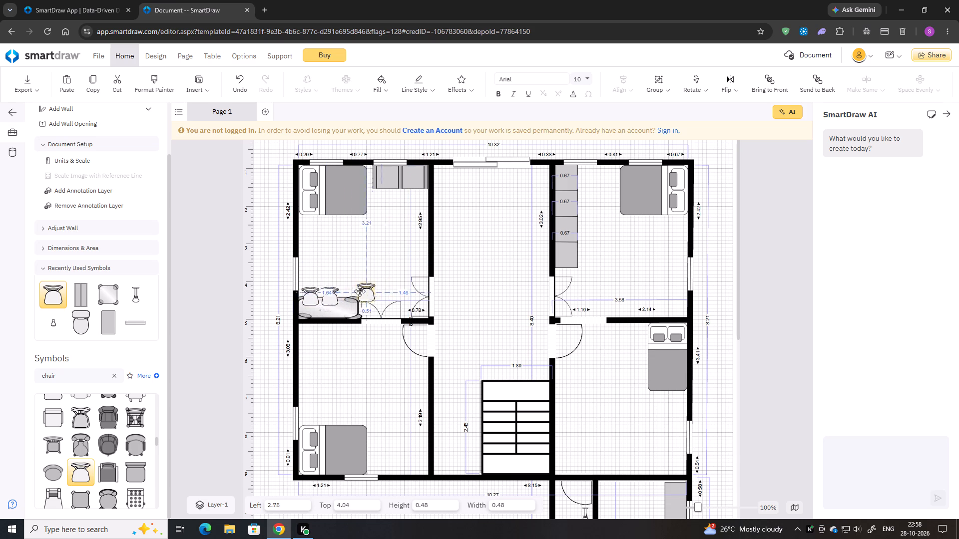
left_click_drag(360, 291, 345, 292)
Send the three Wood Chairs in the upper-left bedroom to the back, behind the glass end table.
right_click(347, 298)
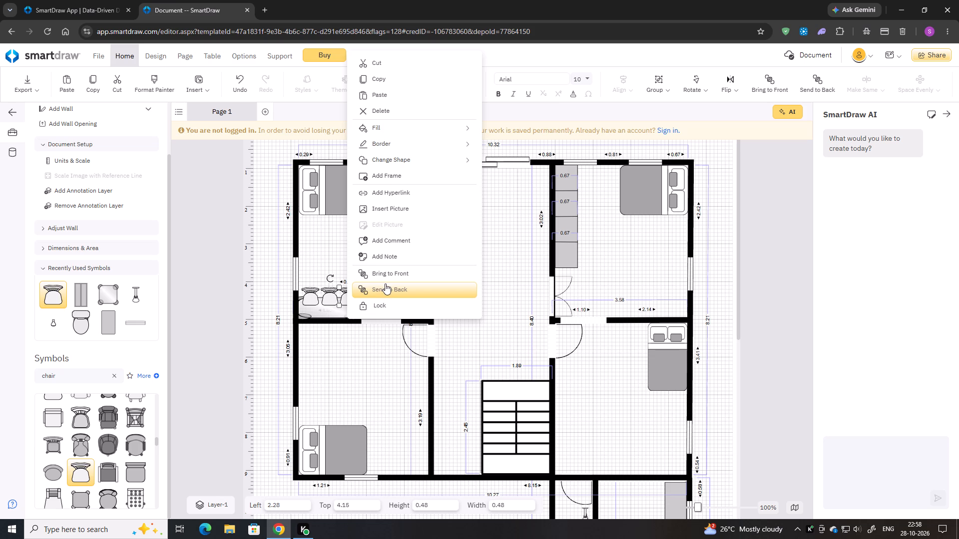
left_click(387, 284)
right_click(326, 296)
left_click(370, 284)
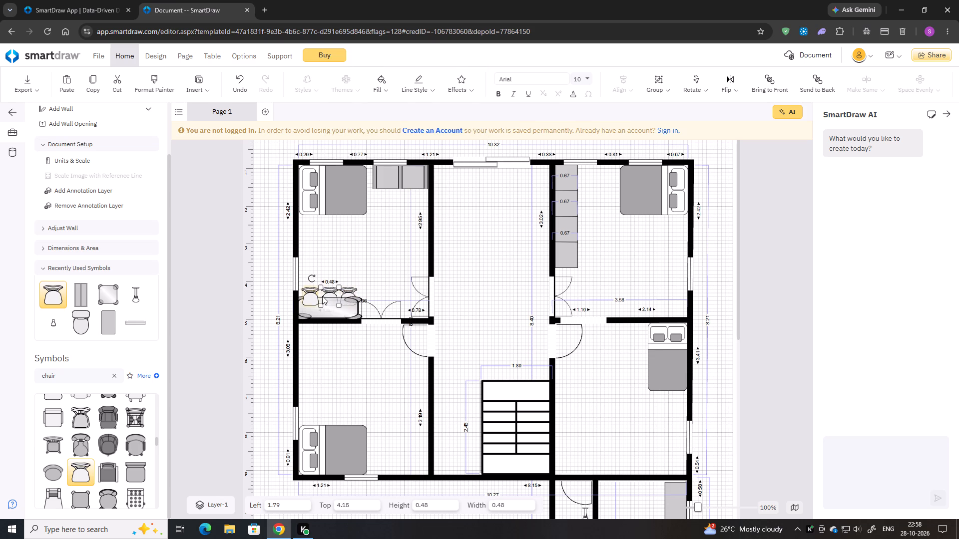
right_click(302, 301)
left_click(347, 287)
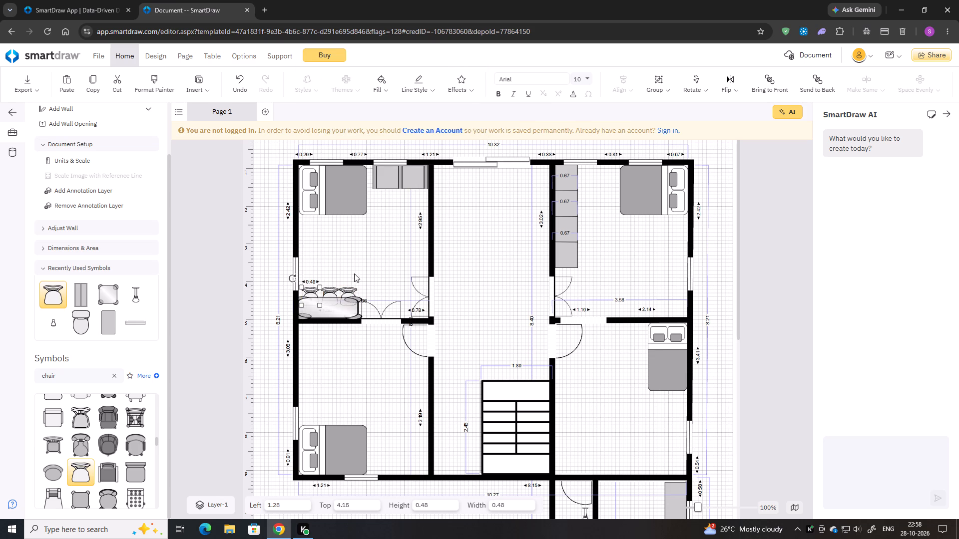
left_click(361, 266)
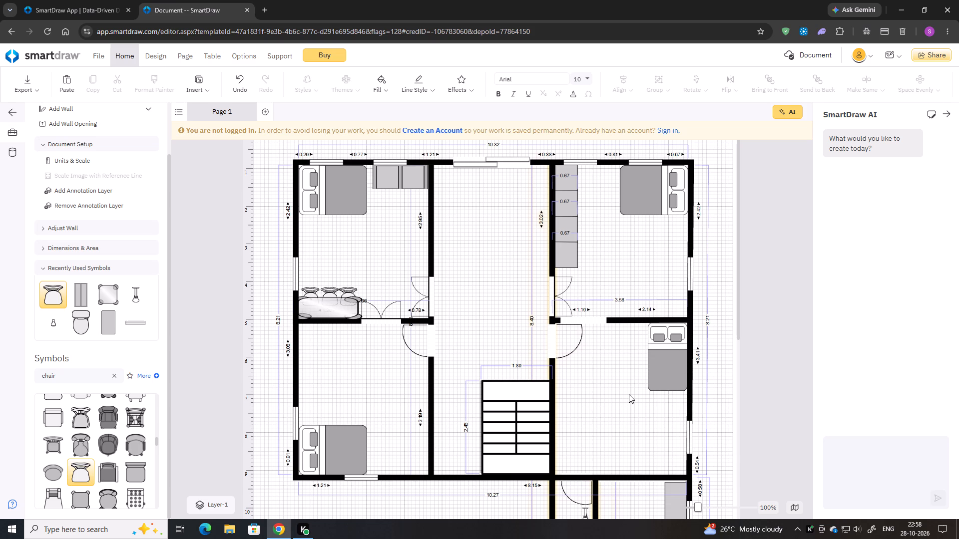
Place a Table Leaf - Center from the Tables symbols in the lower-right bedroom, turned horizontally, below the bed near the window.
scroll(76, 438, "up", 2)
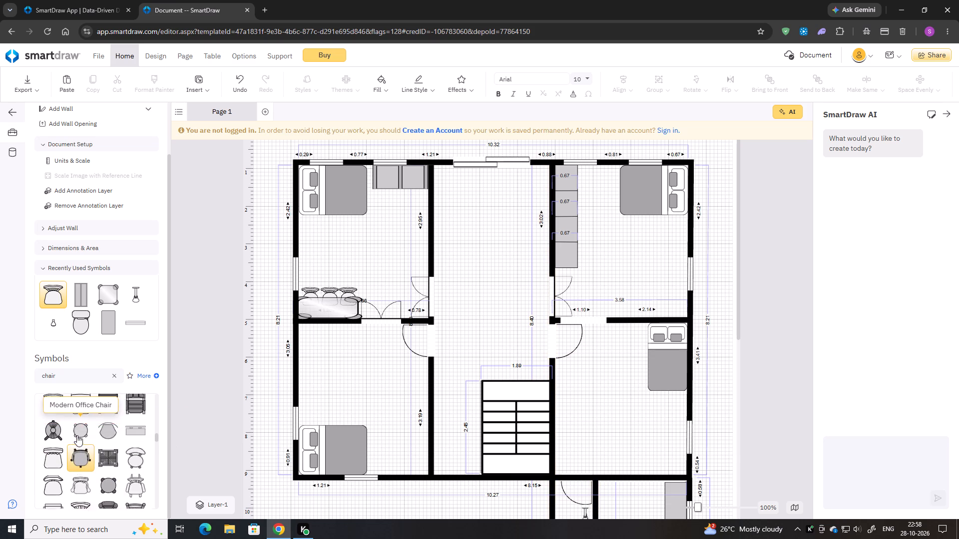
scroll(77, 435, "up", 7)
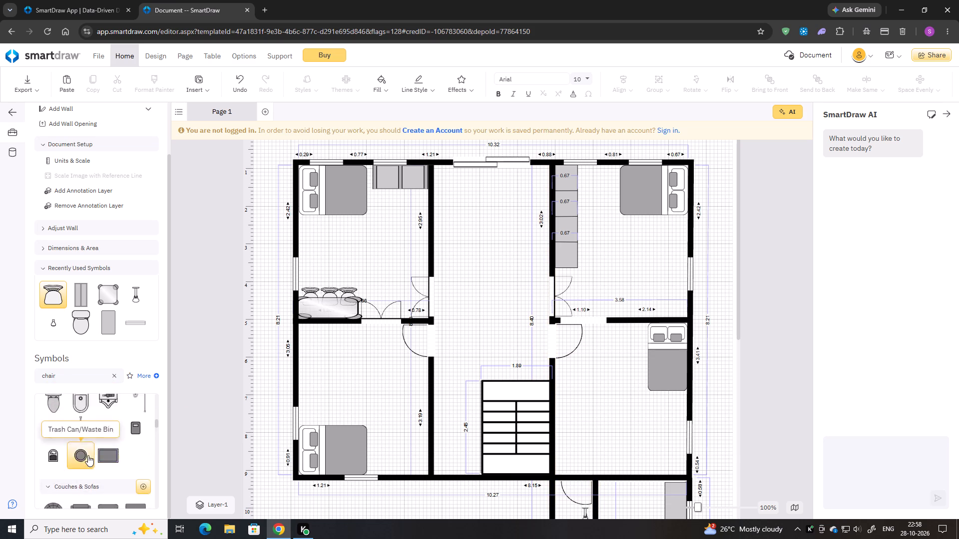
scroll(88, 455, "up", 7)
scroll(103, 443, "down", 6)
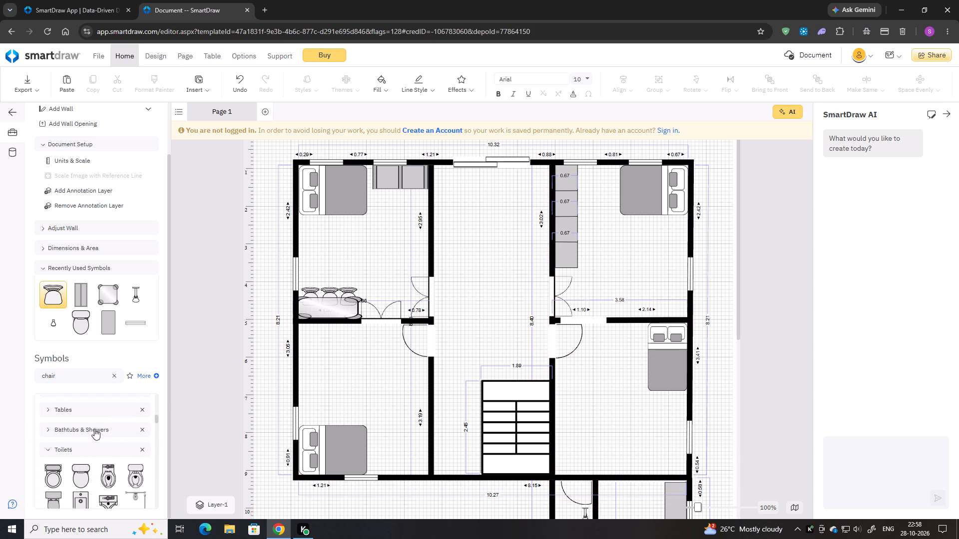
scroll(75, 412, "up", 1)
left_click(58, 459)
scroll(87, 449, "down", 1)
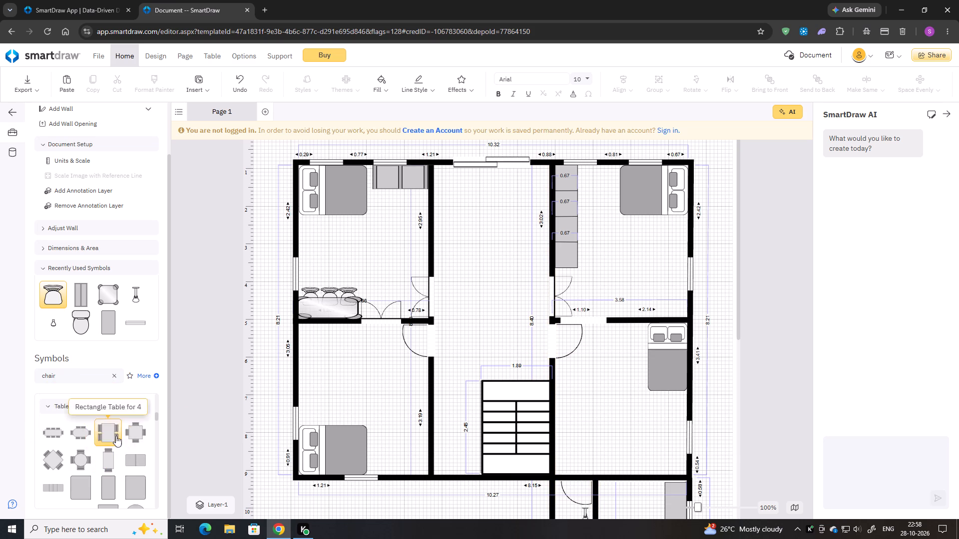
scroll(130, 459, "down", 1)
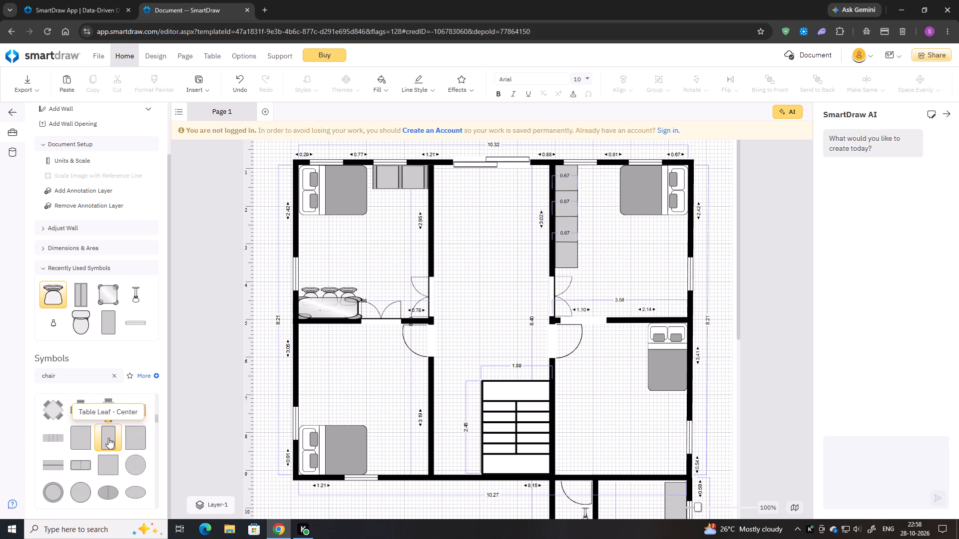
left_click_drag(108, 438, 640, 441)
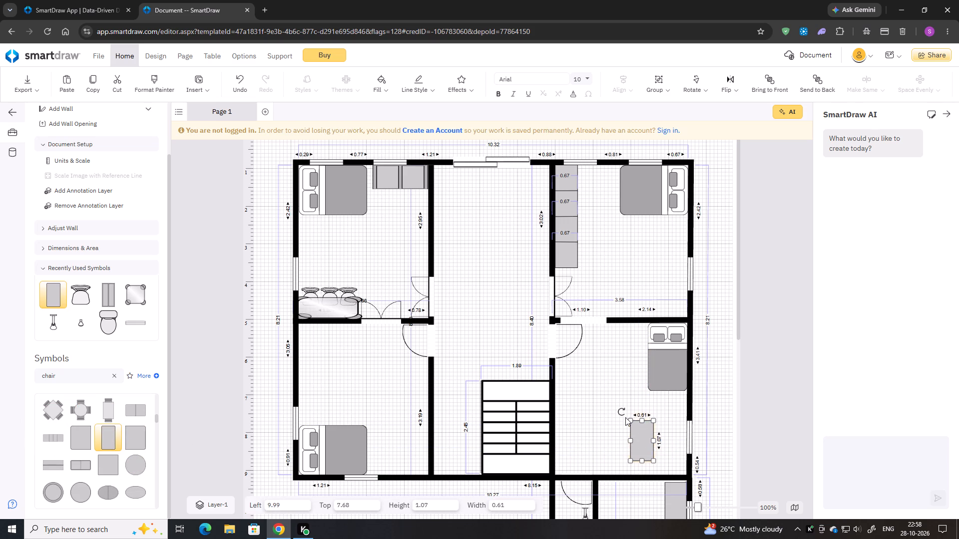
left_click_drag(624, 415, 590, 471)
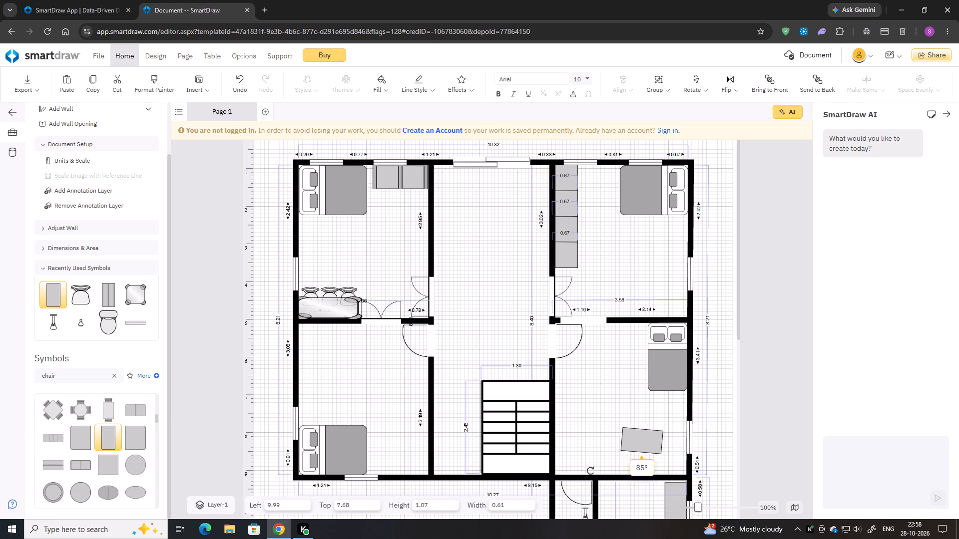
left_click_drag(590, 471, 590, 473)
left_click_drag(639, 446, 656, 446)
Enlarge the lower-right bedroom's table to about 1.76 long and 0.80 deep.
left_click_drag(636, 441, 622, 438)
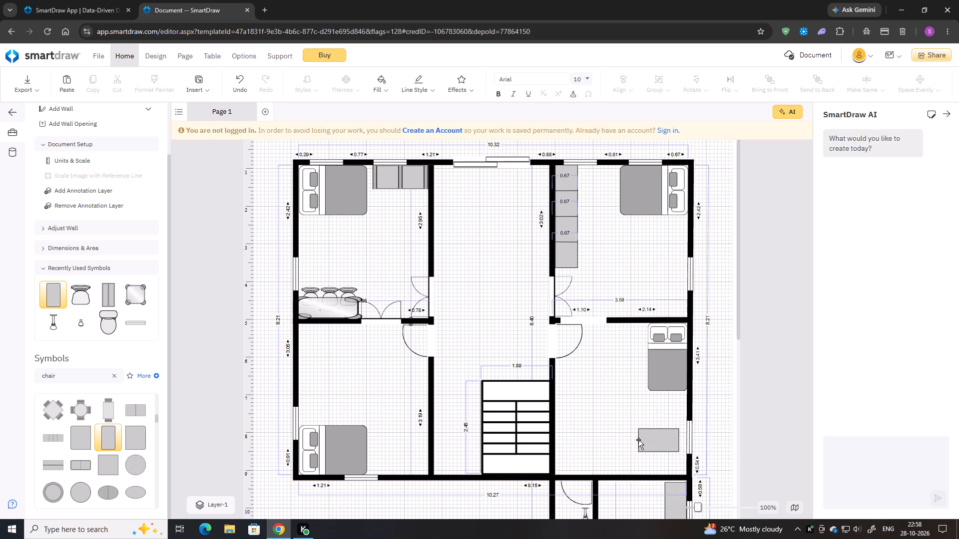
left_click(638, 440)
left_click_drag(638, 440, 612, 442)
left_click_drag(647, 431, 646, 422)
left_click(650, 432)
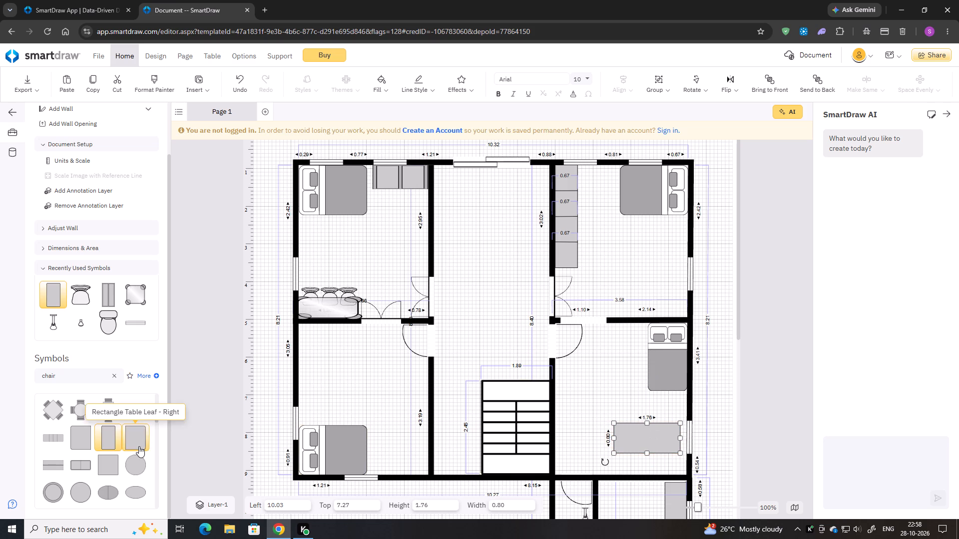
Look through the table symbols in the library for other furniture to use.
scroll(139, 446, "up", 3)
scroll(114, 482, "down", 5)
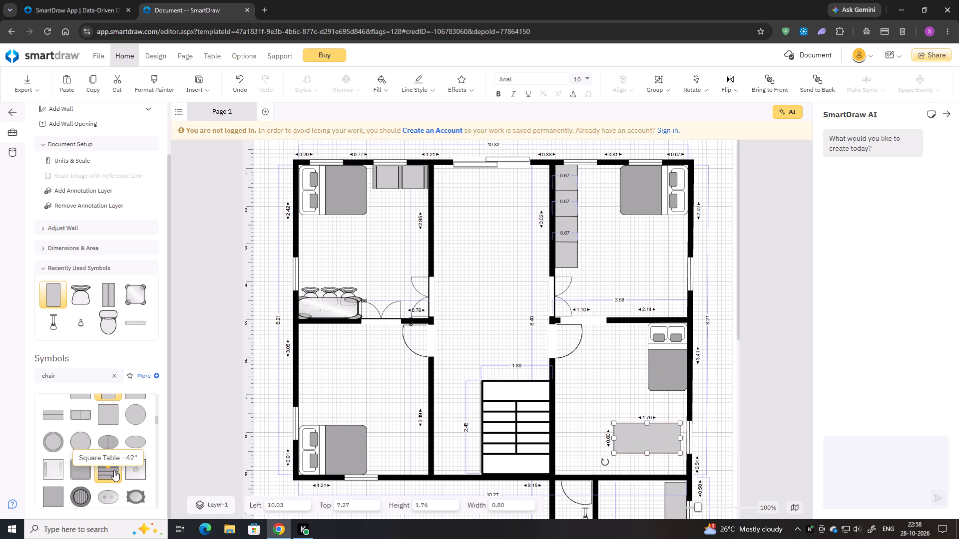
scroll(114, 470, "down", 8)
scroll(113, 468, "up", 8)
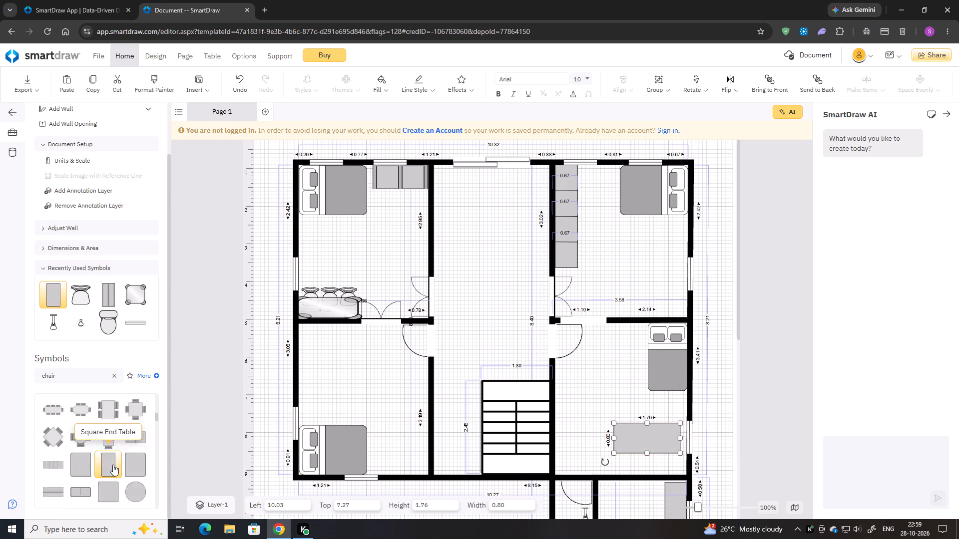
scroll(113, 465, "up", 18)
left_click(73, 410)
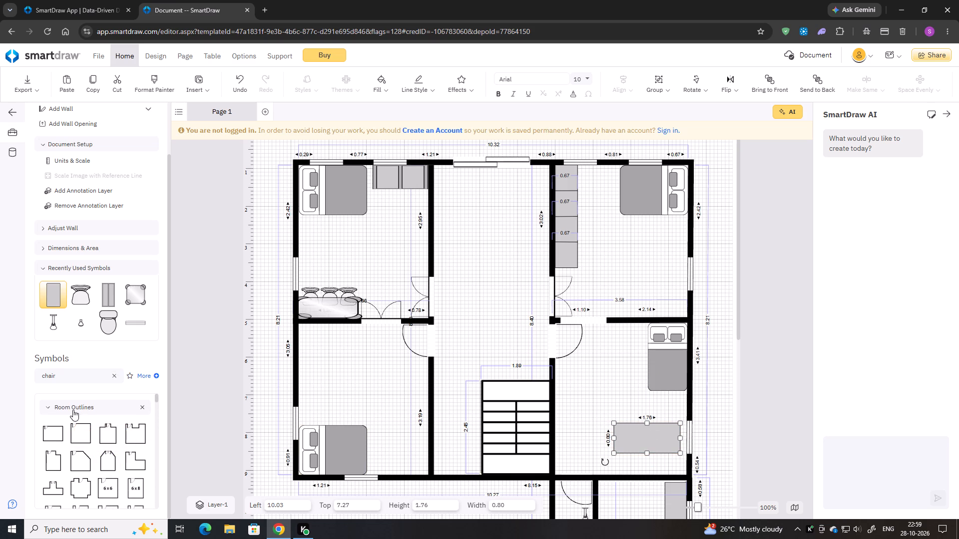
Place a Wood Chair at the left end of the upper edge of the lower-right bedroom's table.
scroll(84, 430, "down", 16)
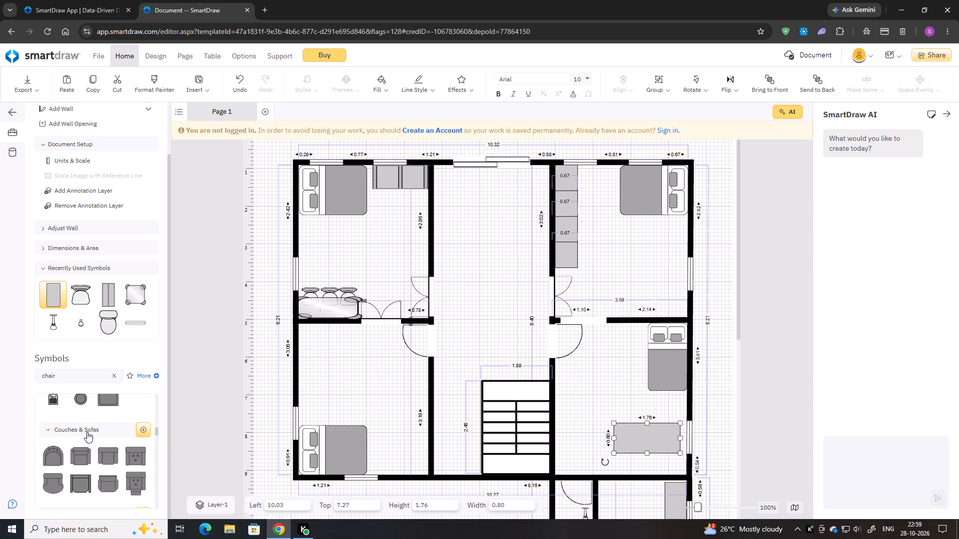
scroll(87, 432, "up", 2)
scroll(87, 432, "down", 11)
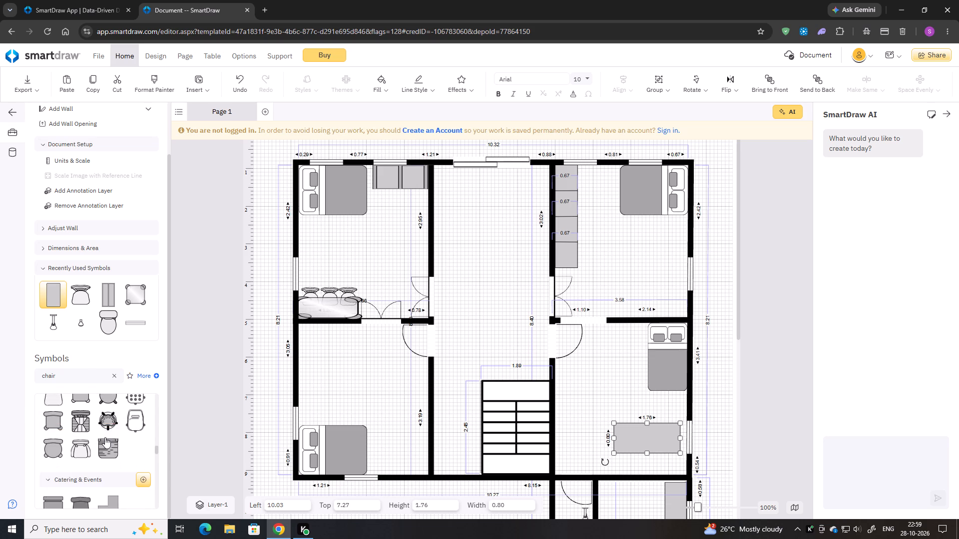
scroll(105, 438, "up", 1)
scroll(105, 438, "down", 1)
scroll(104, 439, "up", 2)
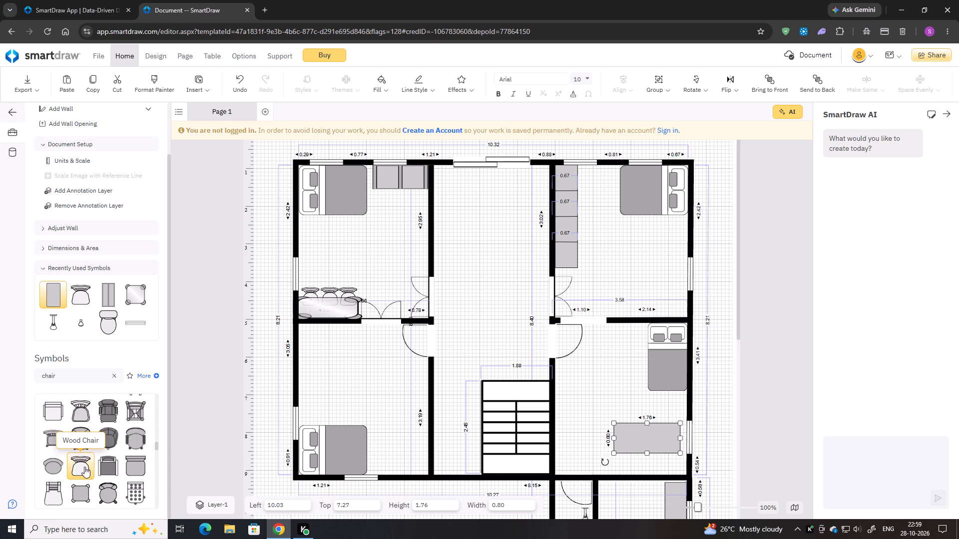
left_click_drag(82, 468, 624, 420)
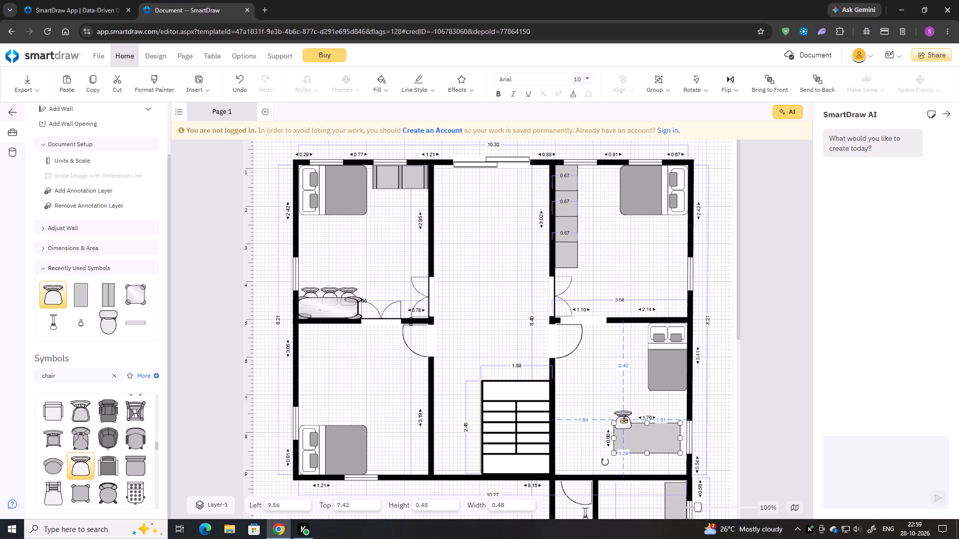
left_click_drag(624, 420, 624, 423)
Paste three more Wood Chairs and set two of them at the middle and right end of the table's upper edge.
key("ctrl+v")
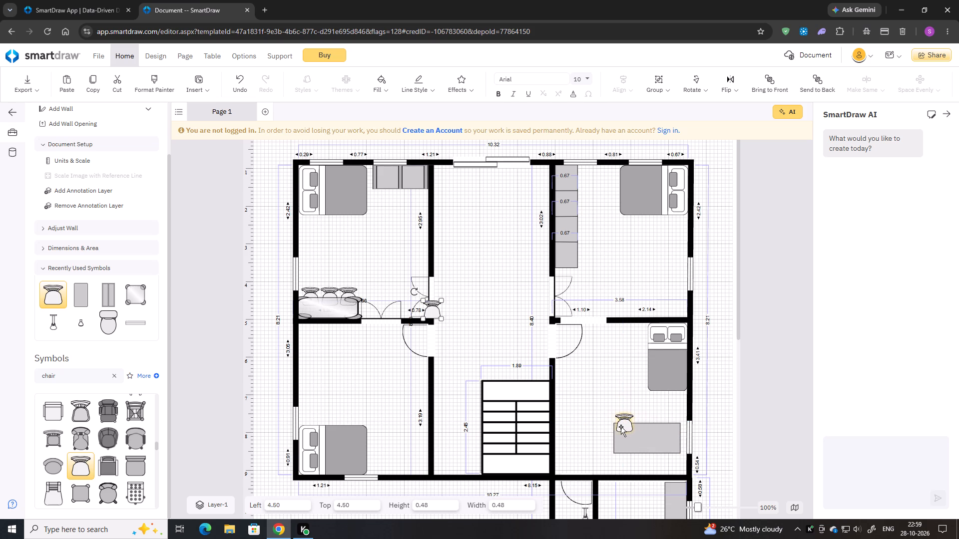
key("ctrl+v")
key("ctrl+v")
left_click_drag(429, 313, 612, 380)
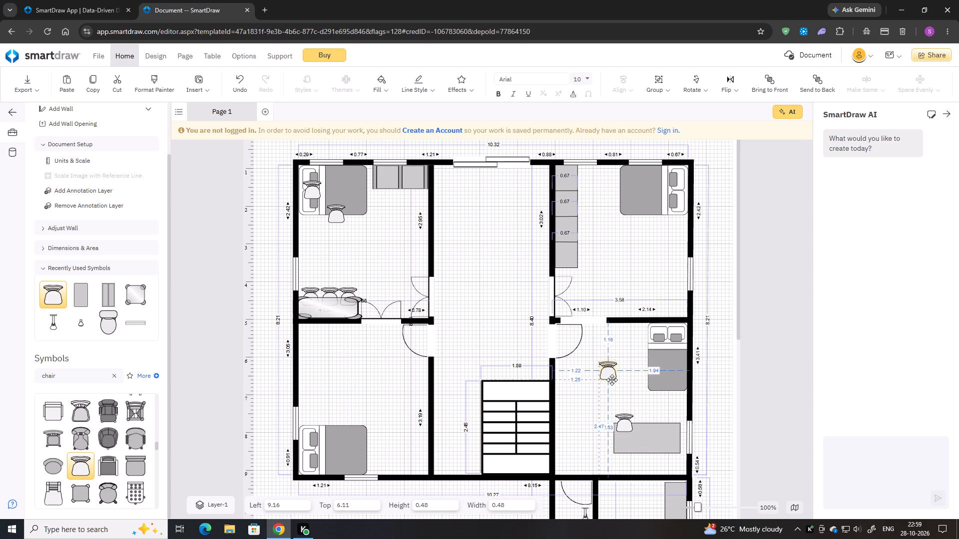
left_click_drag(612, 380, 646, 425)
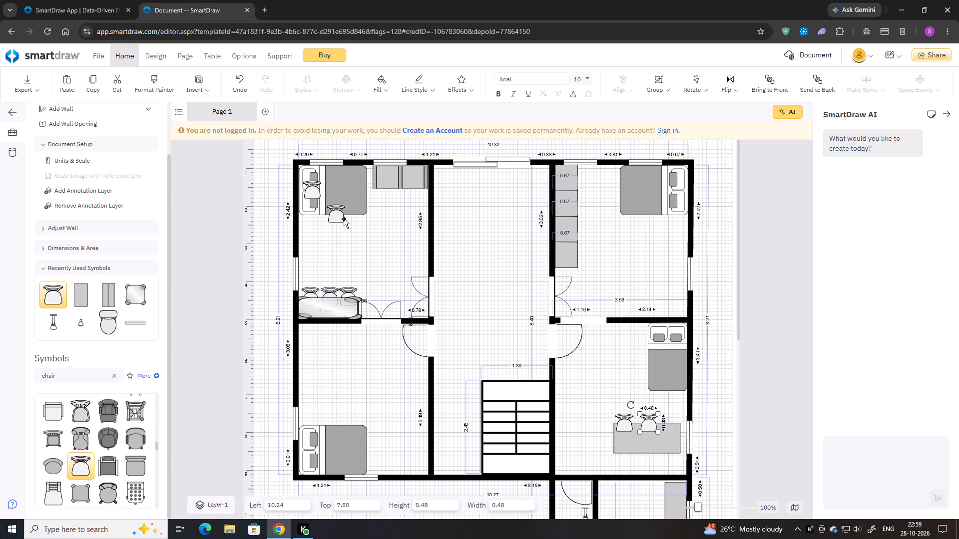
left_click_drag(343, 218, 675, 425)
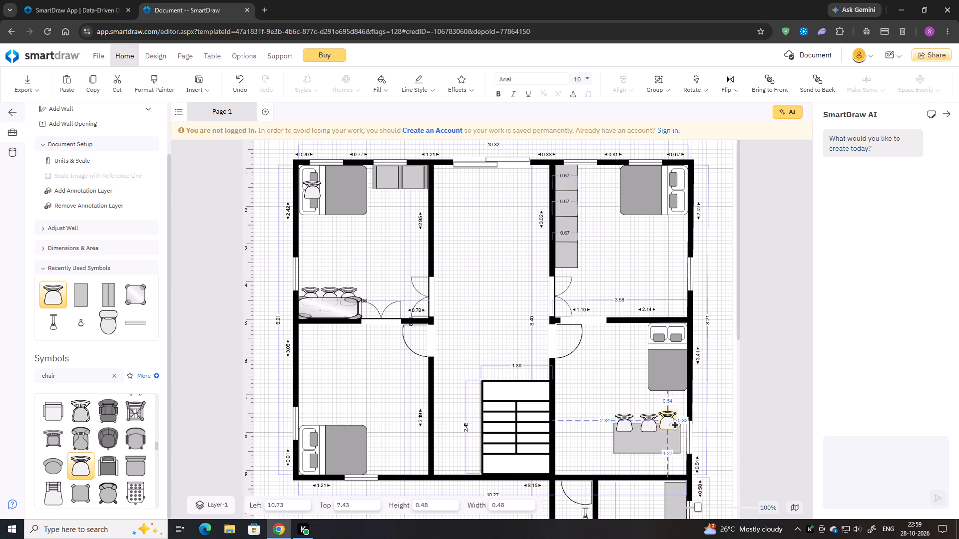
left_click_drag(675, 425, 677, 427)
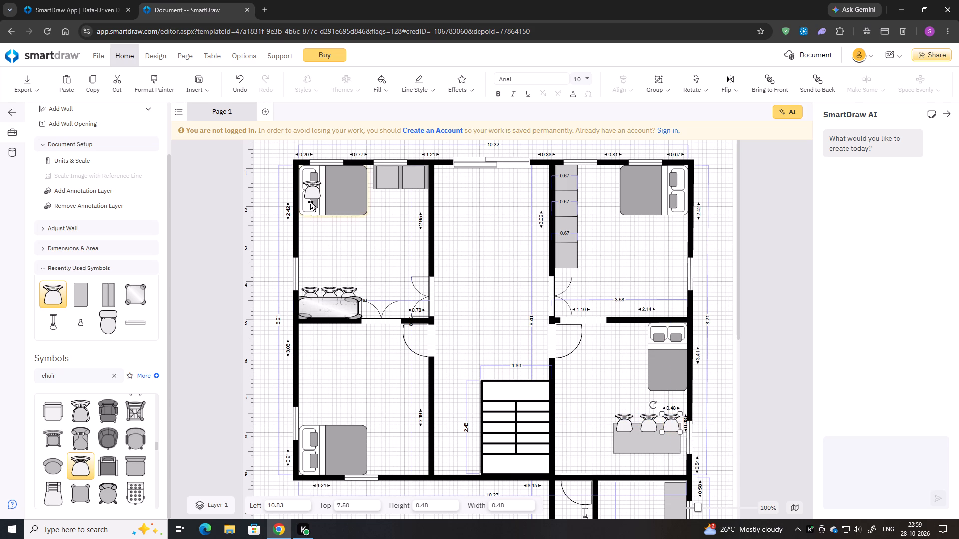
Turn the spare Wood Chair from the upper-left bed by 180° and place it at the left end of the table's lower edge.
left_click_drag(312, 187, 604, 374)
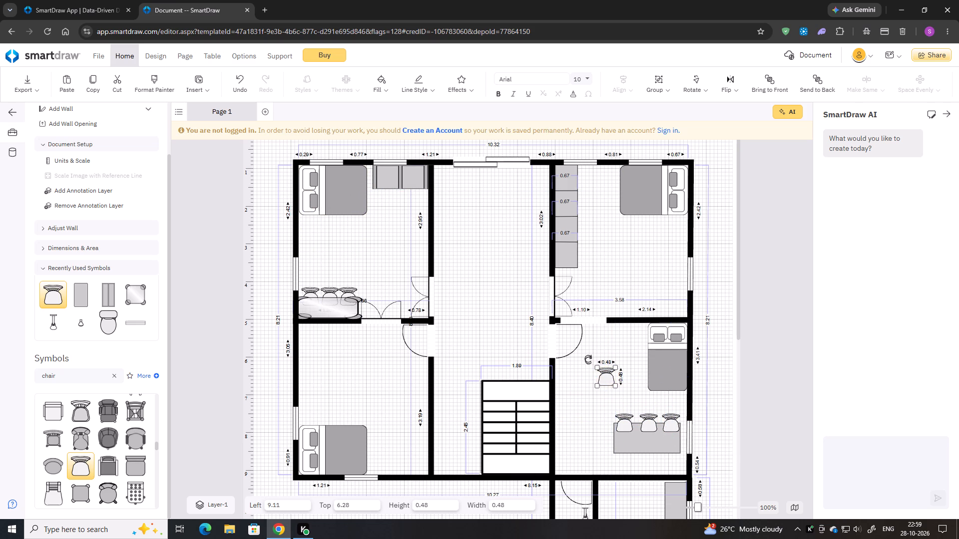
left_click_drag(588, 360, 648, 413)
left_click_drag(609, 372, 625, 450)
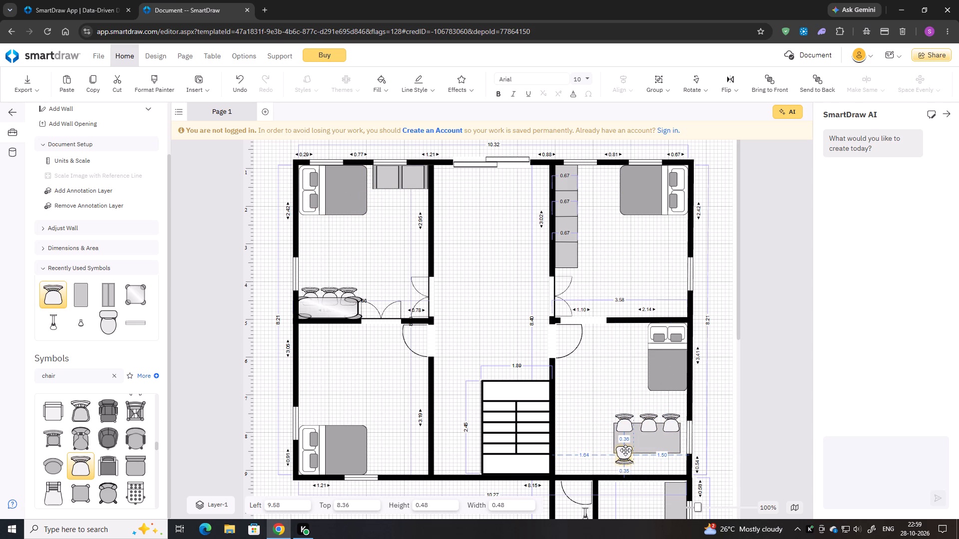
left_click_drag(625, 450, 625, 448)
Paste two more Wood Chairs, turn one by 180° and place it at the middle of the lower-right room table's lower edge.
key("ctrl+v")
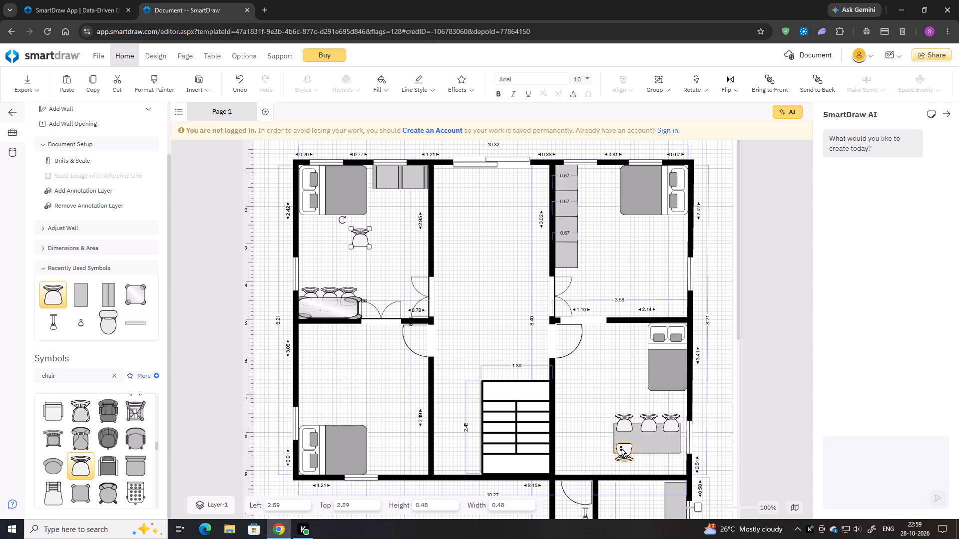
key("ctrl+v")
left_click_drag(383, 262, 646, 395)
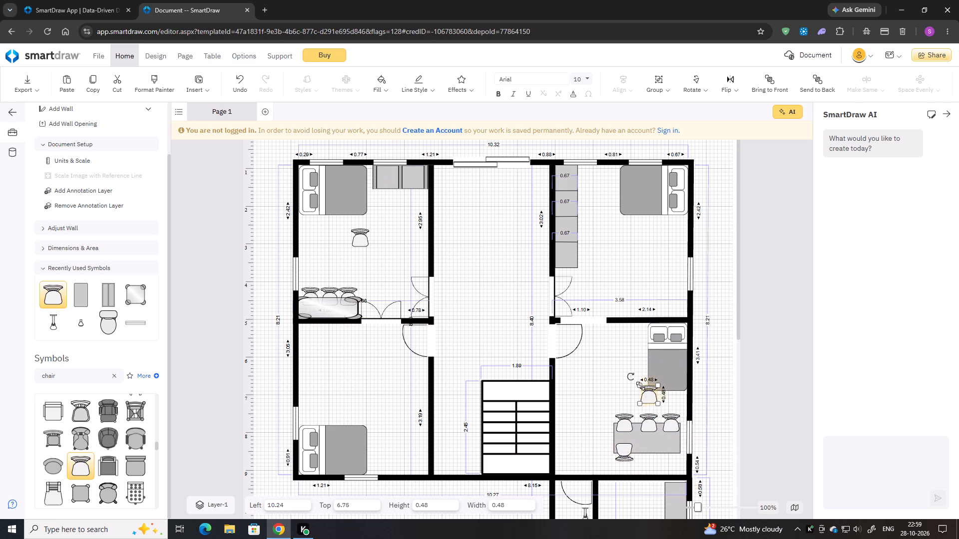
left_click_drag(626, 377, 699, 433)
left_click_drag(647, 394, 644, 453)
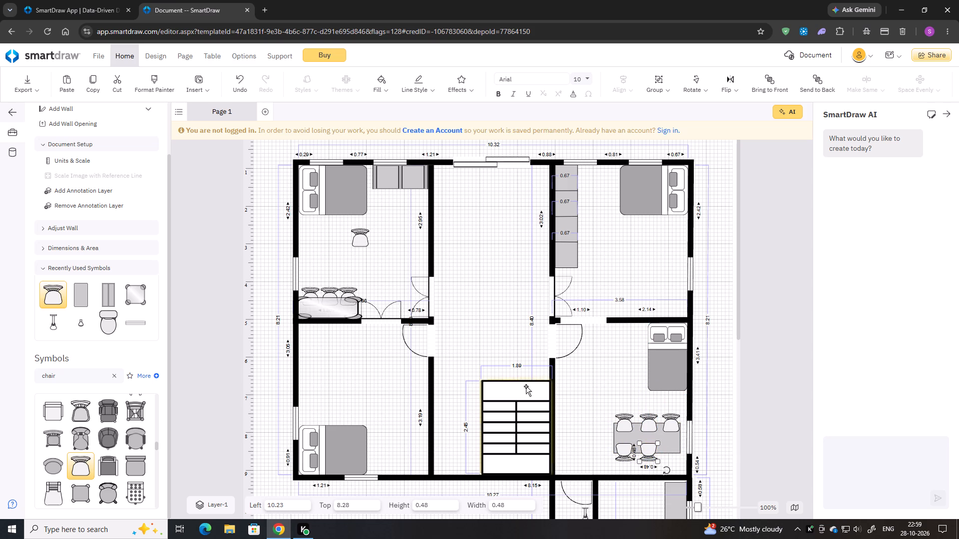
Turn the spare Wood Chair from the upper-left bedroom by 180° and place it at the right end of the table's lower edge.
left_click(350, 242)
left_click_drag(358, 240, 620, 364)
left_click_drag(604, 340, 660, 402)
left_click_drag(627, 364, 627, 364)
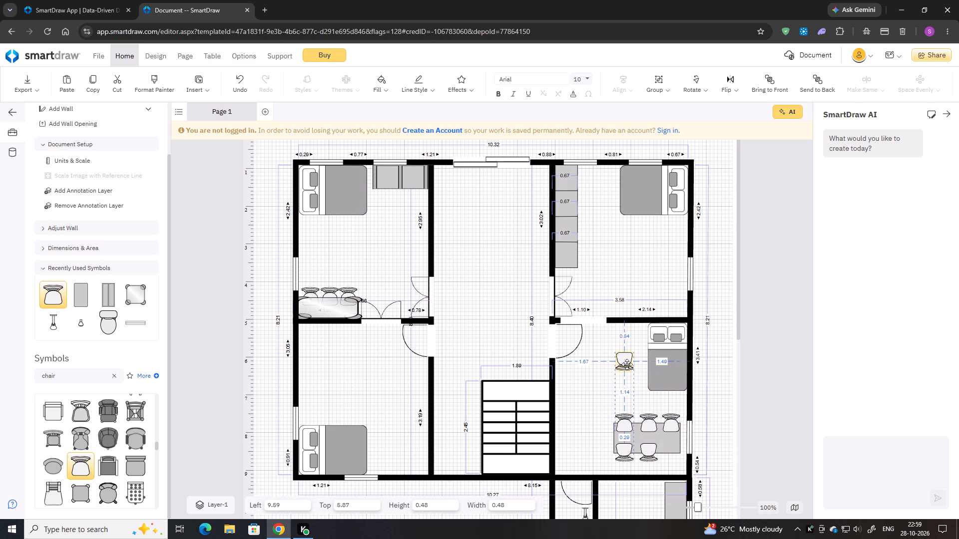
left_click_drag(627, 364, 674, 456)
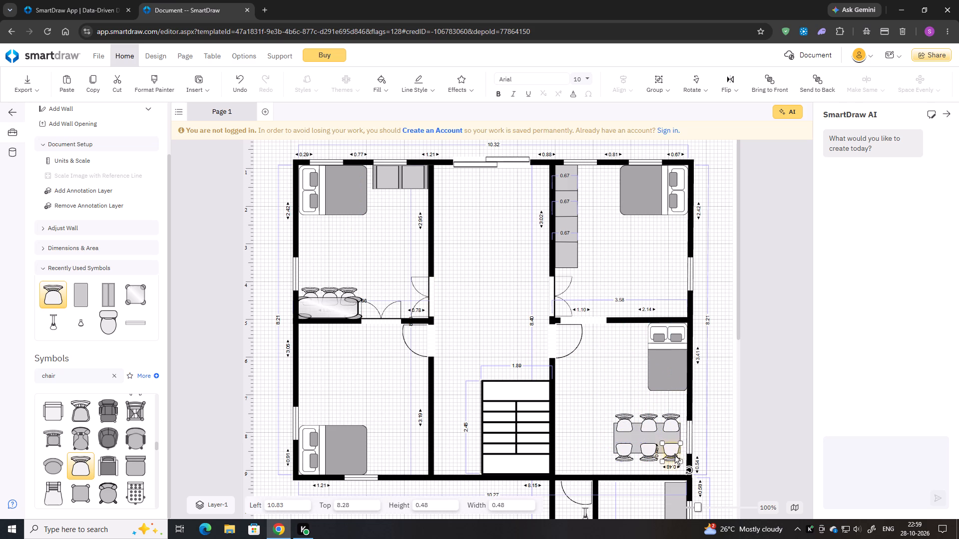
Send all six chairs around the lower-right room's table to the back, behind the tabletop.
right_click(675, 455)
left_click(710, 425)
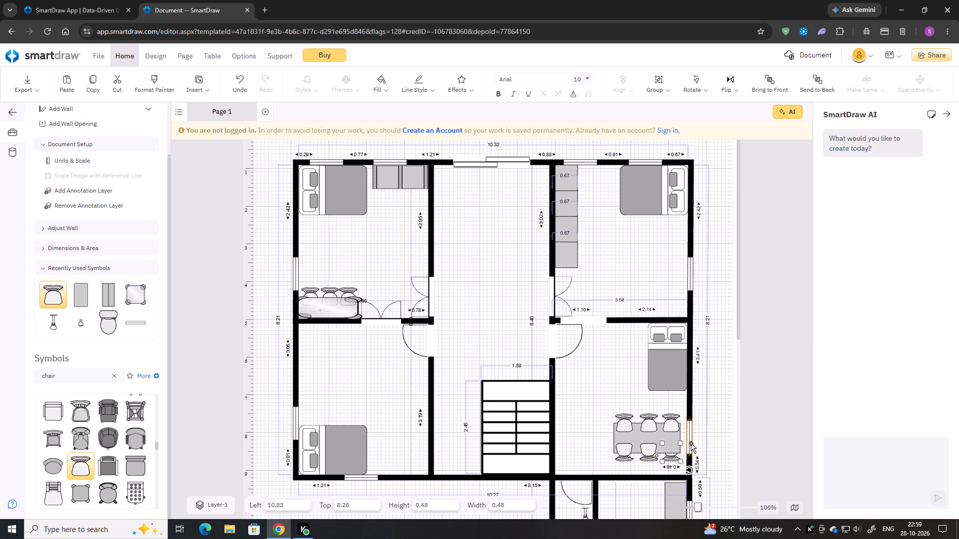
right_click(650, 450)
left_click(680, 425)
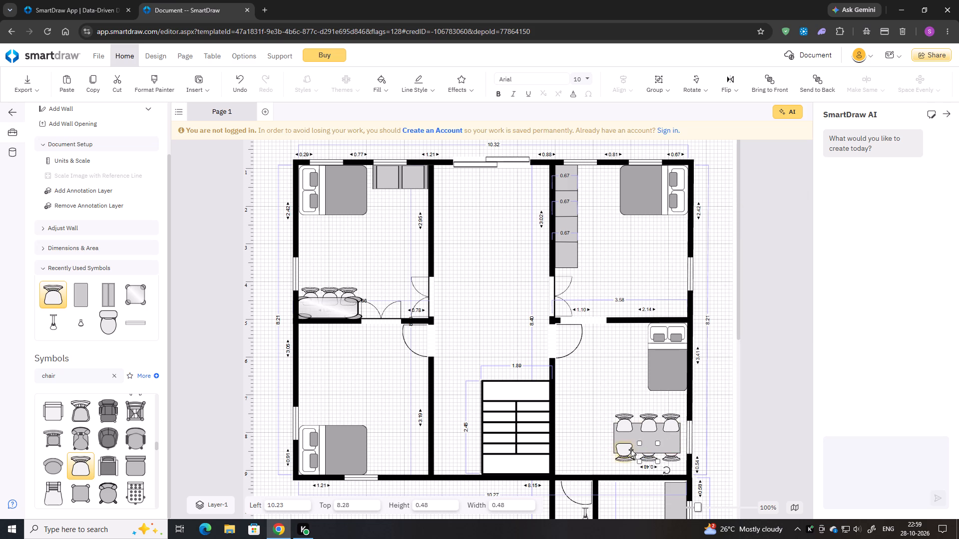
right_click(625, 451)
left_click(670, 429)
right_click(627, 426)
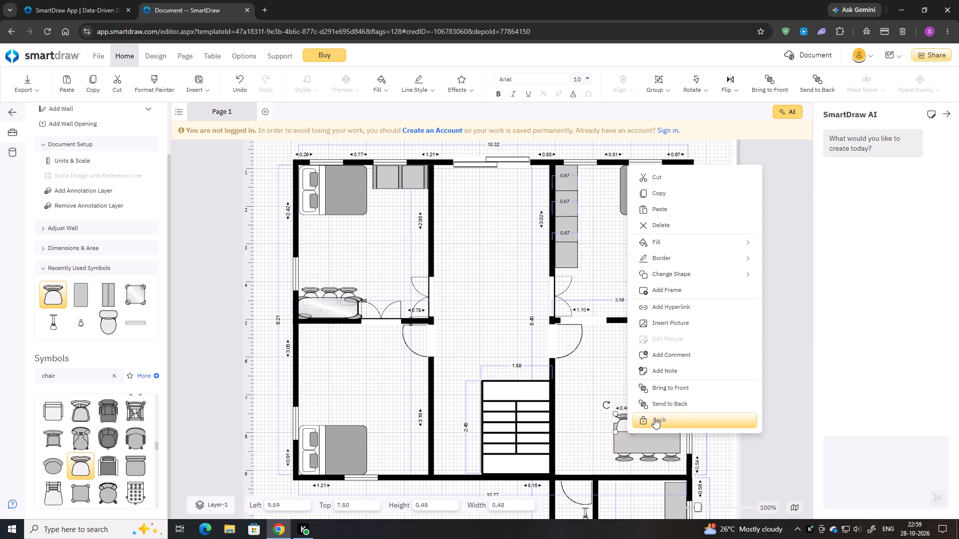
left_click(657, 405)
right_click(651, 423)
left_click(669, 399)
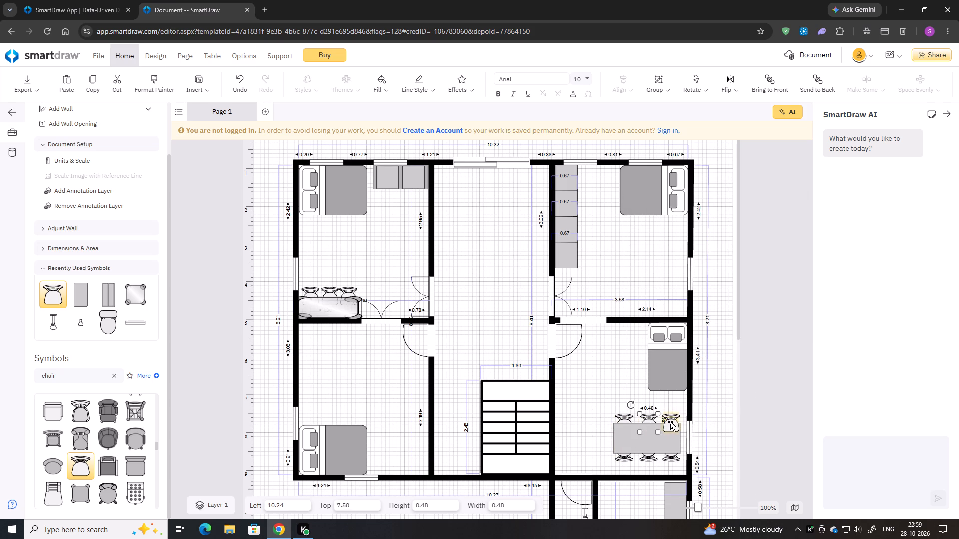
right_click(670, 422)
left_click(696, 403)
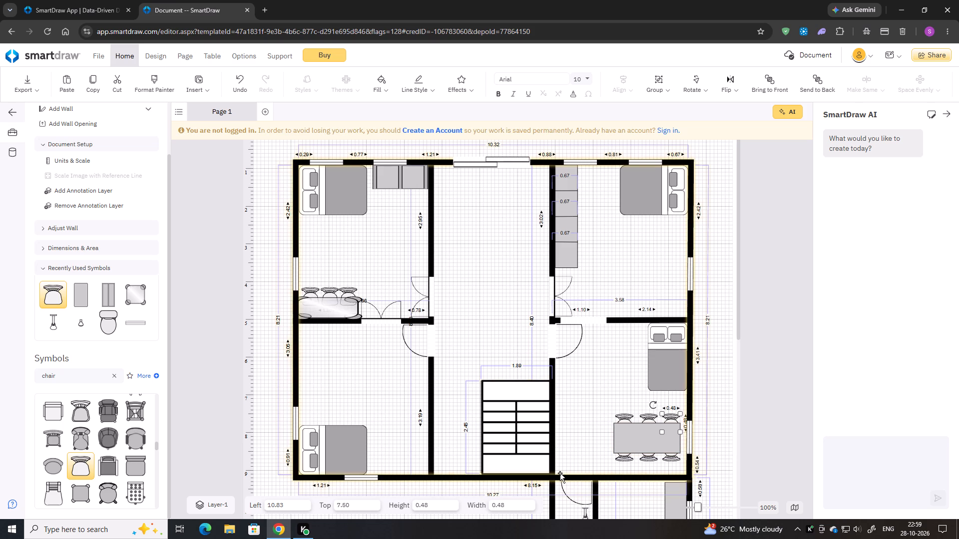
Look through the remaining chair symbols in the library for other furniture to use.
scroll(118, 442, "down", 1)
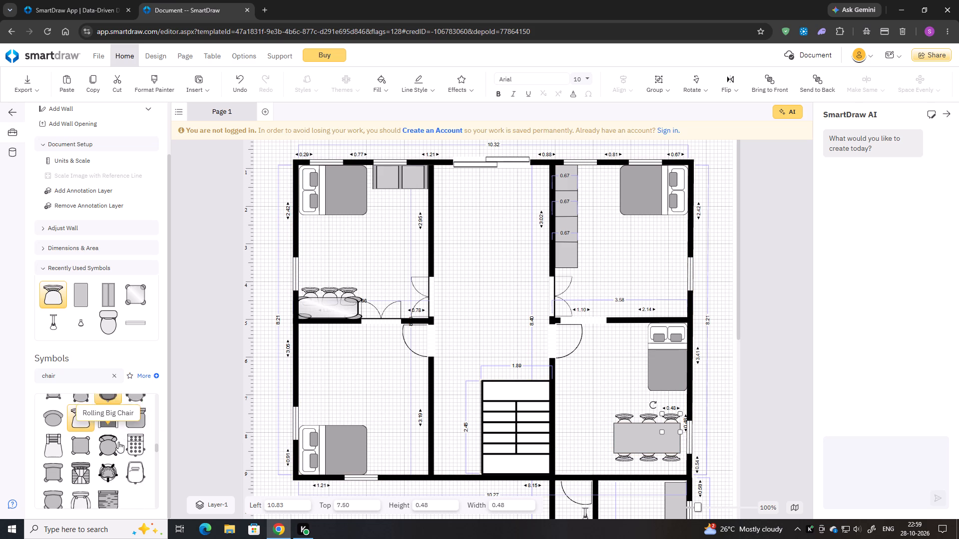
scroll(118, 442, "down", 2)
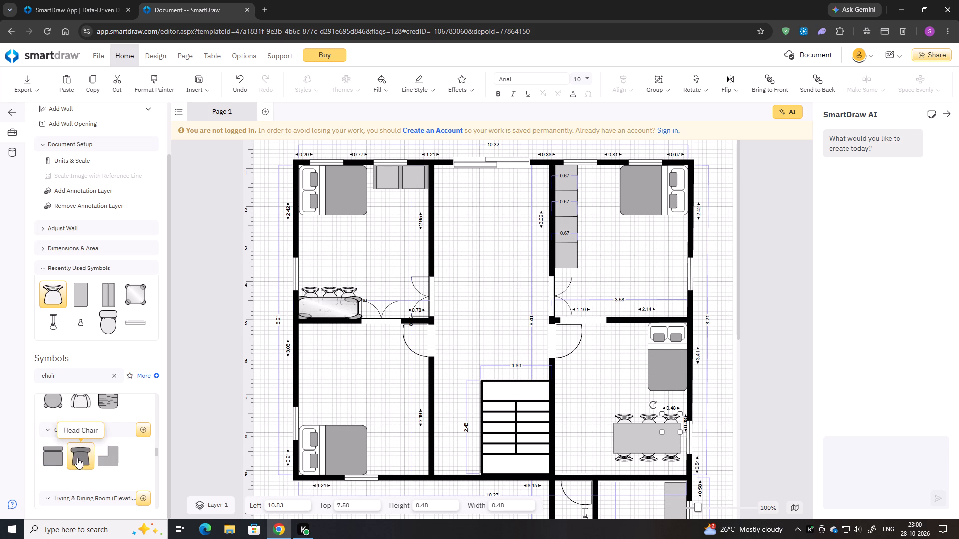
scroll(77, 458, "down", 1)
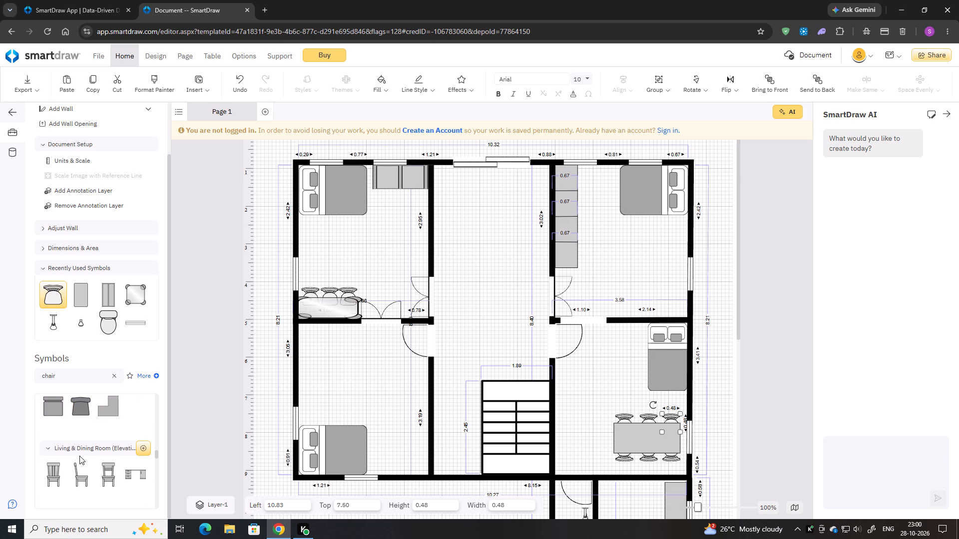
scroll(111, 361, "down", 1)
scroll(145, 391, "up", 3)
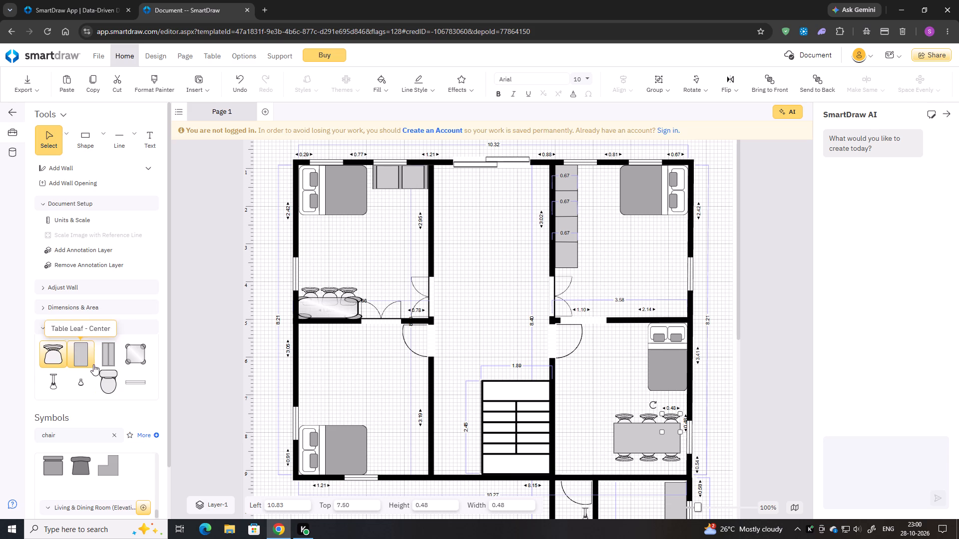
Delete the bed above the dining table in the lower-right room.
scroll(669, 342, "down", 1)
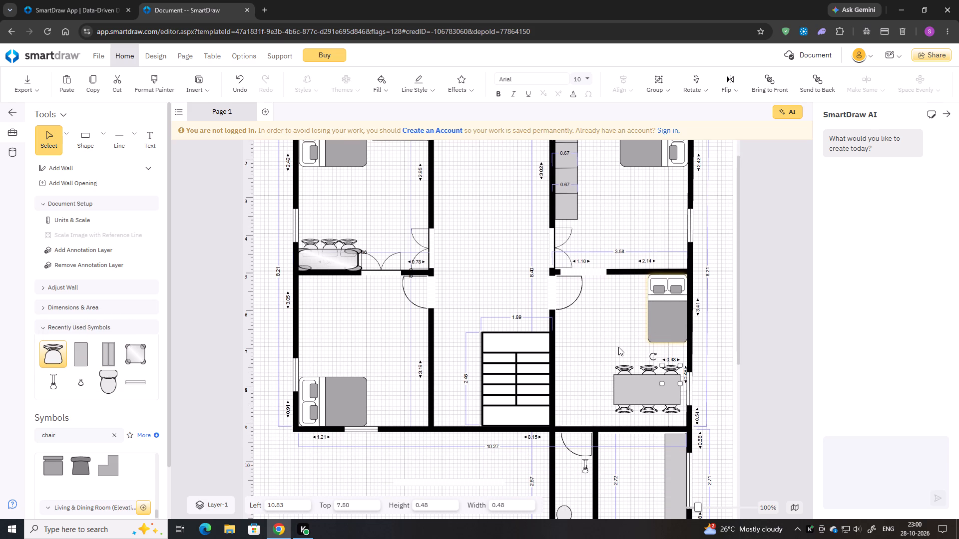
left_click(676, 316)
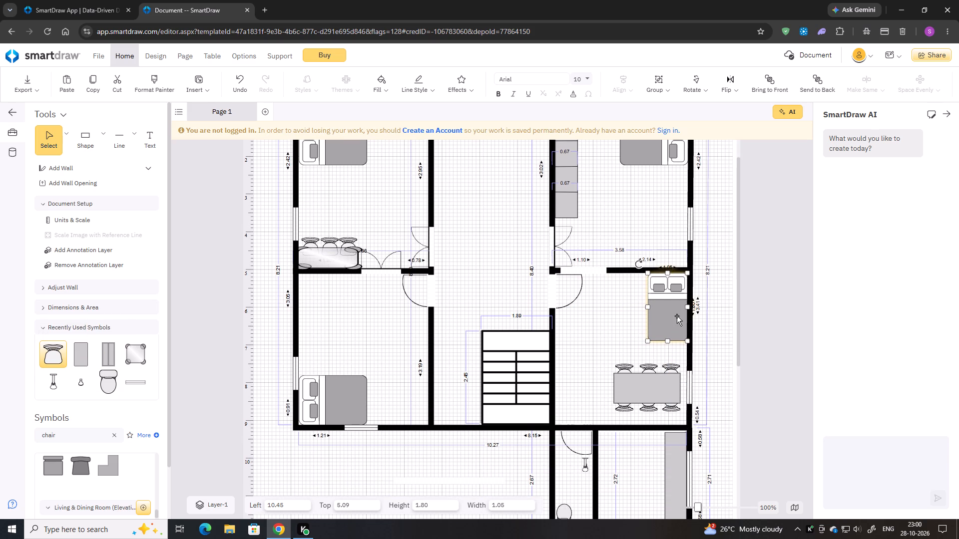
key("BackSpace")
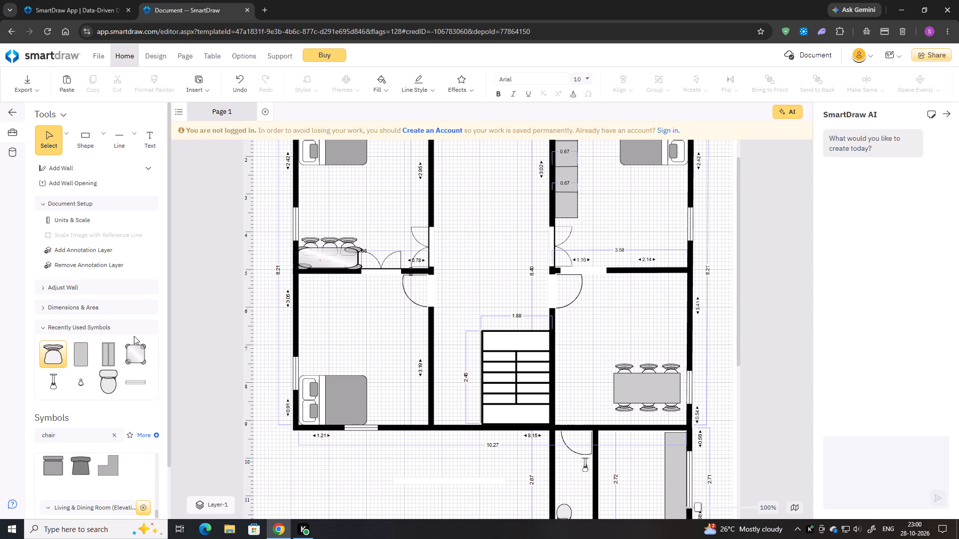
Examine the recently used symbols and the further chair symbol categories in the library.
scroll(93, 262, "up", 3)
scroll(93, 323, "down", 1)
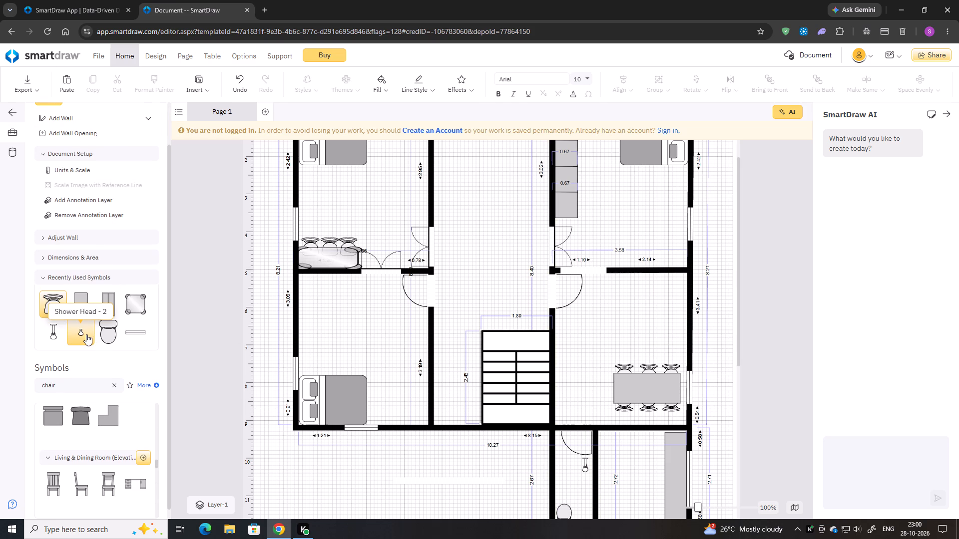
scroll(86, 333, "down", 1)
scroll(135, 375, "down", 1)
scroll(102, 443, "down", 1)
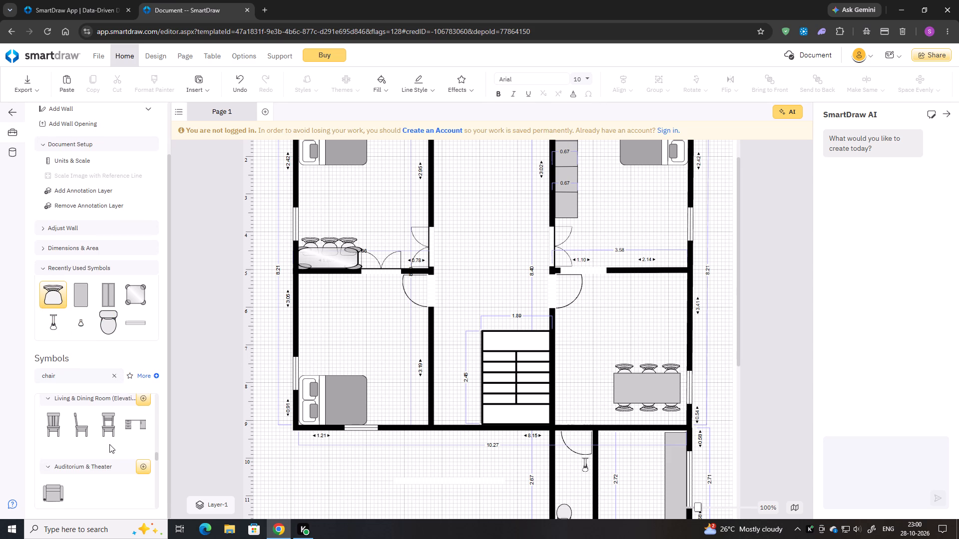
scroll(107, 444, "down", 3)
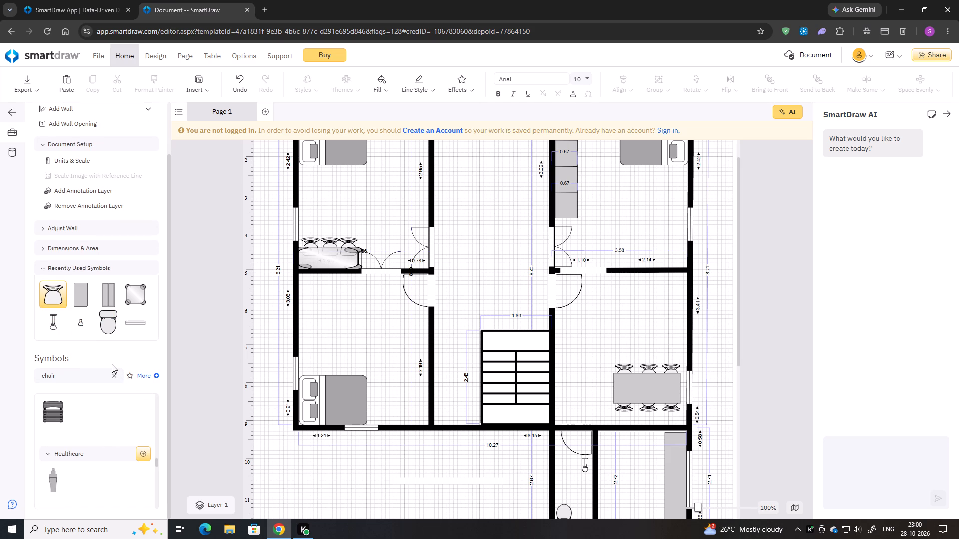
scroll(112, 364, "up", 2)
Clear the chair search, search the symbol library for "gas oven" and look through the oven and cooktop symbols.
left_click(110, 432)
scroll(118, 459, "down", 1)
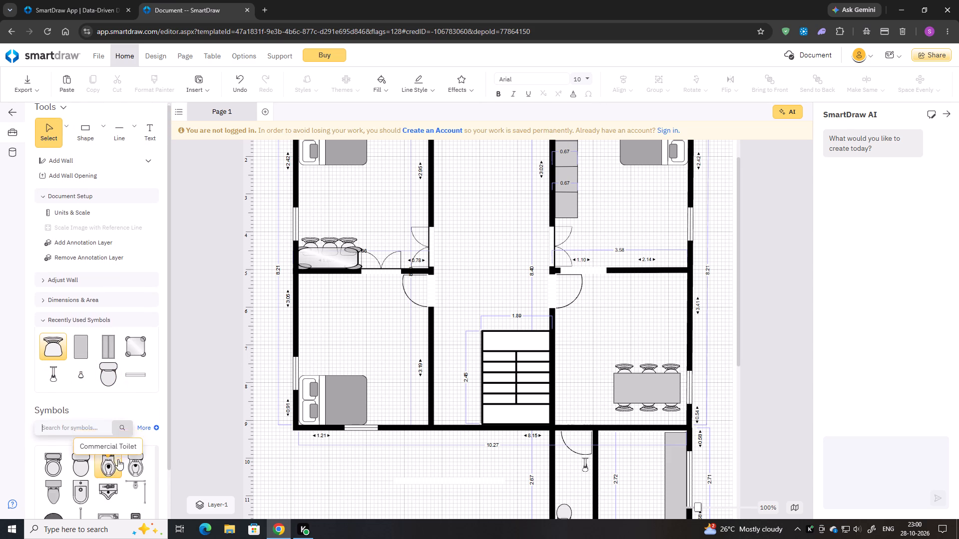
scroll(118, 459, "down", 2)
scroll(603, 462, "down", 2)
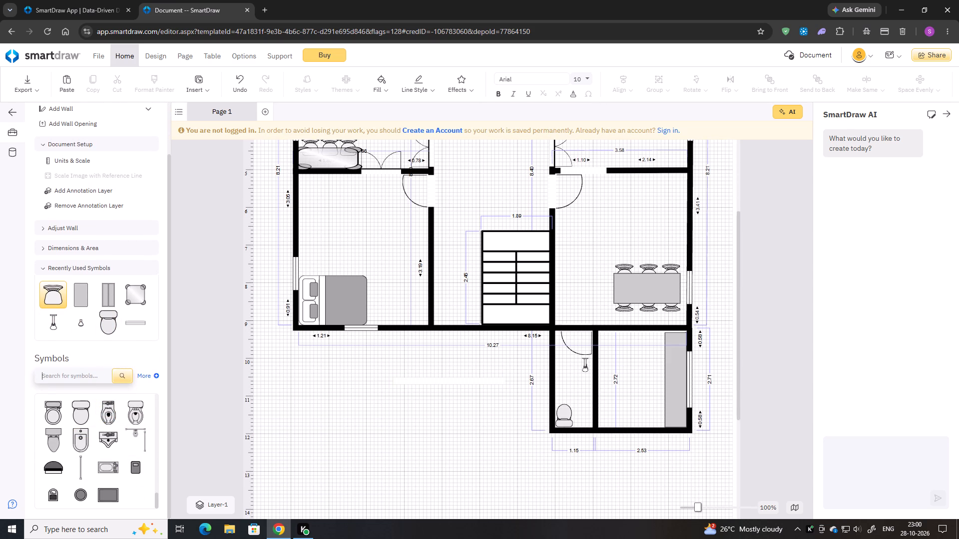
left_click(90, 378)
type("gas oven")
key("Return")
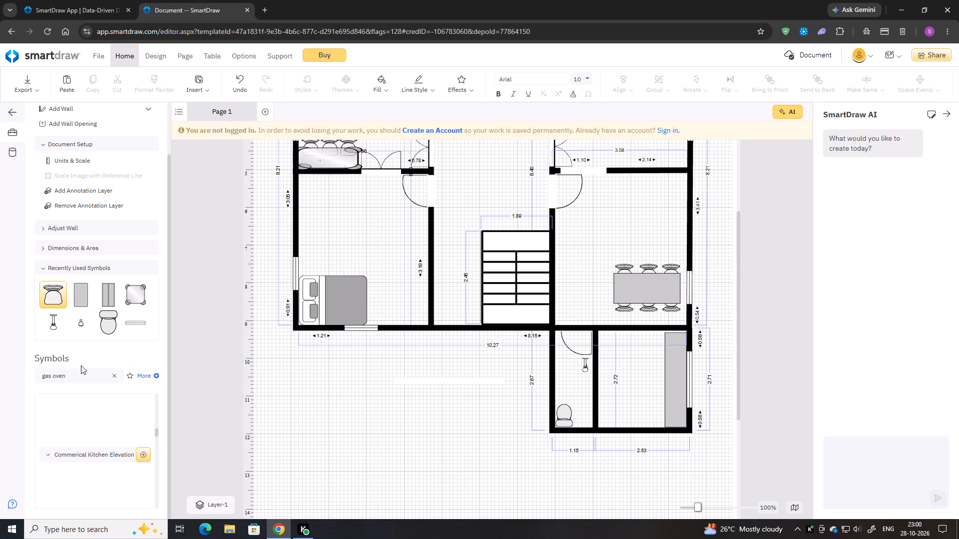
scroll(123, 421, "down", 3)
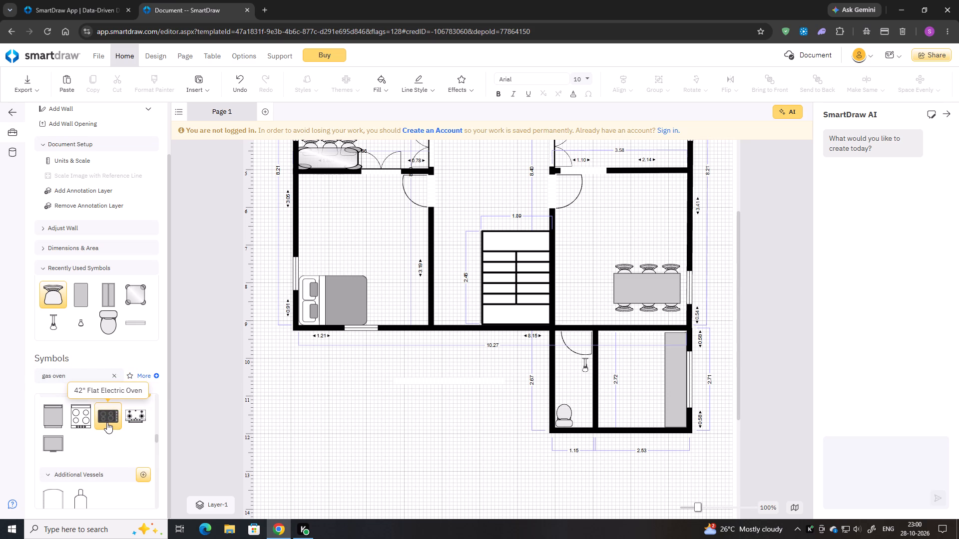
scroll(107, 422, "down", 2)
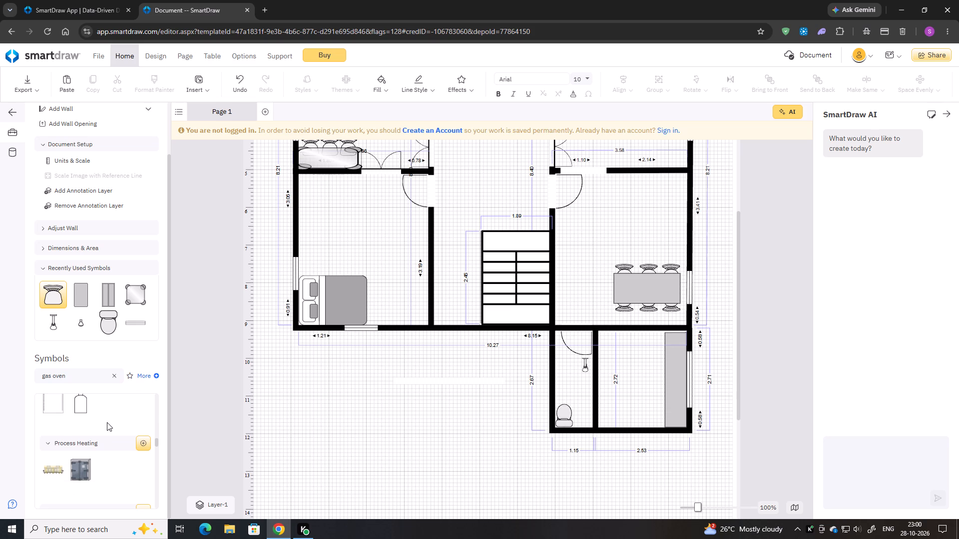
scroll(107, 422, "down", 3)
scroll(110, 463, "down", 2)
scroll(108, 463, "up", 2)
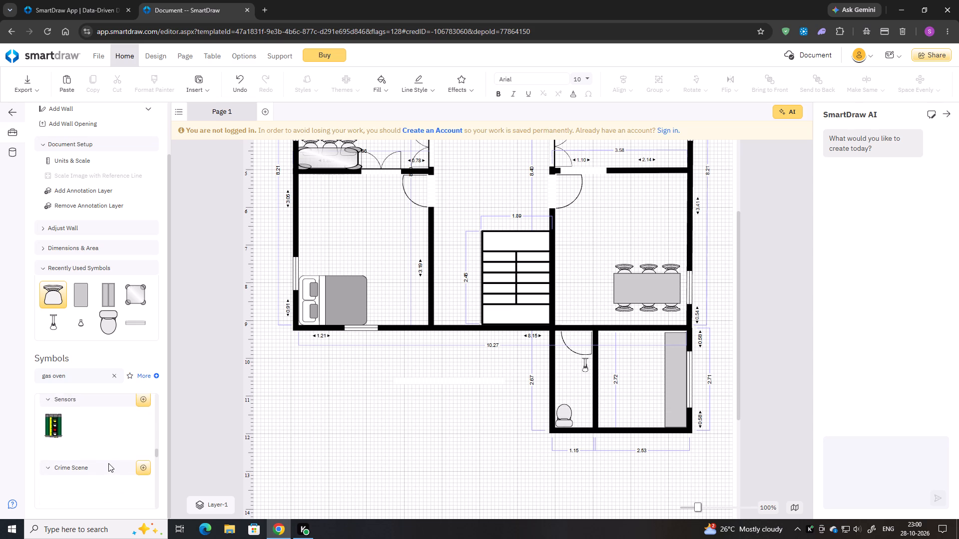
scroll(108, 463, "up", 5)
Place the two-burner gas cooktop symbol in the projecting room with the counter and turn it by 90°.
left_click_drag(135, 422, 472, 349)
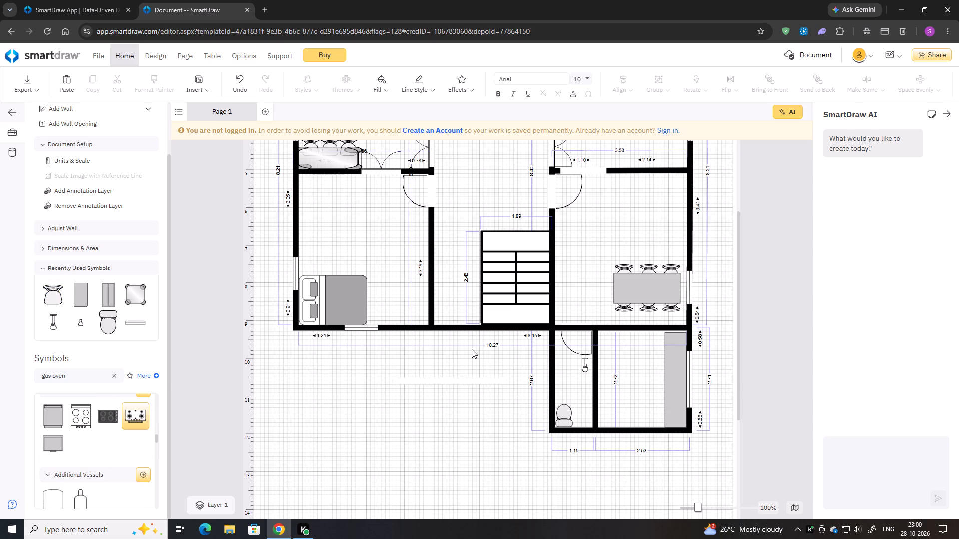
left_click_drag(472, 349, 639, 360)
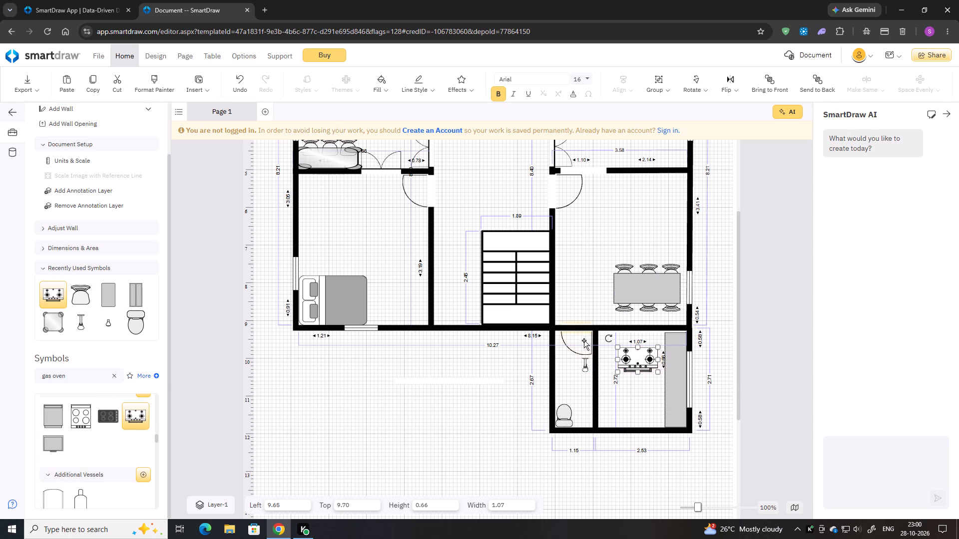
left_click_drag(608, 337, 665, 323)
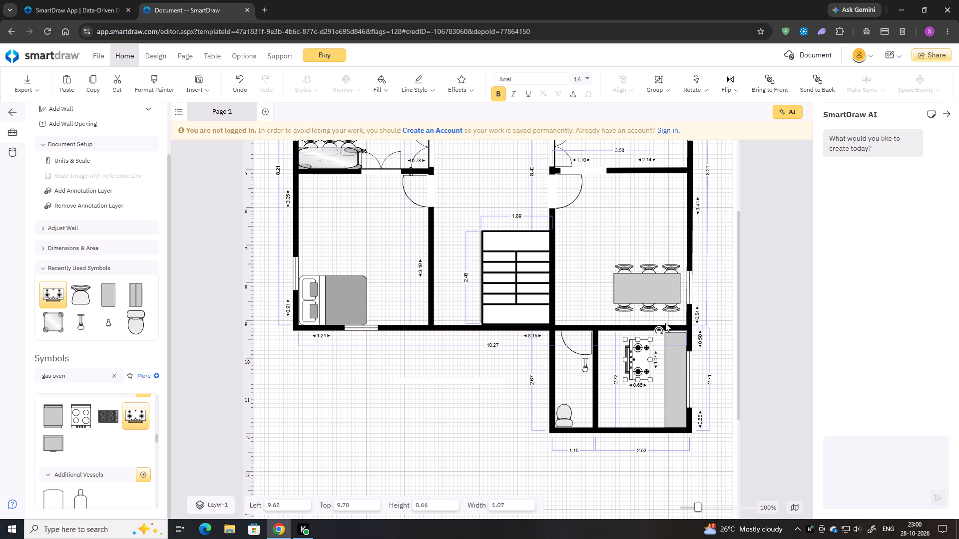
Resize the gas cooktop to about 0.57 by 1.27 and fit it on the counter in front of the window.
left_click(626, 359)
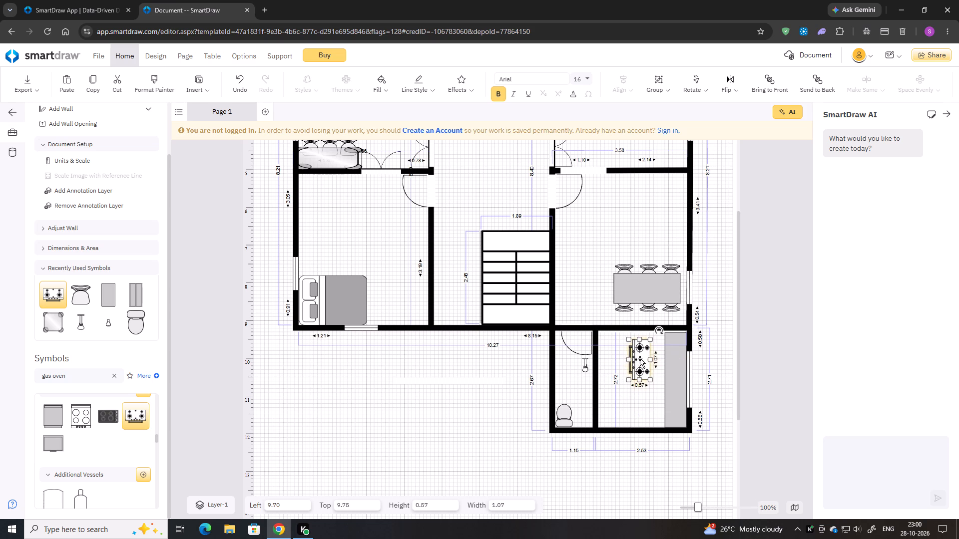
left_click_drag(640, 358, 674, 375)
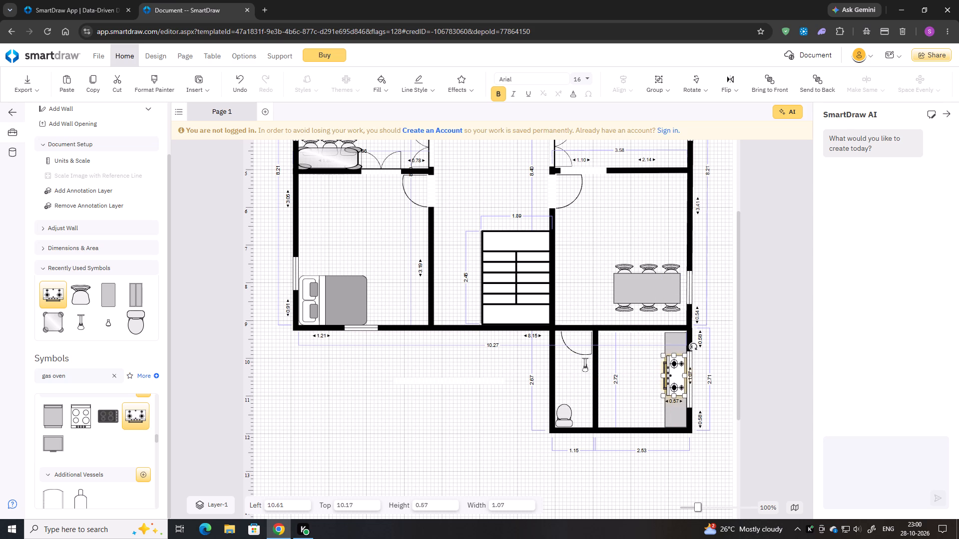
left_click(675, 399)
left_click_drag(673, 395, 674, 402)
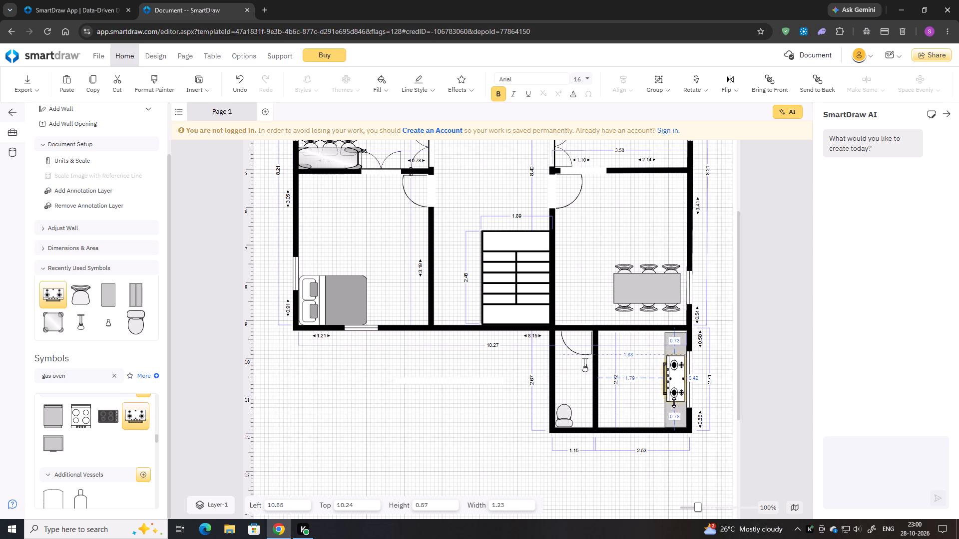
left_click_drag(674, 402, 674, 404)
left_click(672, 388)
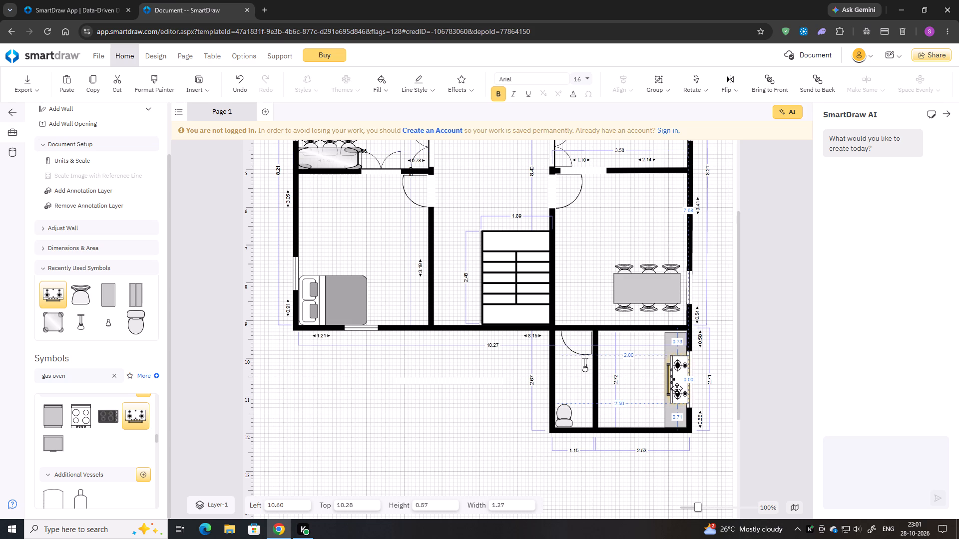
Nudge the gas cooktop slightly away from the window wall to a left position of 10.55, then deselect it.
key("Left")
key("Left")
key("Left")
key("Left")
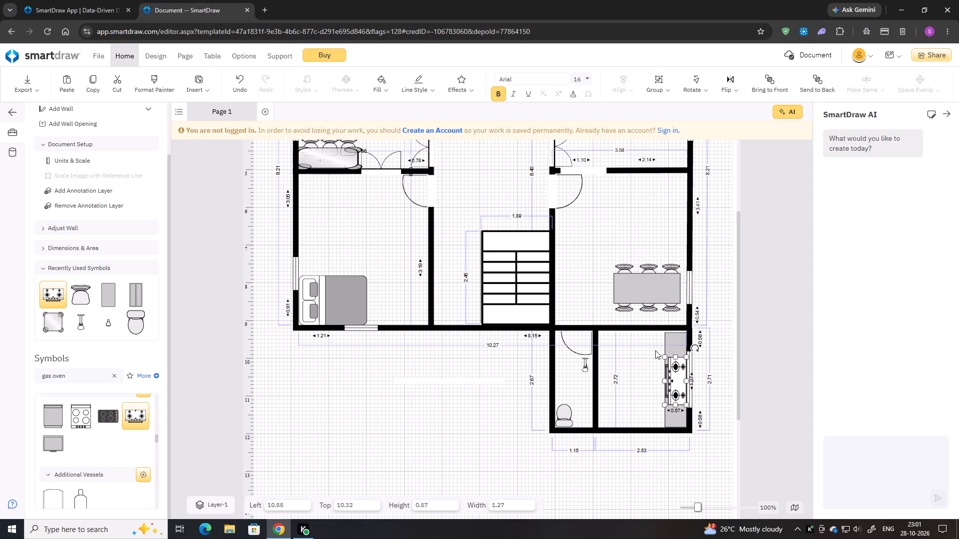
left_click(628, 359)
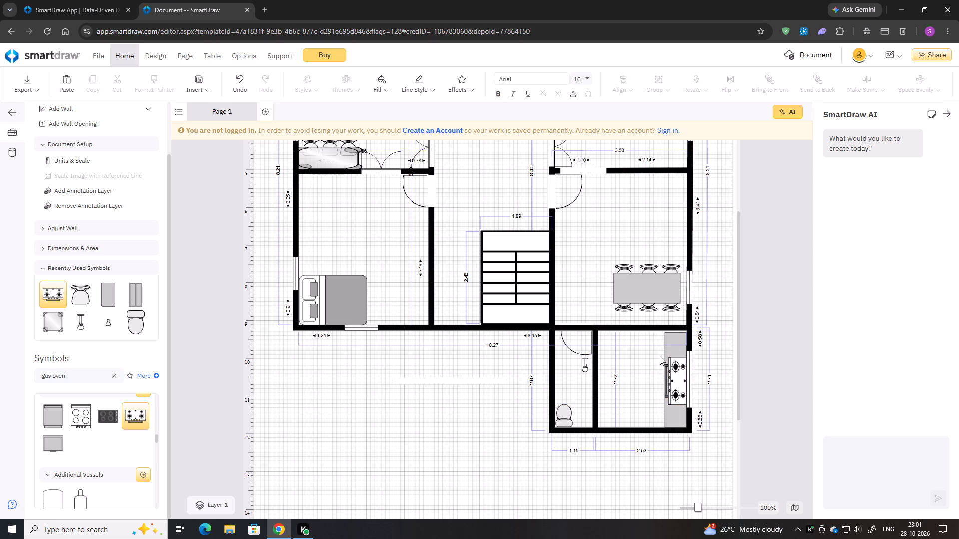
Look over the whole floor plan and the remaining gas oven symbols in the library.
scroll(91, 445, "up", 2)
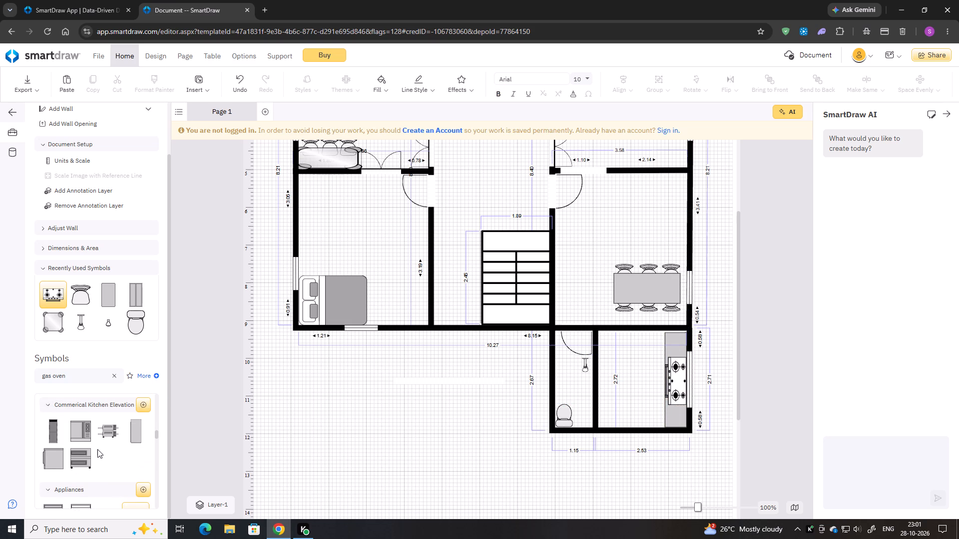
scroll(97, 452, "up", 2)
scroll(539, 426, "up", 2)
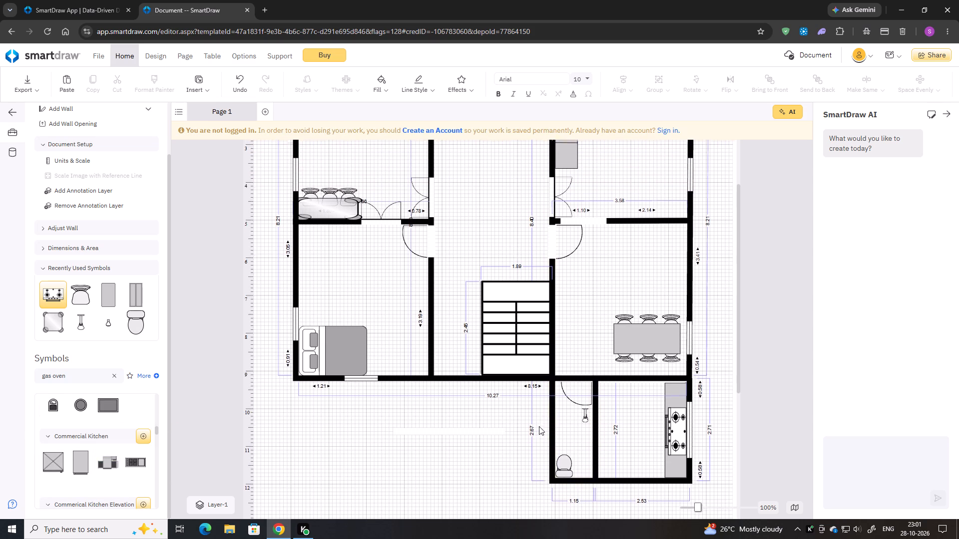
scroll(539, 426, "up", 2)
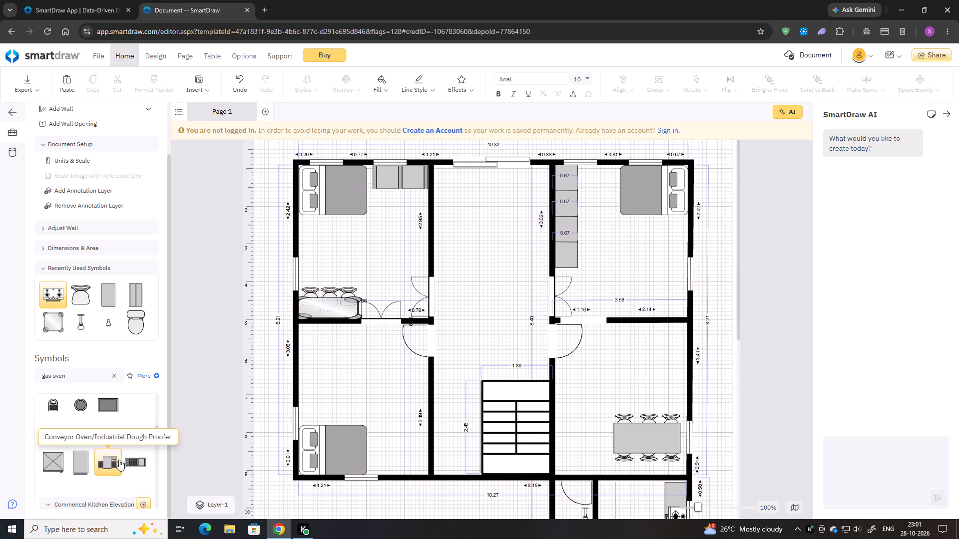
scroll(120, 460, "down", 1)
scroll(174, 408, "down", 9)
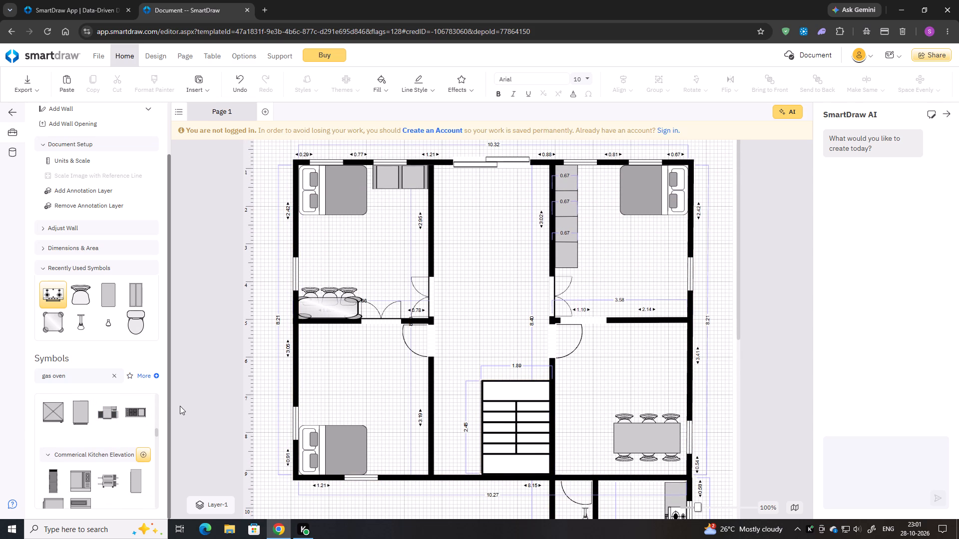
scroll(254, 364, "down", 2)
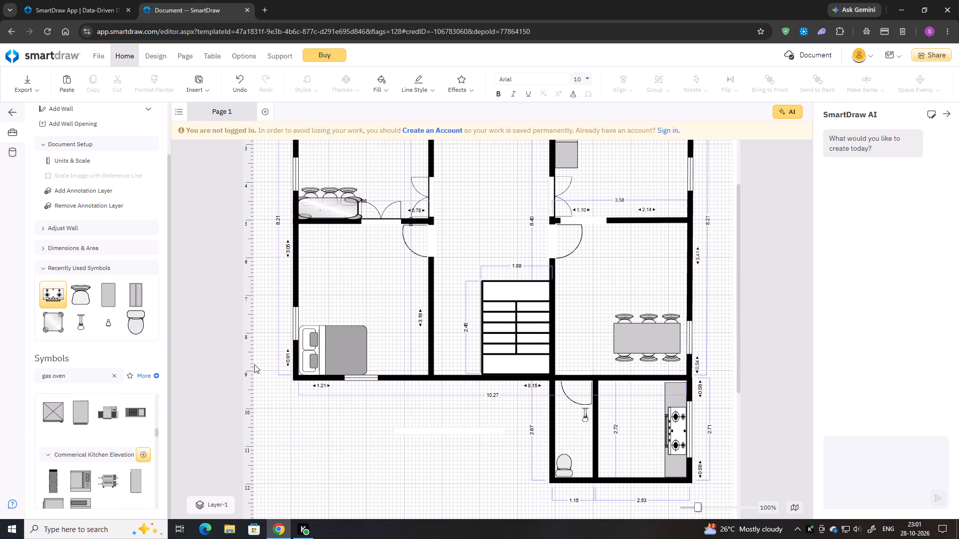
scroll(404, 339, "down", 8)
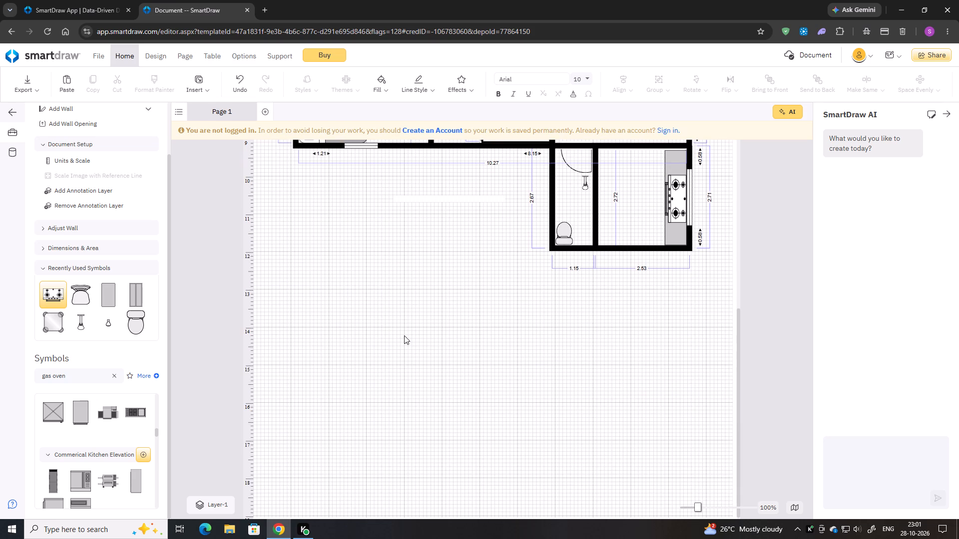
scroll(143, 350, "up", 2)
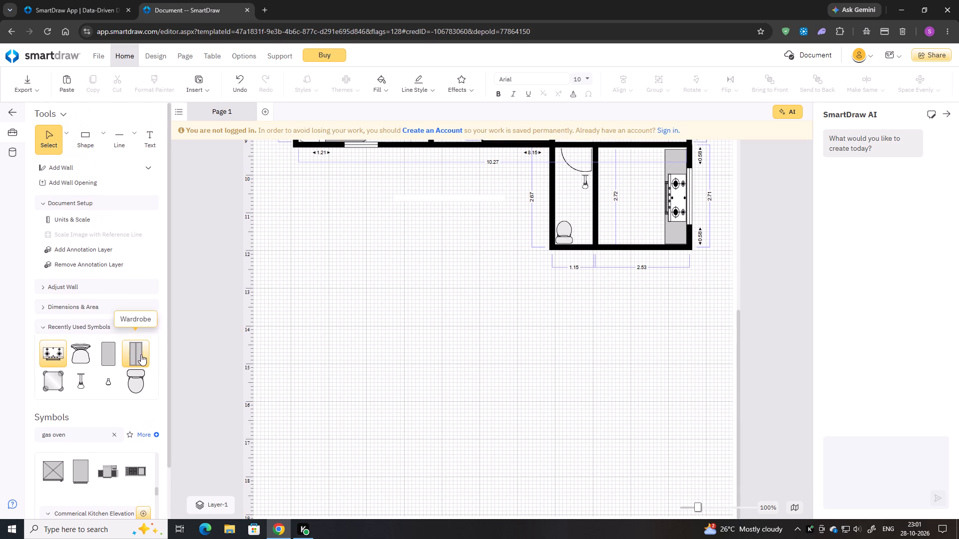
scroll(142, 354, "up", 1)
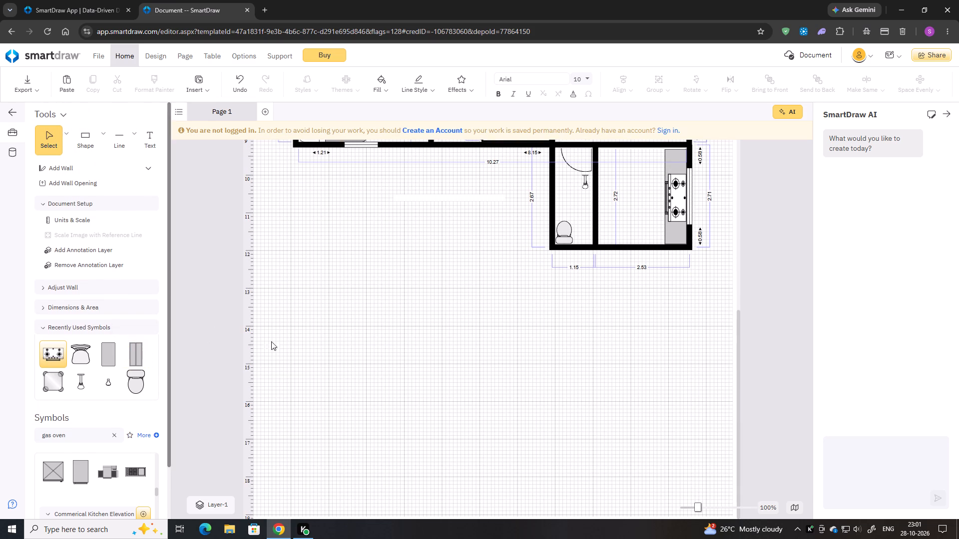
scroll(298, 341, "up", 5)
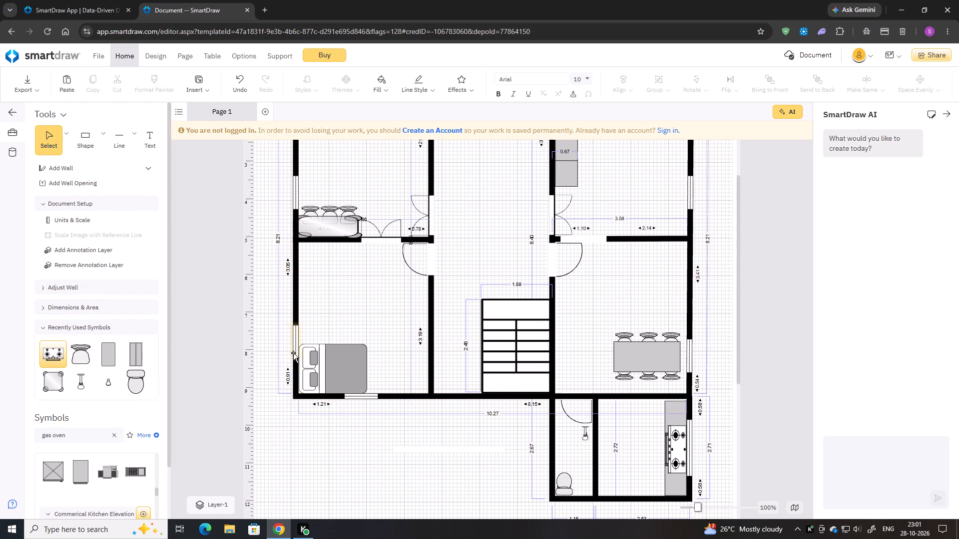
scroll(293, 353, "up", 5)
scroll(90, 346, "up", 2)
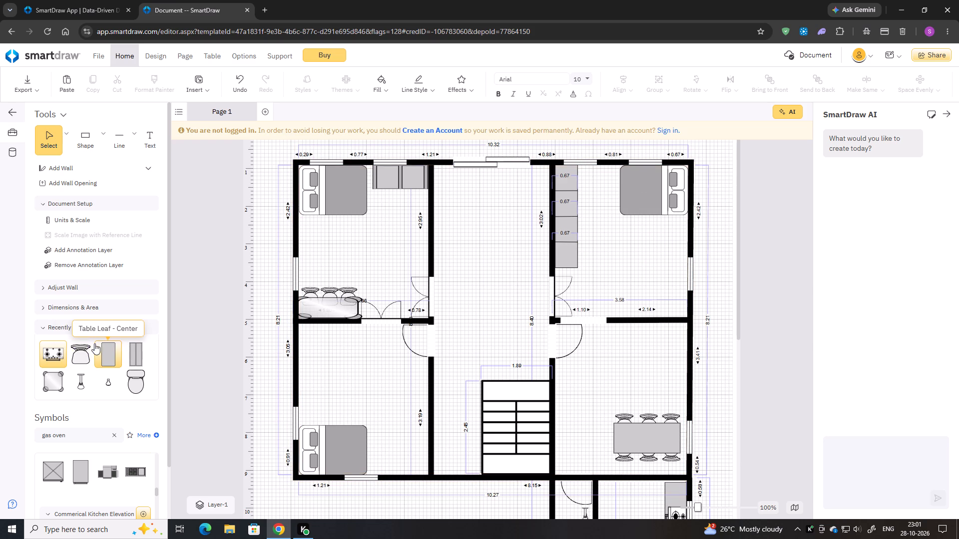
scroll(94, 343, "up", 2)
Collapse the recently used symbols and clear the gas oven search.
left_click(85, 326)
scroll(84, 326, "down", 3)
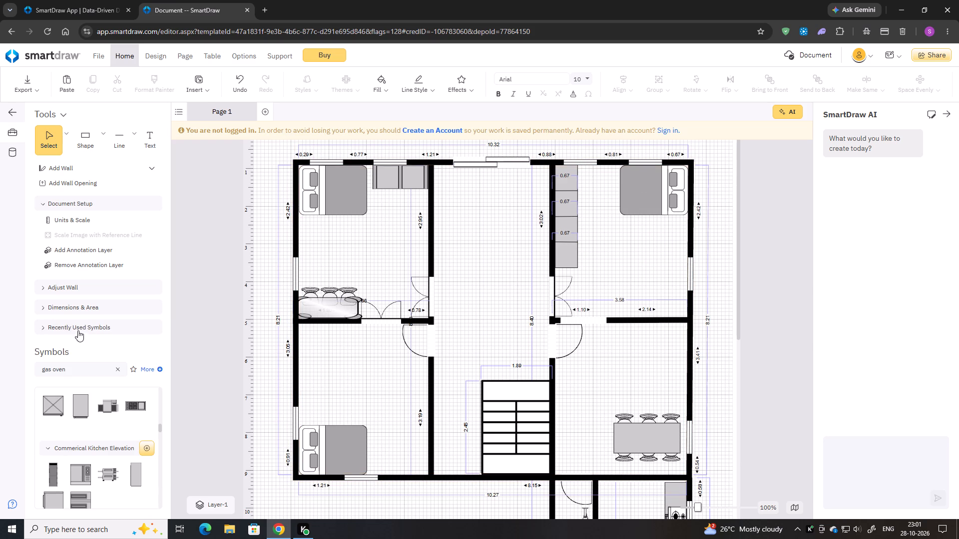
left_click(54, 369)
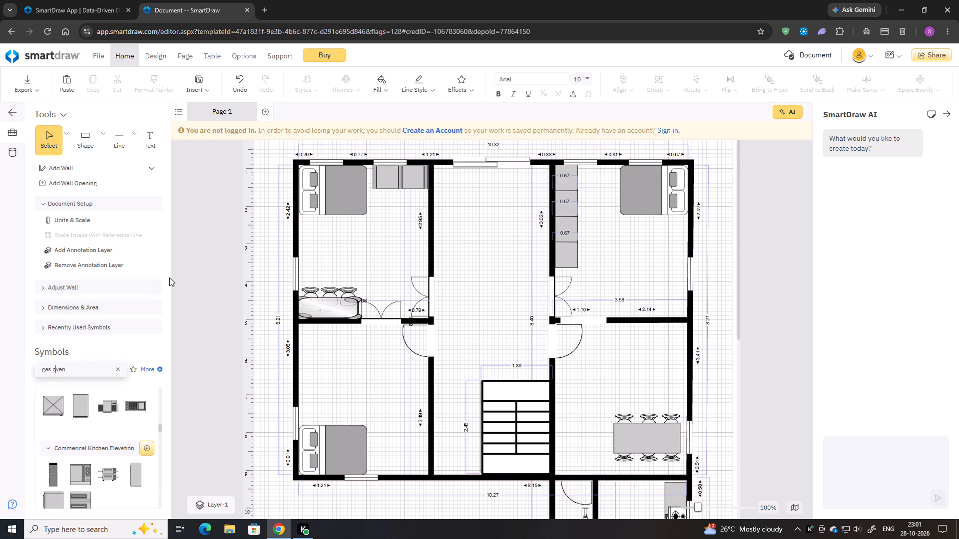
scroll(171, 277, "down", 3)
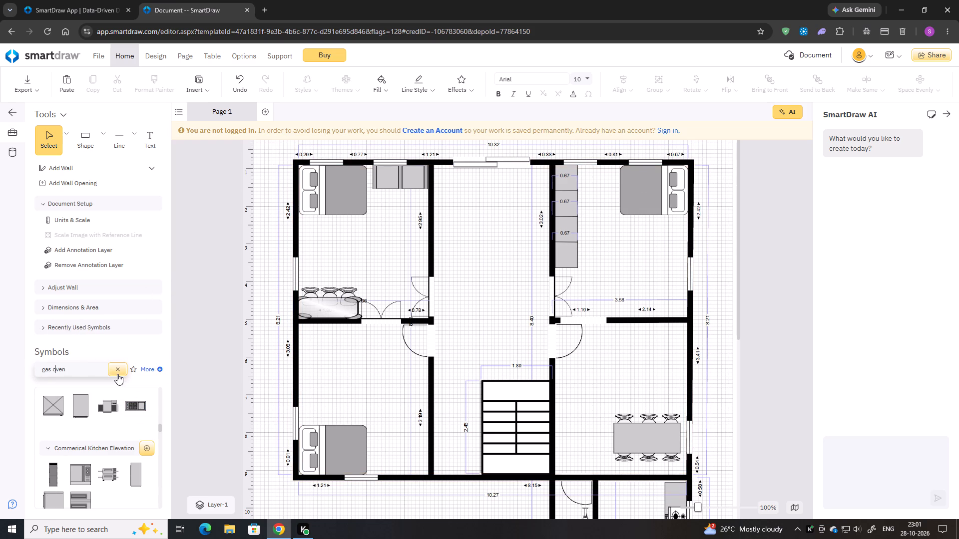
left_click(117, 374)
Collapse the Toilets and Tables symbol groups and look through the library's symbol categories.
scroll(115, 410, "down", 1)
scroll(89, 380, "up", 1)
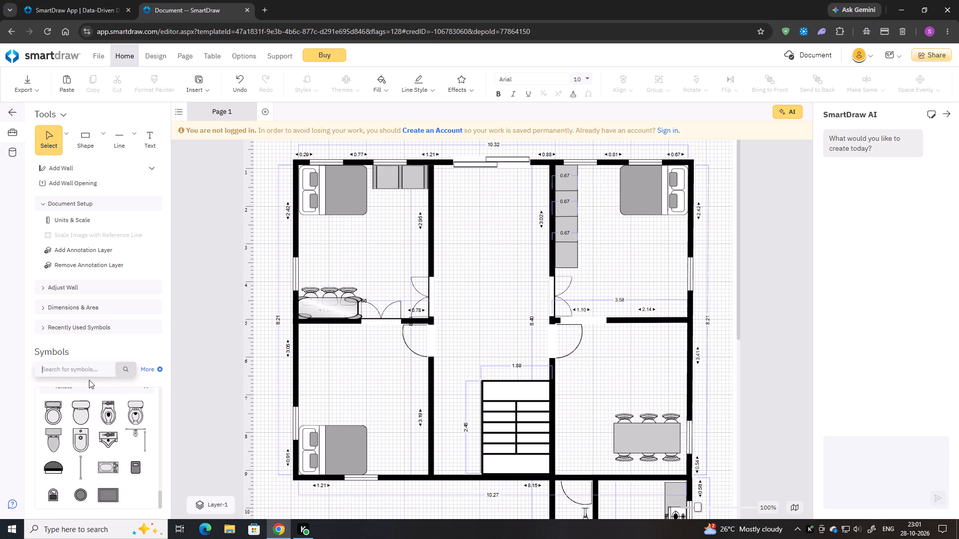
scroll(84, 402, "up", 1)
left_click(63, 434)
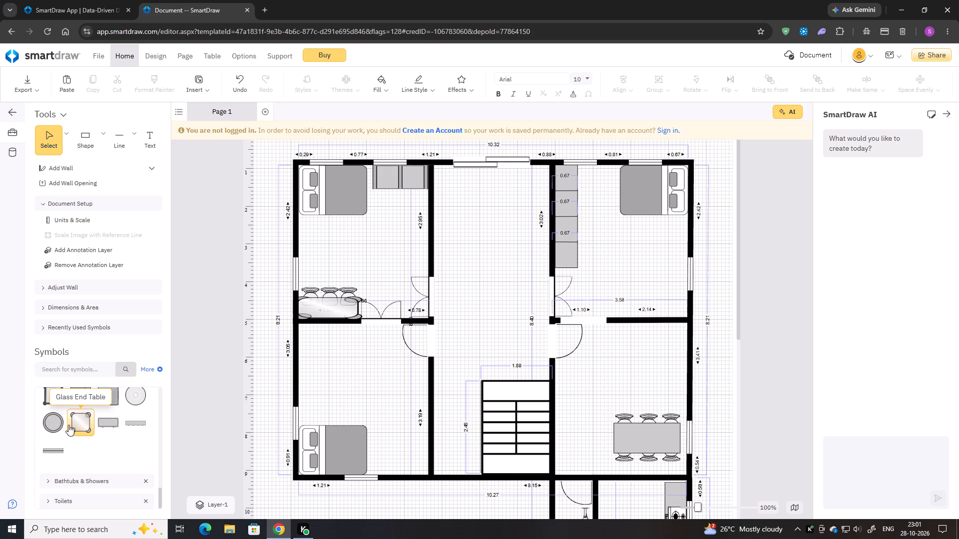
scroll(70, 423, "up", 5)
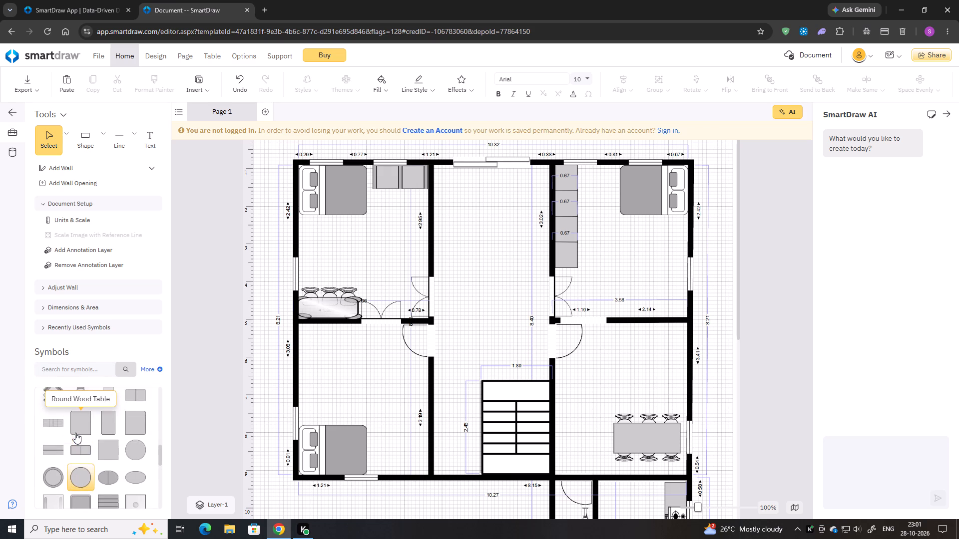
scroll(74, 433, "up", 2)
left_click(56, 440)
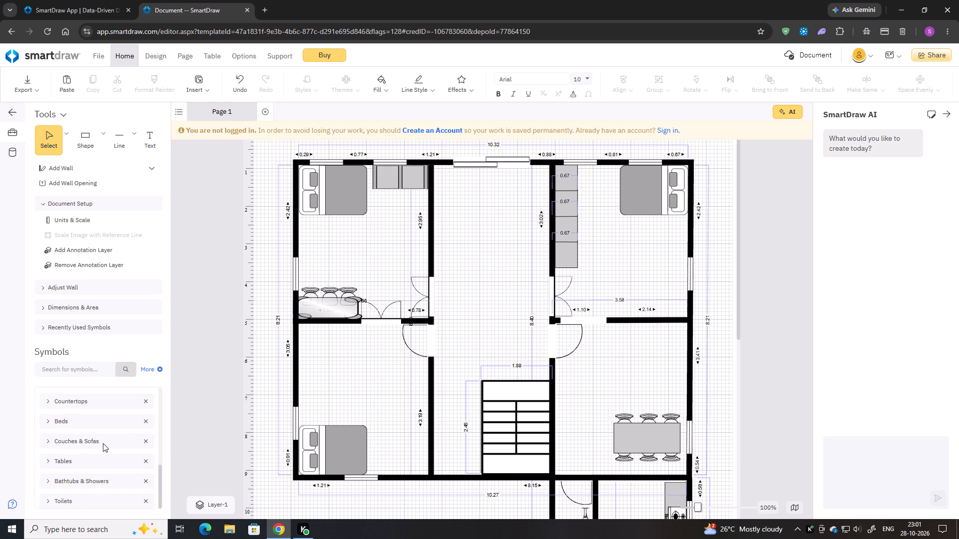
scroll(101, 444, "up", 1)
scroll(101, 444, "down", 5)
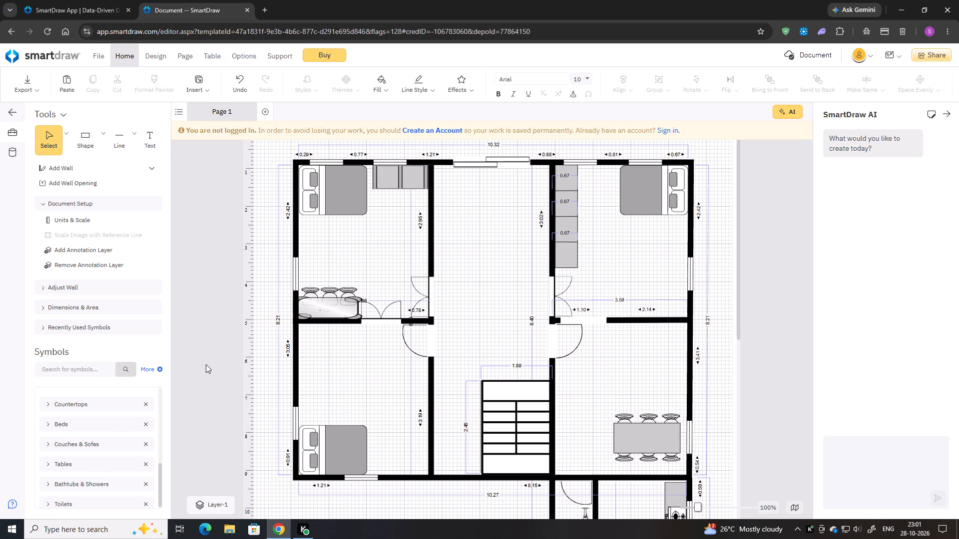
scroll(606, 383, "down", 3)
scroll(388, 383, "up", 4)
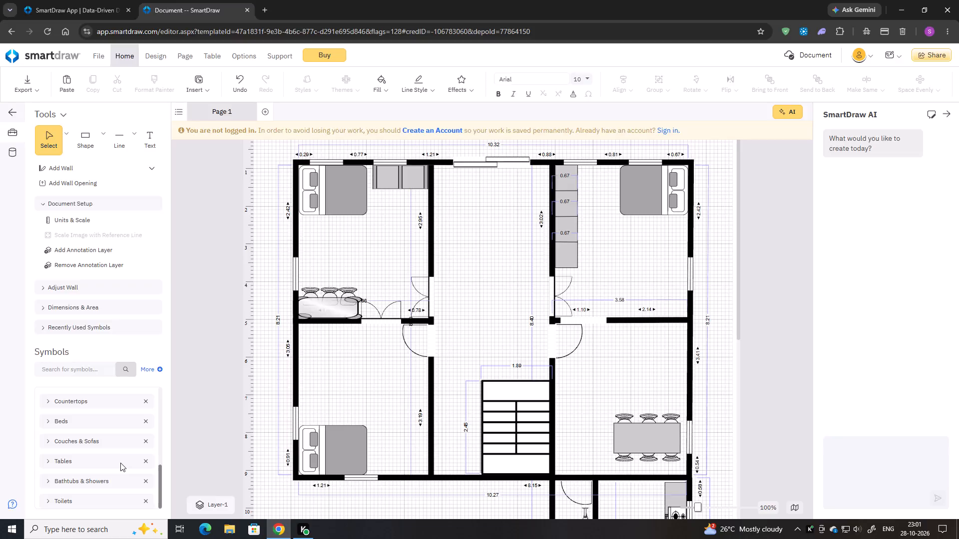
Search the symbol library for "wardrob" and look through the wardrobe symbols.
left_click(71, 365)
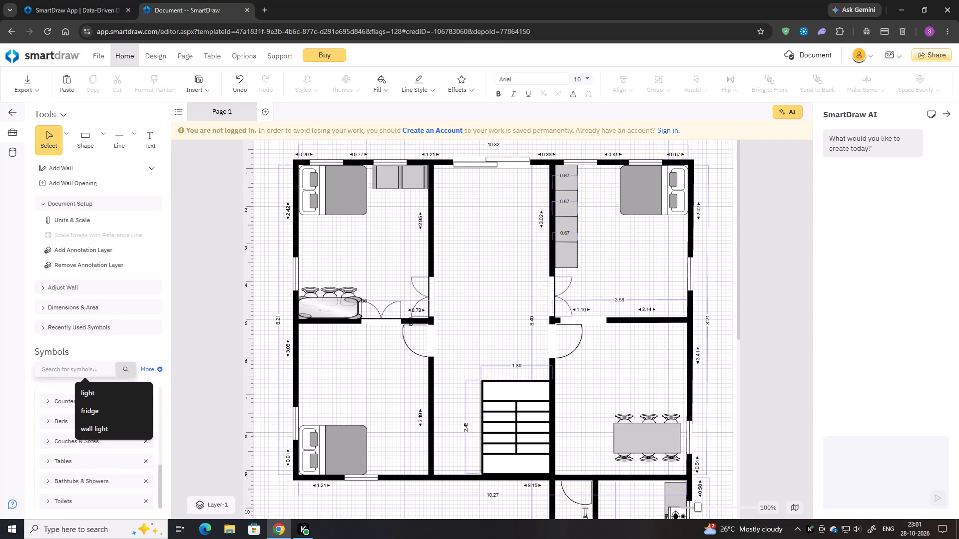
left_click(54, 375)
key("w")
key("a")
type("rdr")
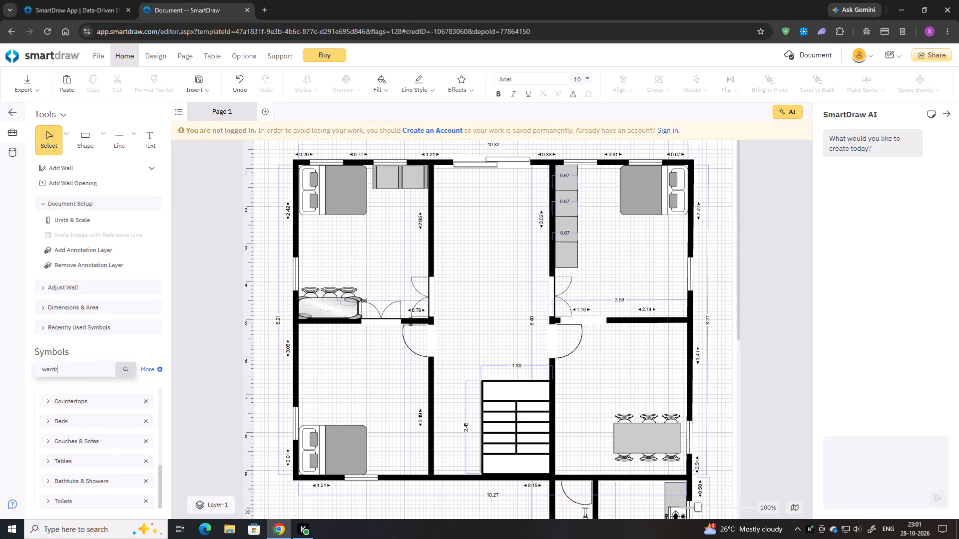
type("ob")
key("Return")
scroll(80, 414, "down", 1)
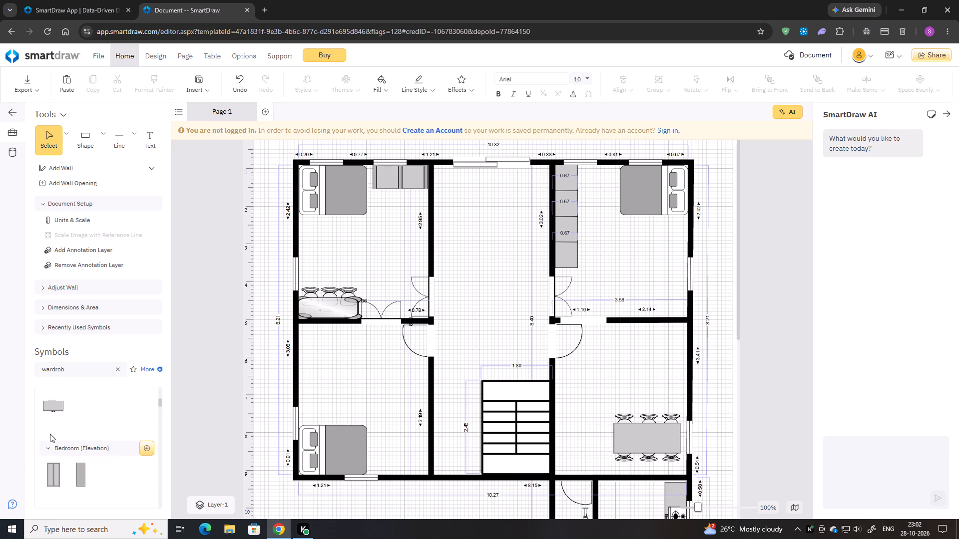
scroll(81, 473, "down", 3)
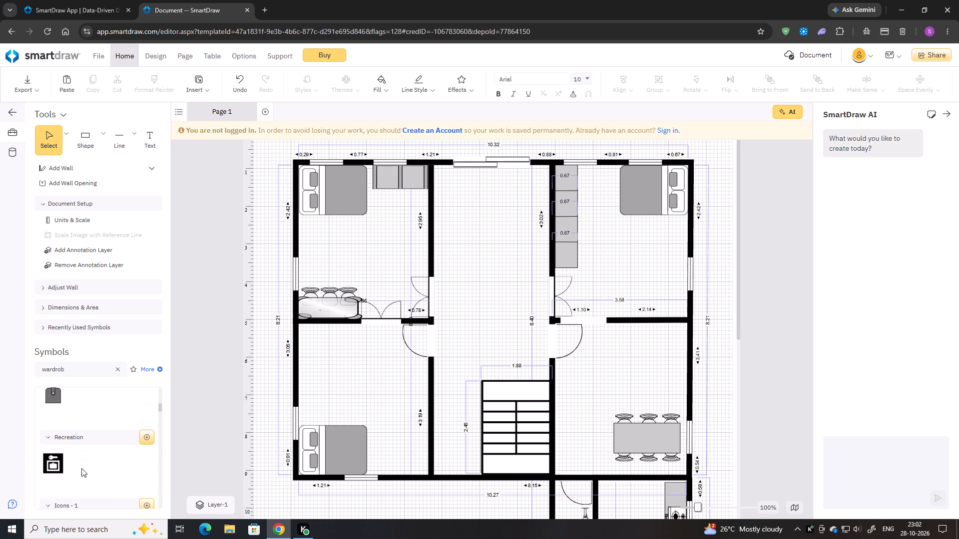
scroll(81, 465, "down", 4)
scroll(83, 460, "up", 6)
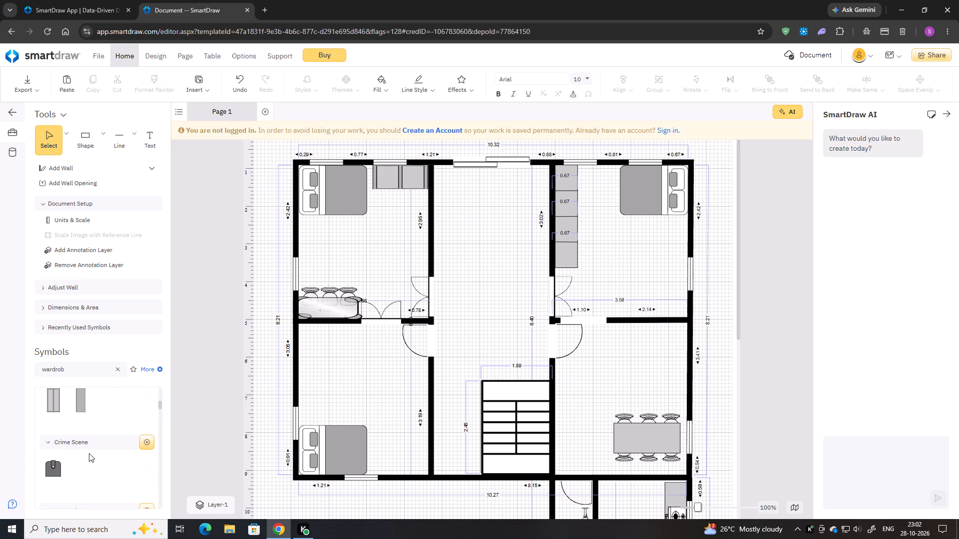
Place the two-door wardrobe in the lower bedroom's upper corner against the outer wall, at about left 1.20, top 5.08.
left_click_drag(55, 425, 304, 353)
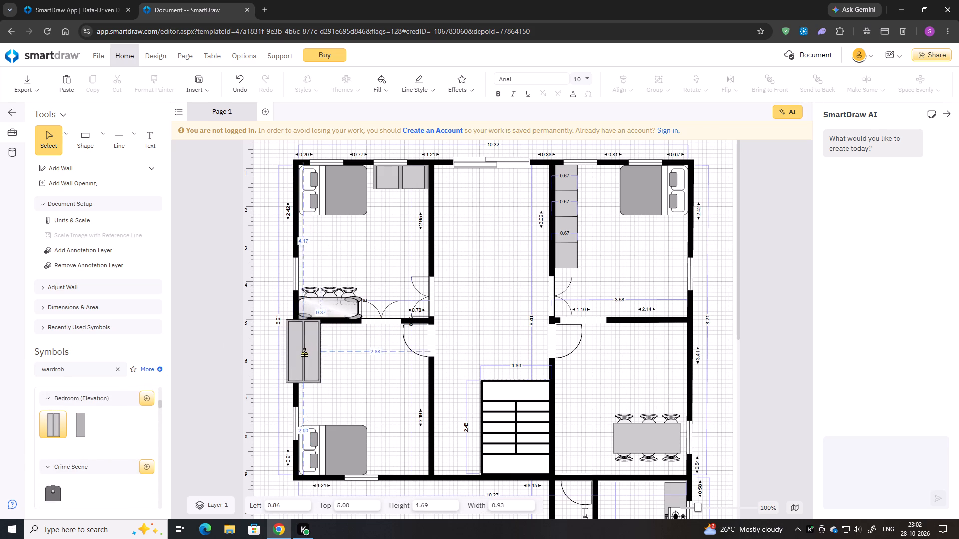
left_click_drag(304, 353, 317, 354)
left_click(342, 350)
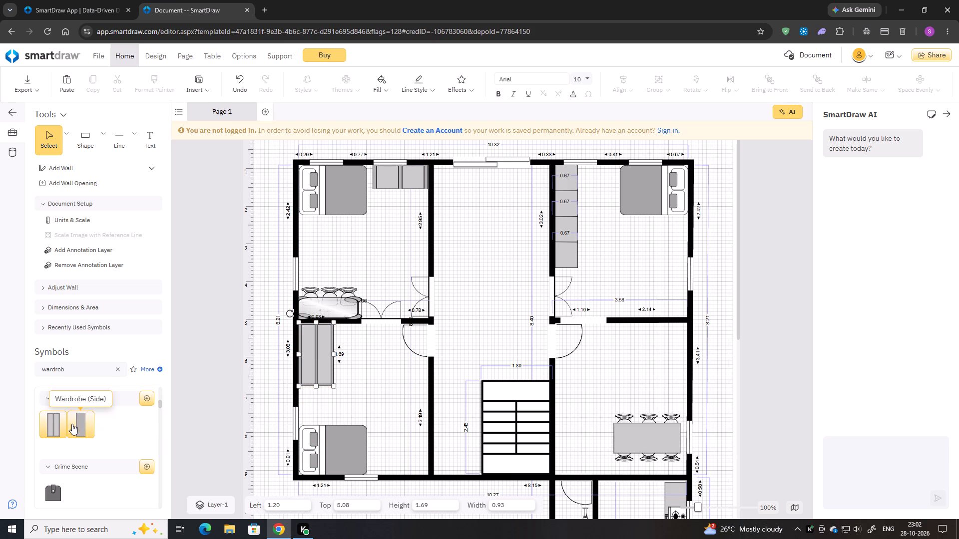
Clear the wardrobe search, search the symbol library for "televition" and look through the television symbols.
left_click(115, 375)
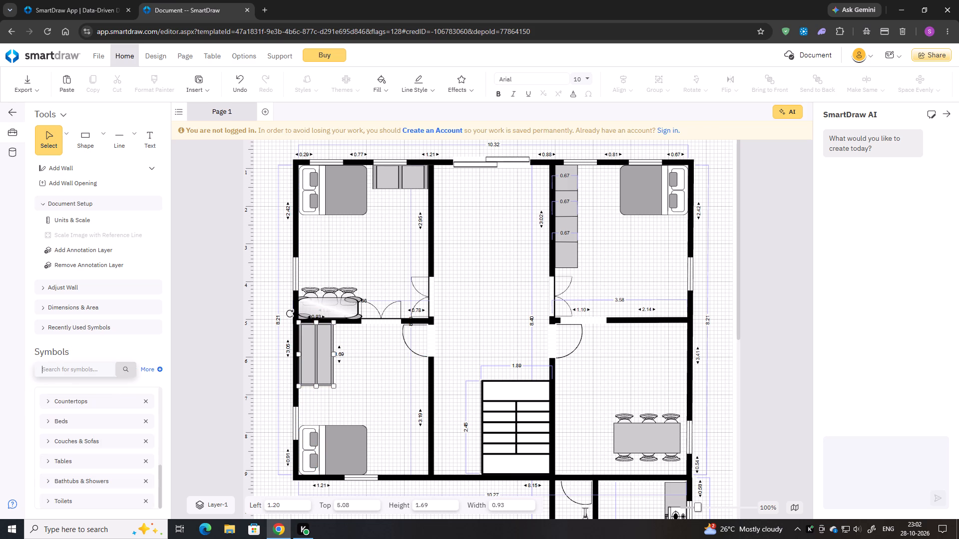
type("tele")
type("vition")
key("Return")
scroll(94, 421, "down", 2)
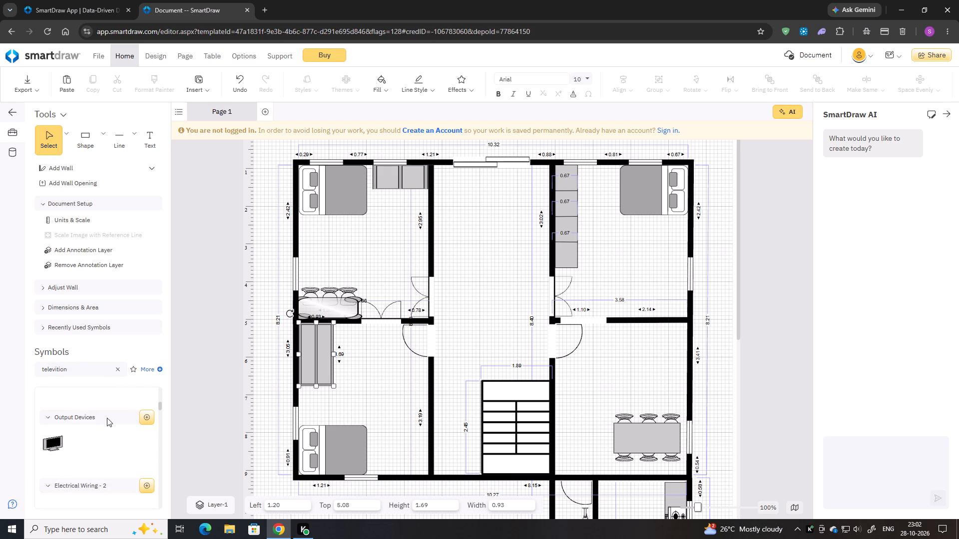
scroll(64, 446, "down", 3)
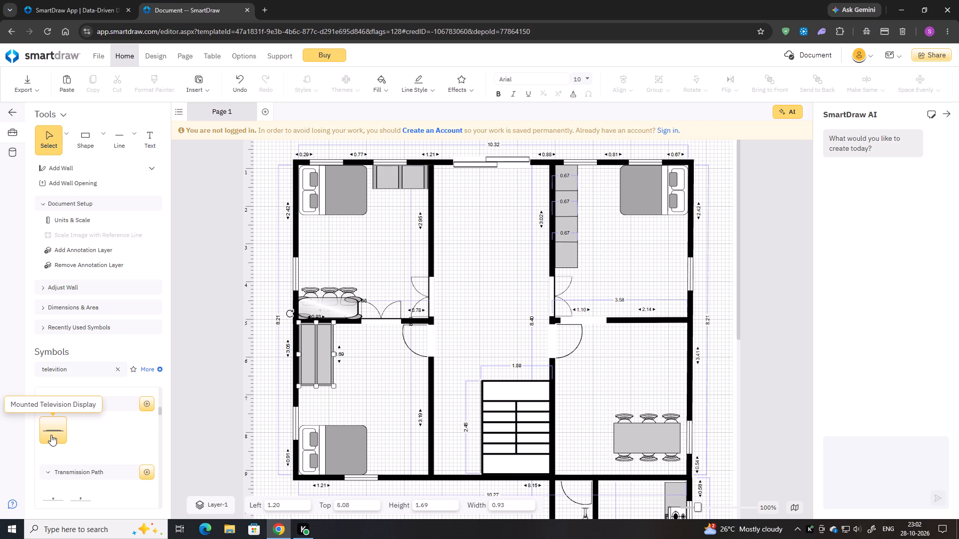
Place the Mounted Television Display in the dining room below the upper partition wall and stretch it to about 1.03 wide.
scroll(53, 435, "down", 1)
scroll(55, 434, "up", 1)
left_click_drag(56, 433, 404, 361)
left_click_drag(404, 361, 650, 333)
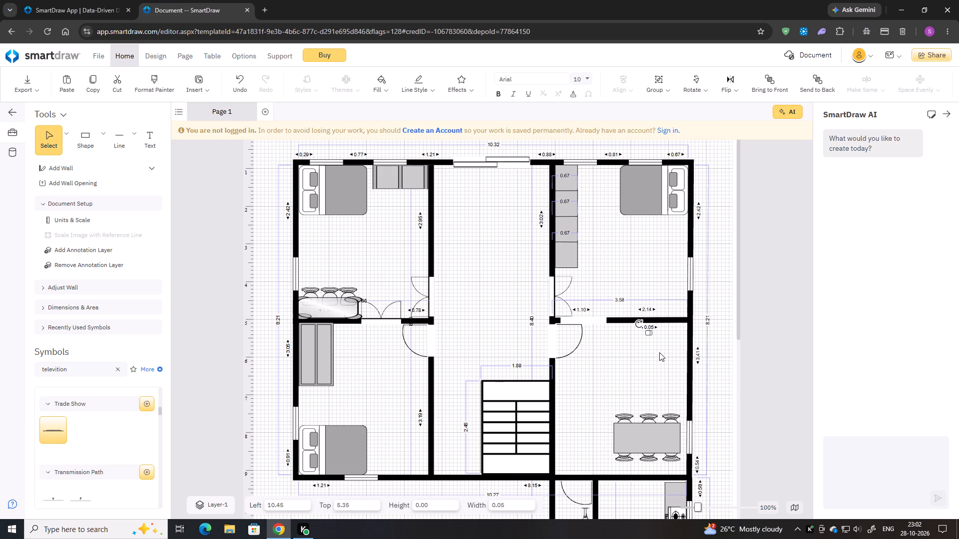
left_click_drag(647, 334, 611, 332)
Widen the television display to about 1.42 and set it against the partition wall at about left 9.71, top 5.10.
left_click_drag(626, 332, 646, 330)
left_click_drag(636, 334, 645, 328)
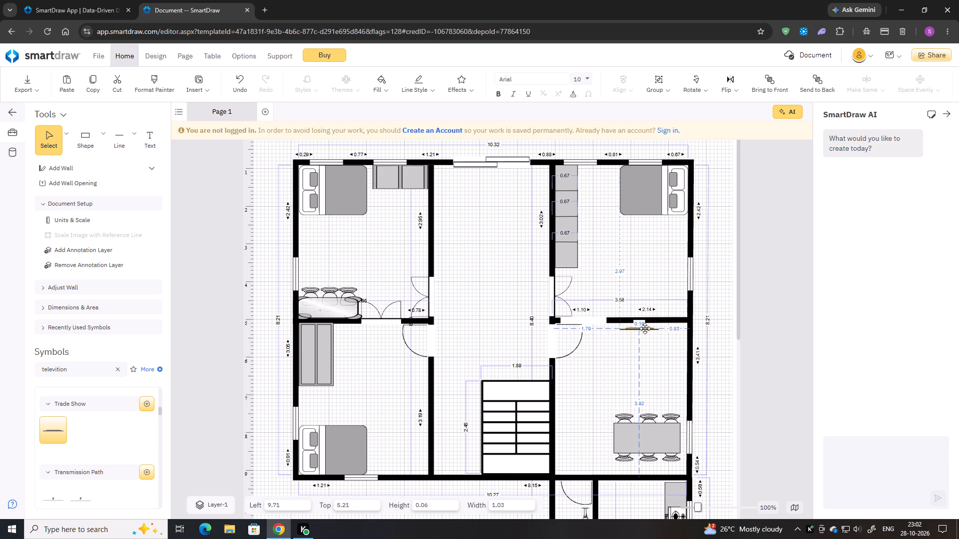
left_click_drag(645, 328, 646, 327)
left_click_drag(661, 327, 668, 327)
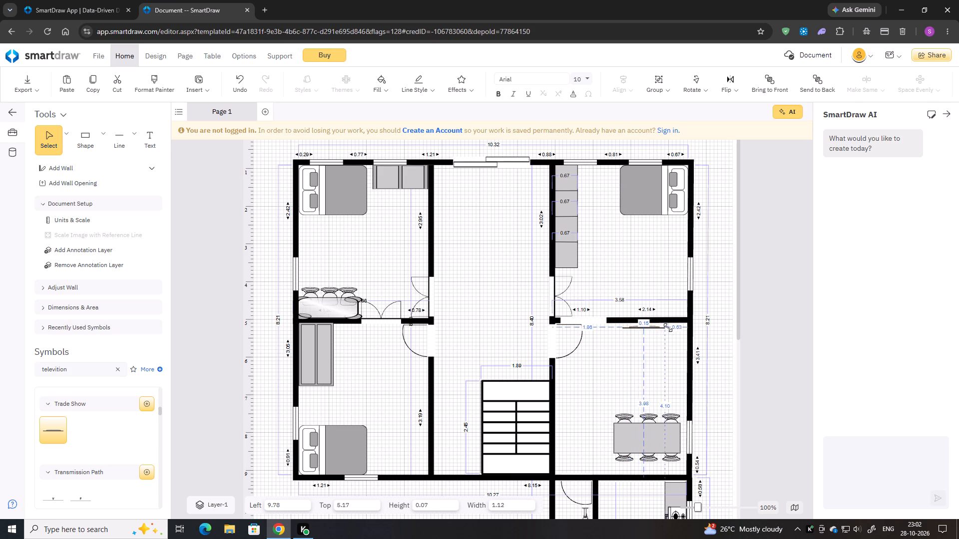
left_click_drag(668, 327, 676, 327)
left_click_drag(659, 330, 654, 326)
left_click(654, 326)
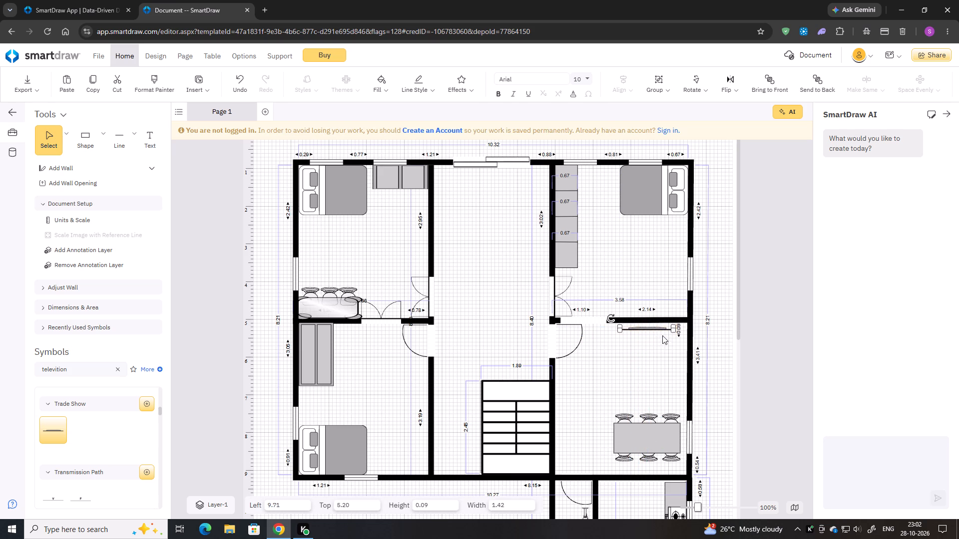
key("Up")
key("Up")
key("Up")
key("Up")
key("Up")
key("Up")
key("Up")
key("Up")
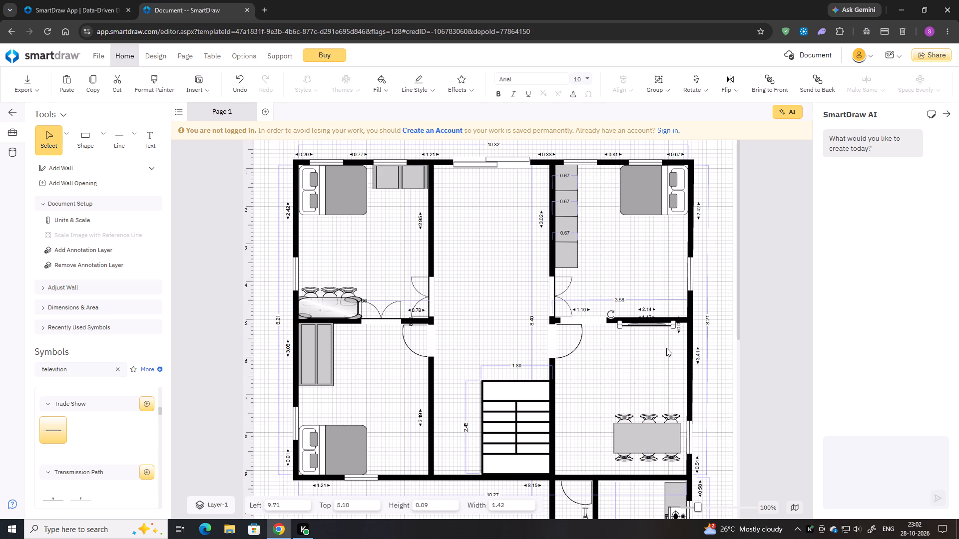
left_click(647, 343)
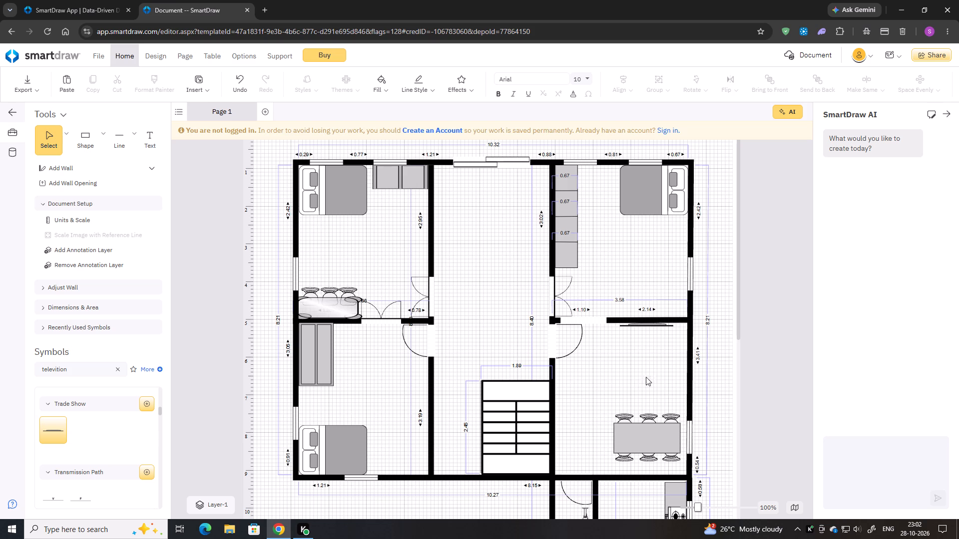
Clear the television search and expand the Couches & Sofas symbol group.
left_click(71, 402)
scroll(72, 402, "up", 8)
left_click(125, 374)
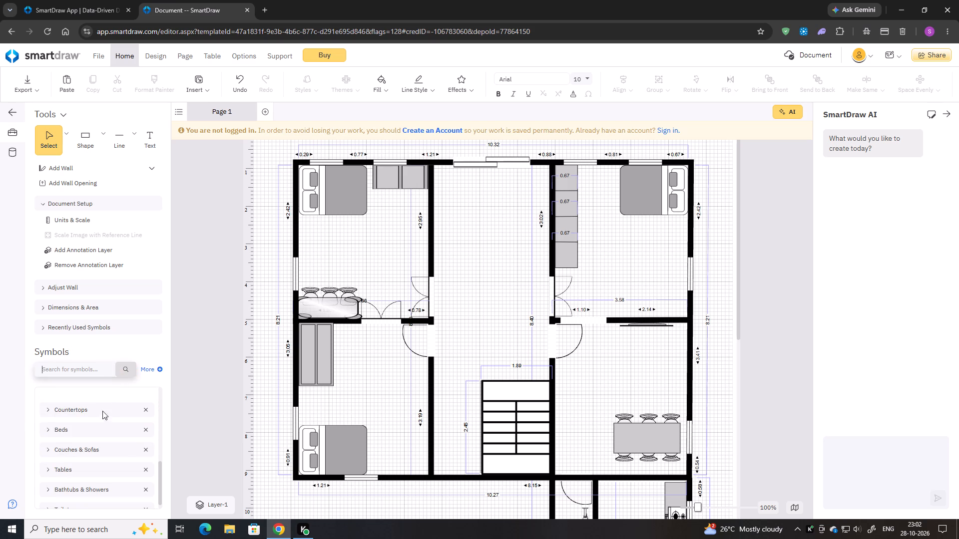
left_click(65, 453)
scroll(102, 449, "down", 1)
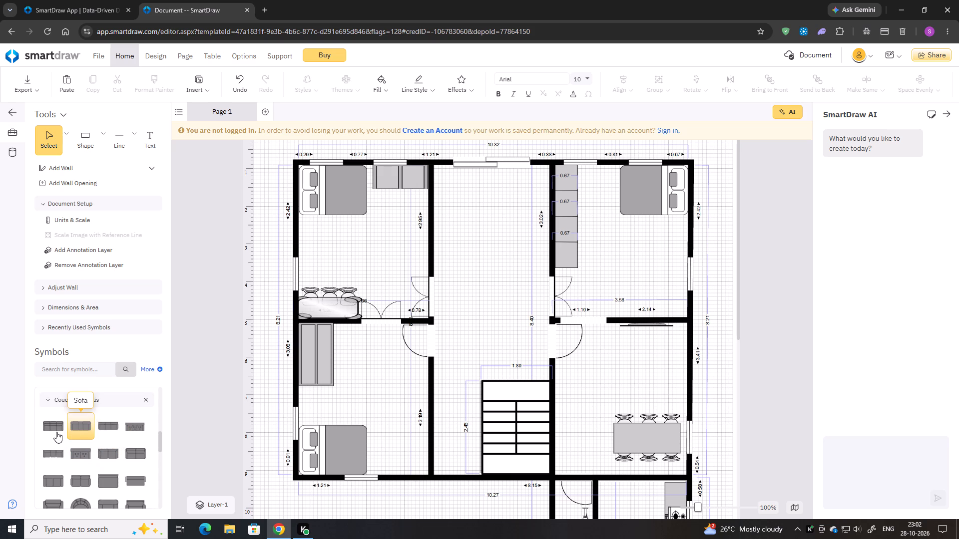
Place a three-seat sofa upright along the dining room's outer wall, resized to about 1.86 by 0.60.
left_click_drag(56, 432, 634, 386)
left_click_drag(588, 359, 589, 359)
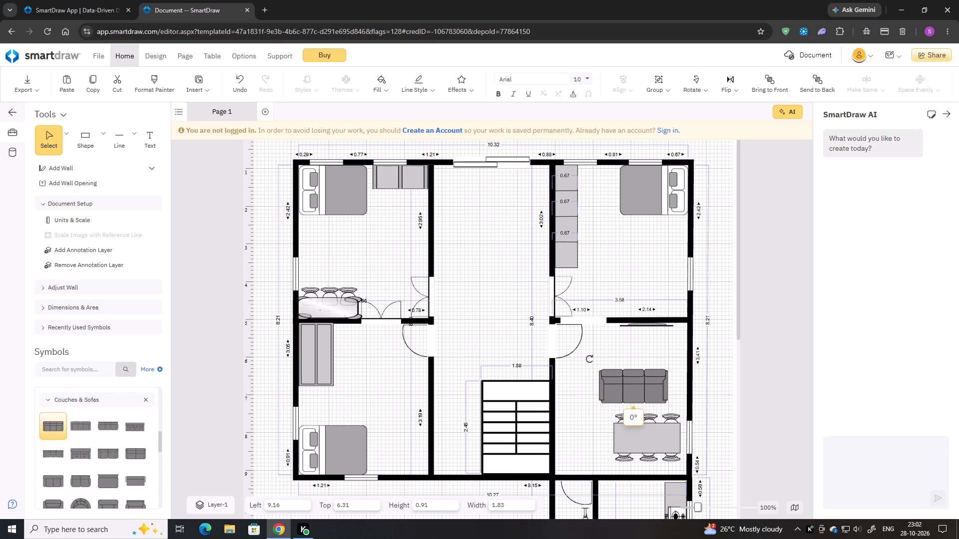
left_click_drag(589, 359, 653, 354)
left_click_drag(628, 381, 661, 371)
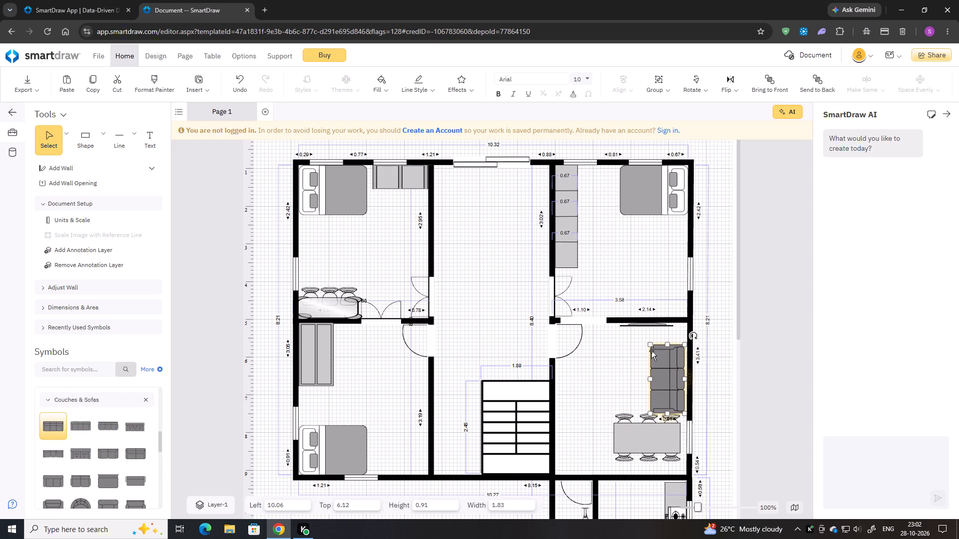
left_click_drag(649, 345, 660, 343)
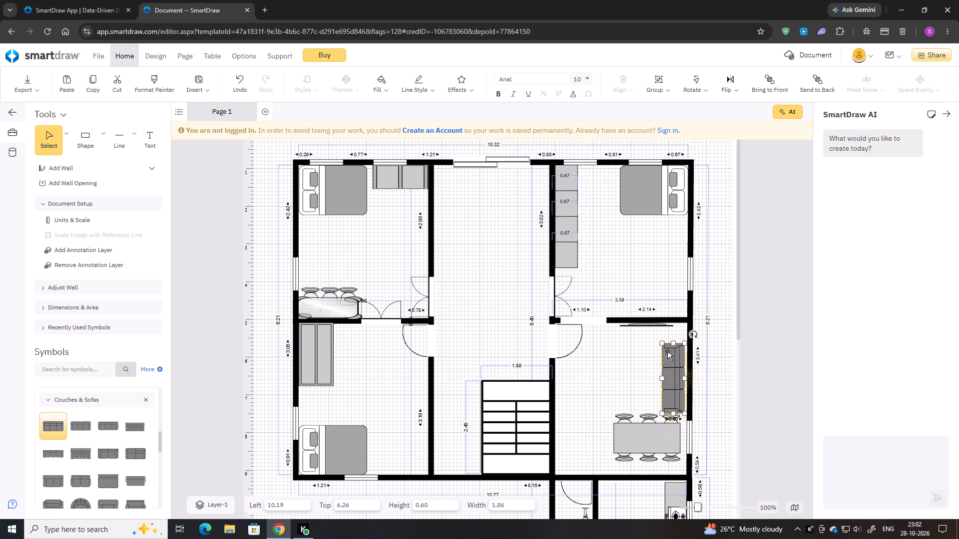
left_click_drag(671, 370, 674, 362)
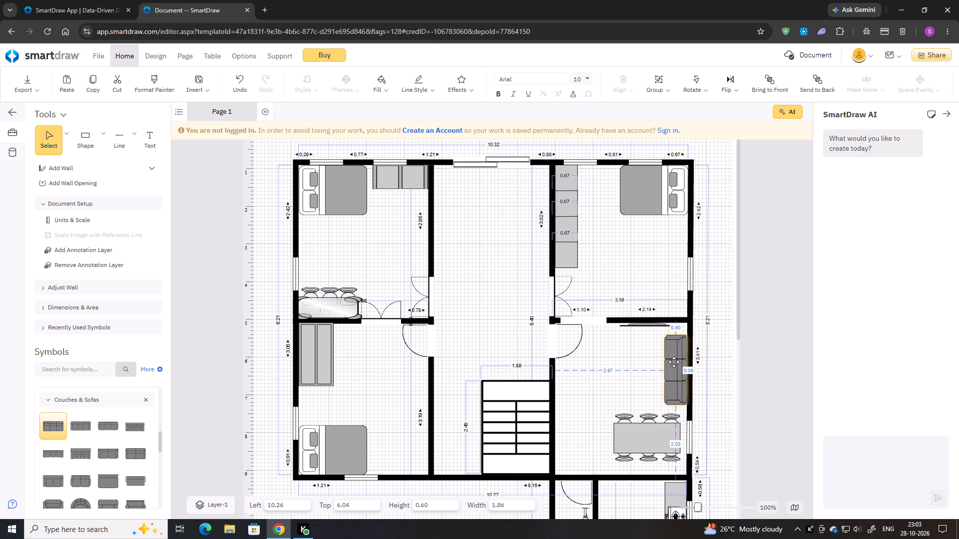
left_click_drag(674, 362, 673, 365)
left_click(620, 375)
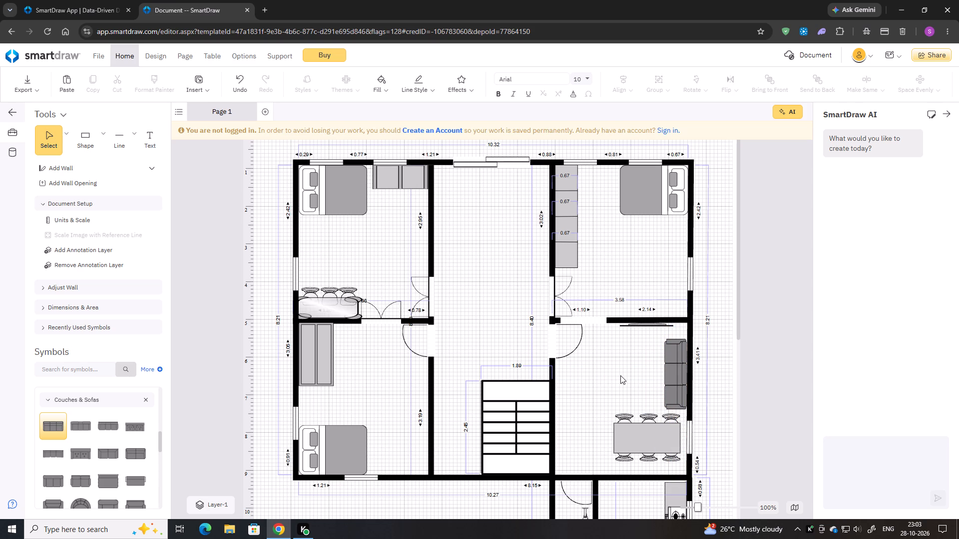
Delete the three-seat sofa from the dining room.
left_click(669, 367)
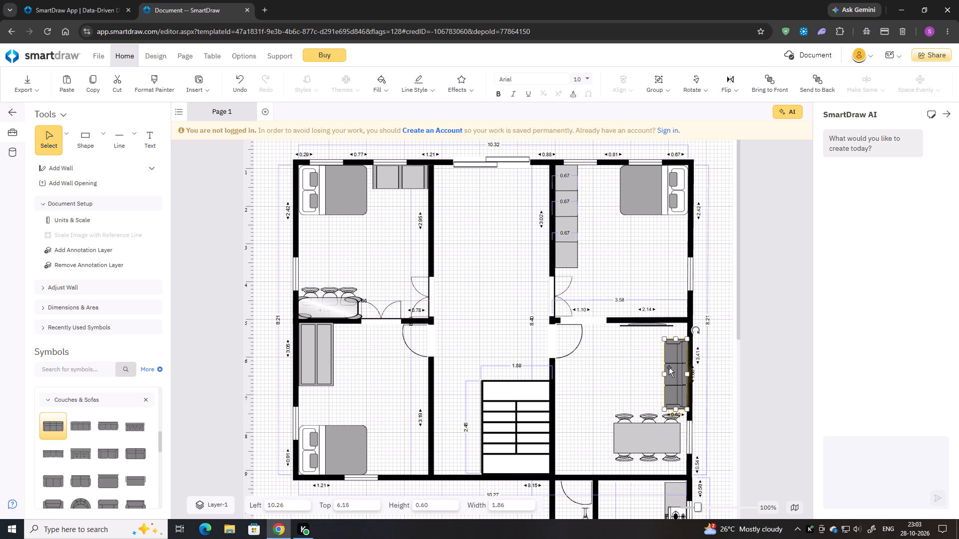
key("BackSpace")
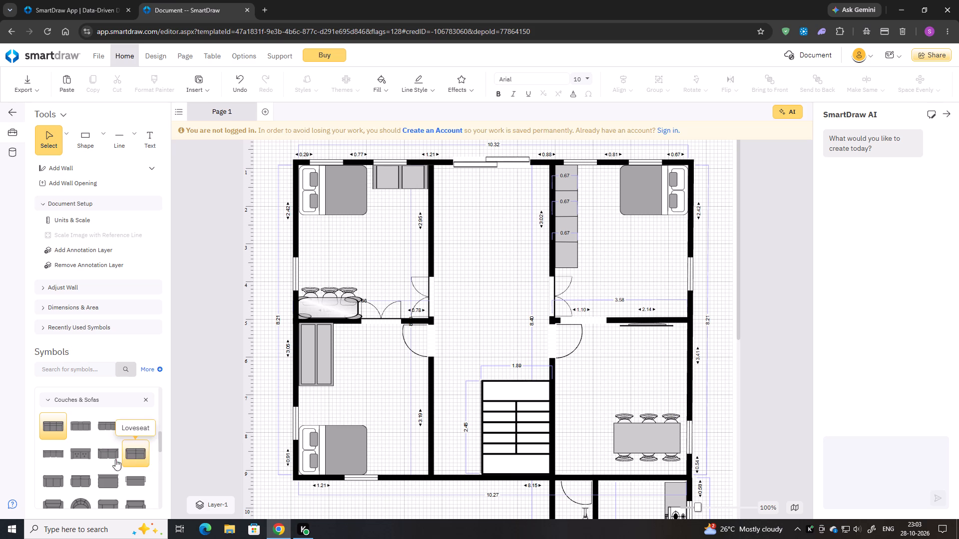
Place the Sectional Sofa with Arms in the dining room and shrink it to about 1.94 wide by 2.08 high.
scroll(108, 459, "down", 2)
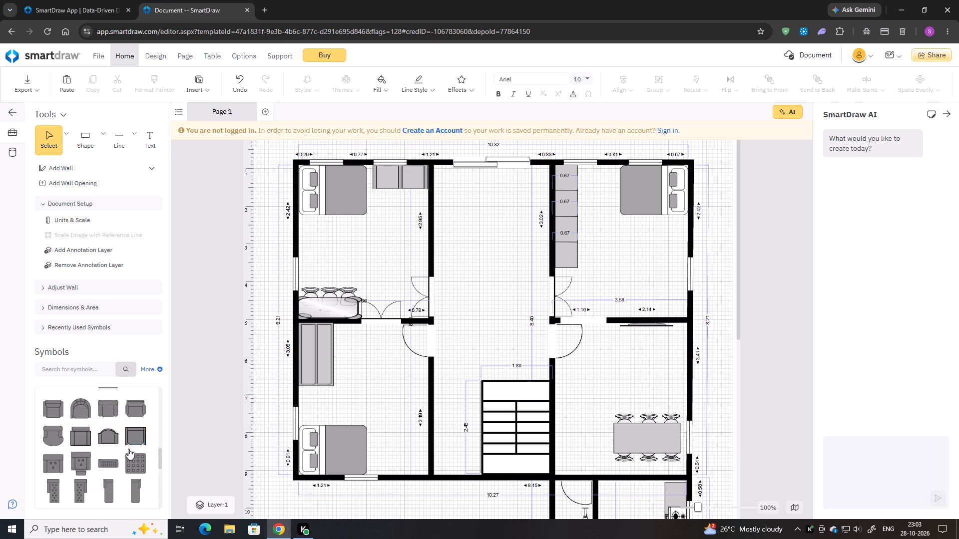
scroll(135, 447, "down", 1)
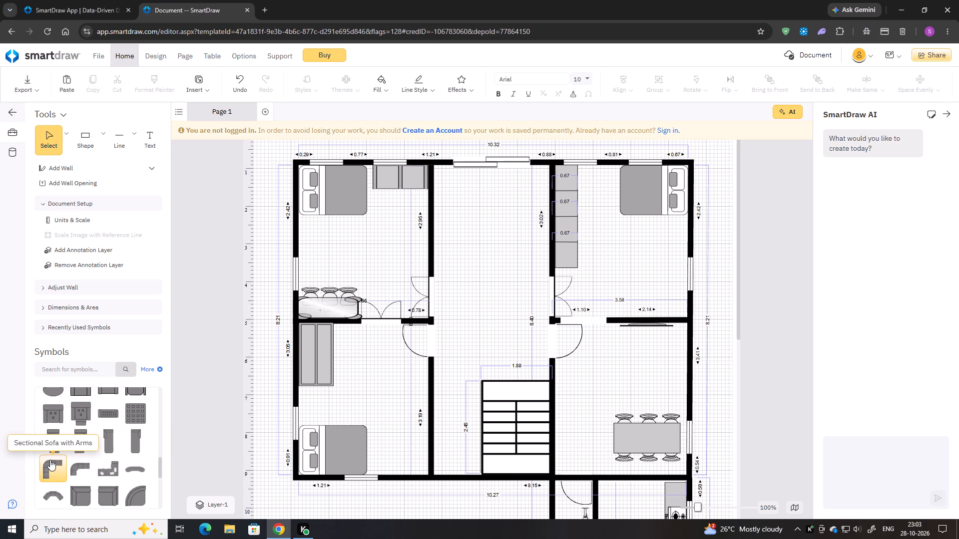
left_click_drag(49, 462, 616, 359)
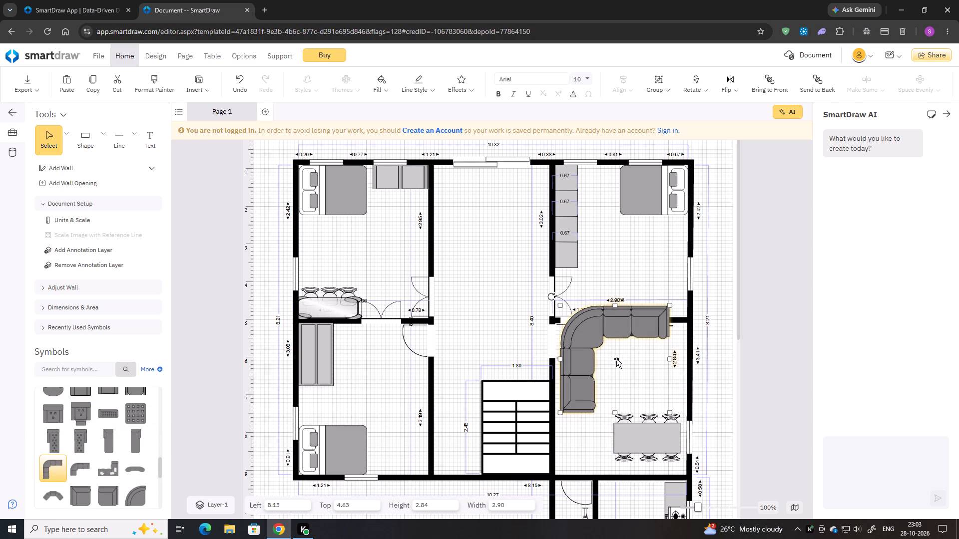
left_click_drag(669, 304, 644, 322)
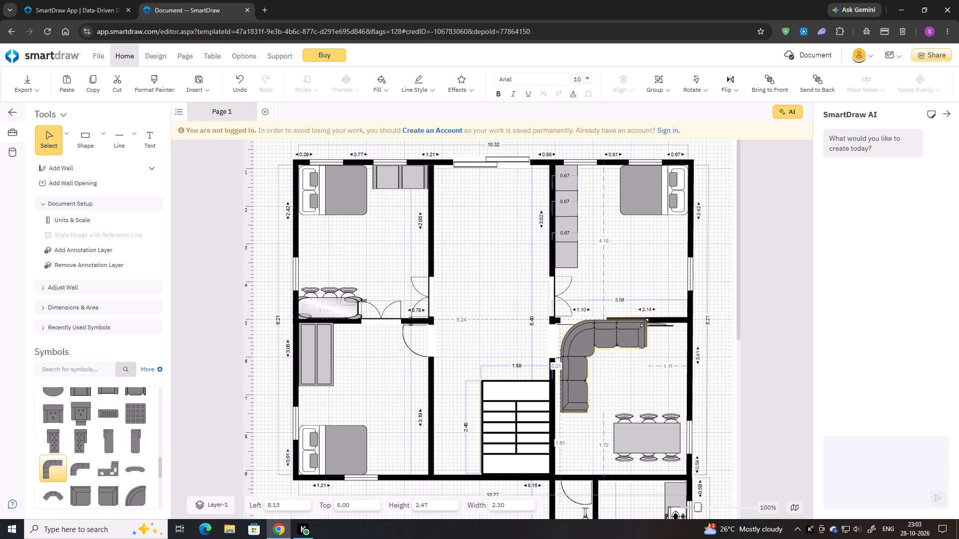
left_click_drag(644, 322, 633, 334)
Rotate the sectional sofa half a turn and move it near the outer wall, between the television and the dining set.
left_click_drag(549, 324, 602, 399)
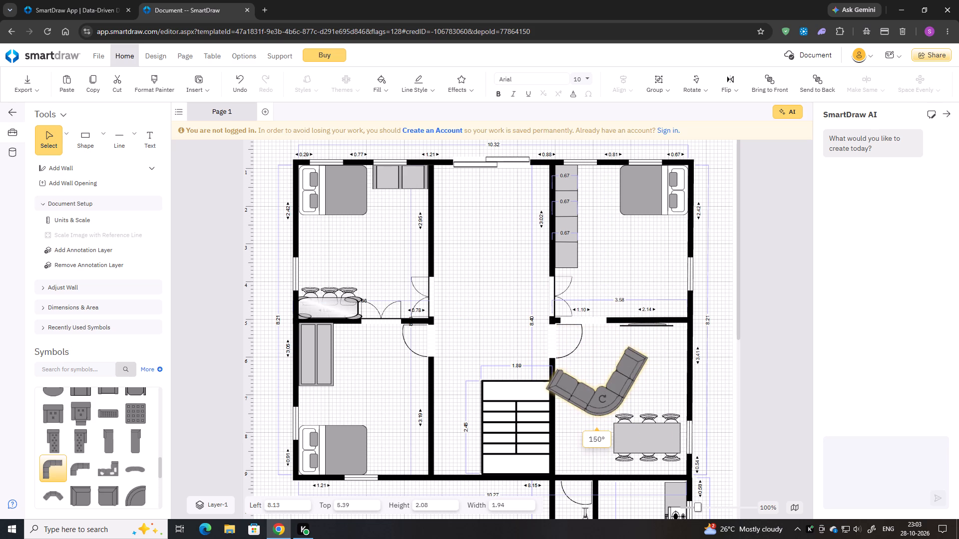
left_click_drag(602, 399, 613, 396)
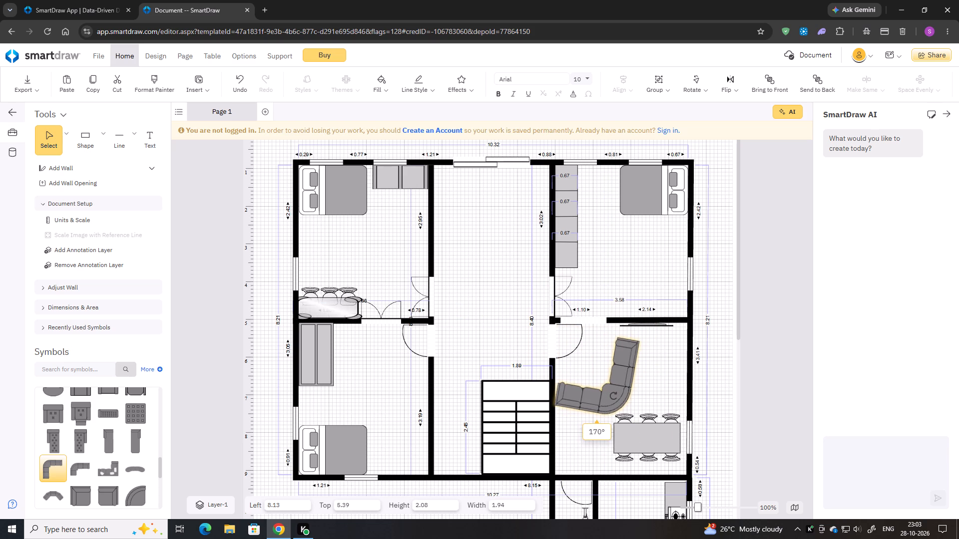
left_click_drag(613, 396, 617, 394)
left_click_drag(617, 384, 653, 376)
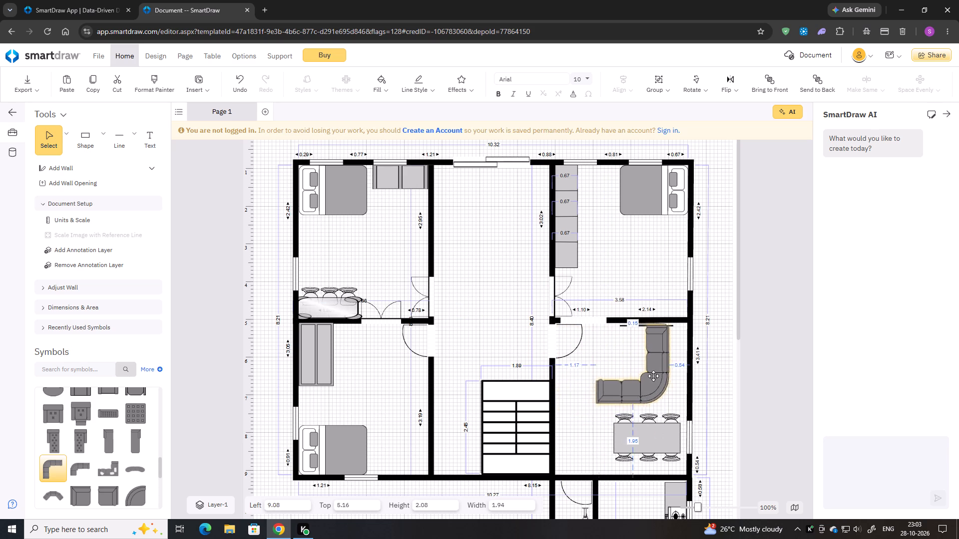
left_click_drag(653, 376, 669, 381)
Shrink the sectional sofa to about 1.45 wide by 1.92 high and fit it against the outer wall above the dining set.
left_click(650, 333)
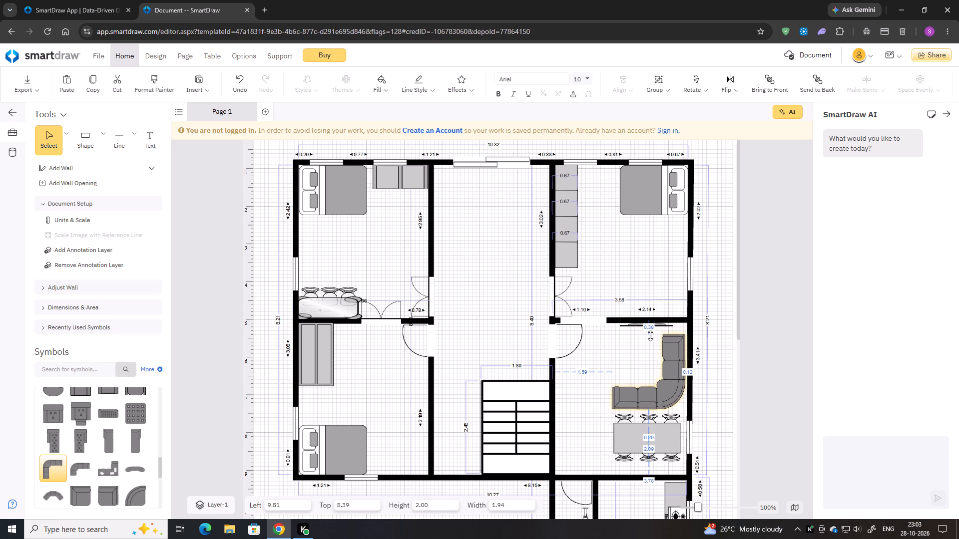
left_click(610, 375)
left_click(612, 373)
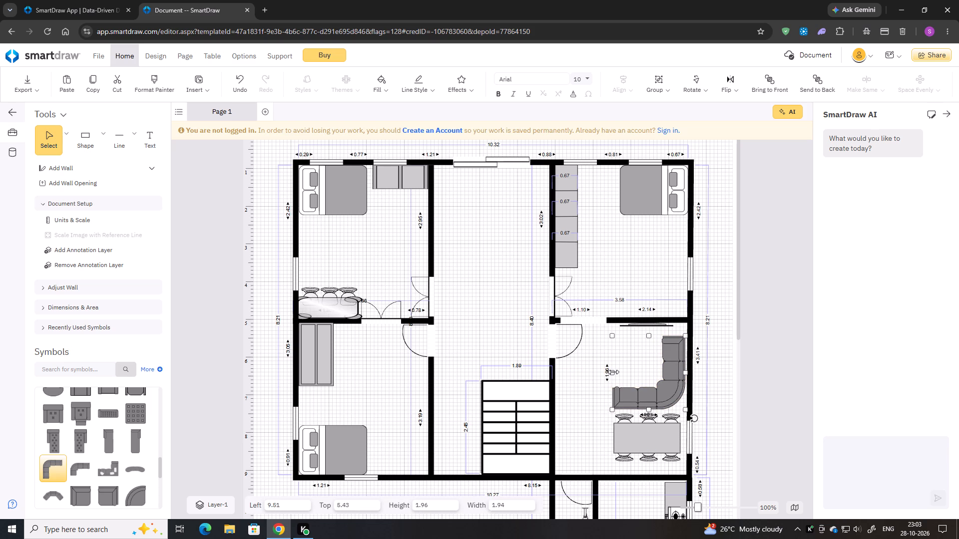
left_click_drag(613, 372, 626, 370)
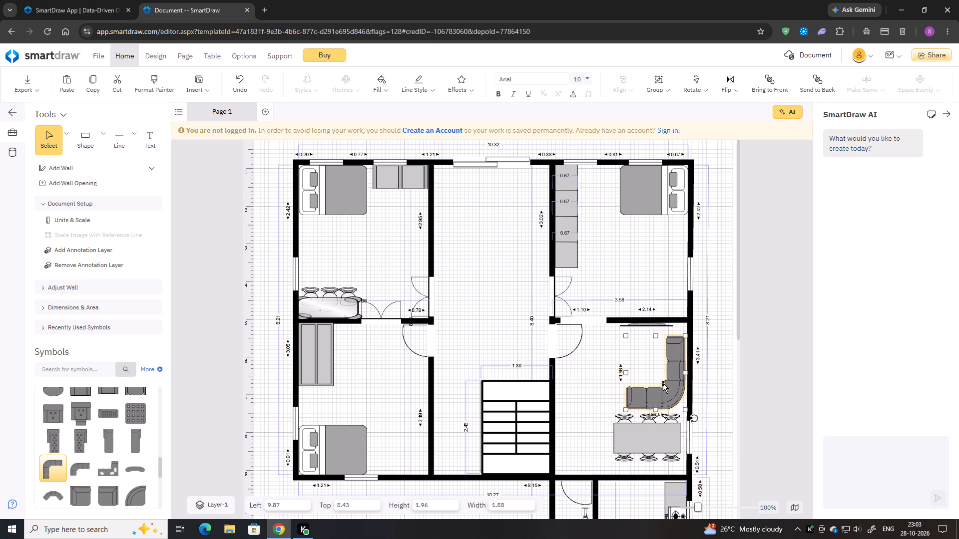
left_click(663, 383)
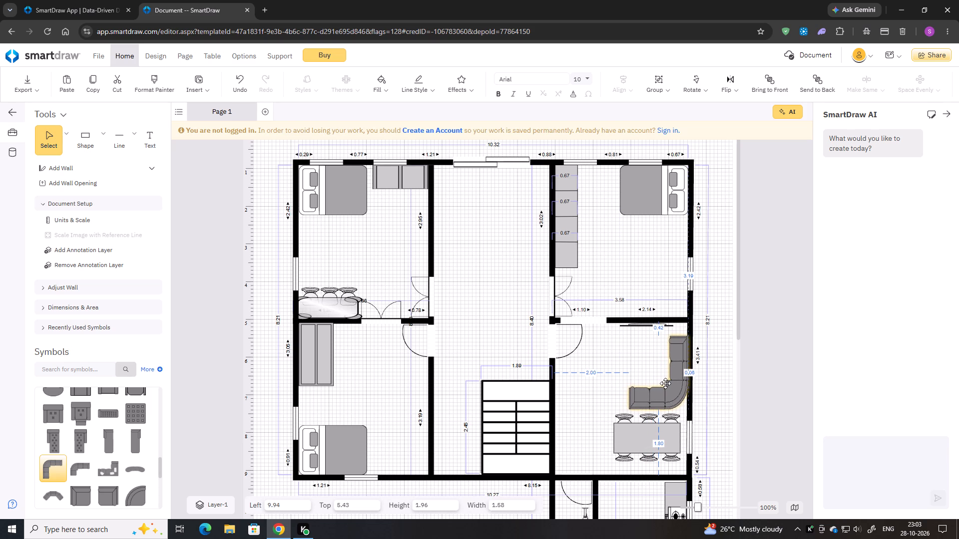
left_click(684, 410)
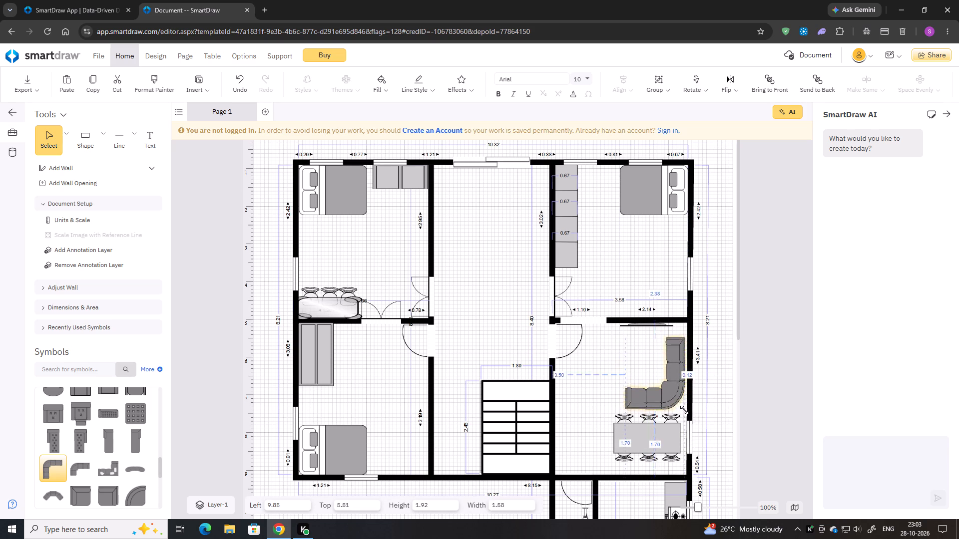
left_click_drag(685, 335, 678, 334)
left_click_drag(667, 370, 675, 371)
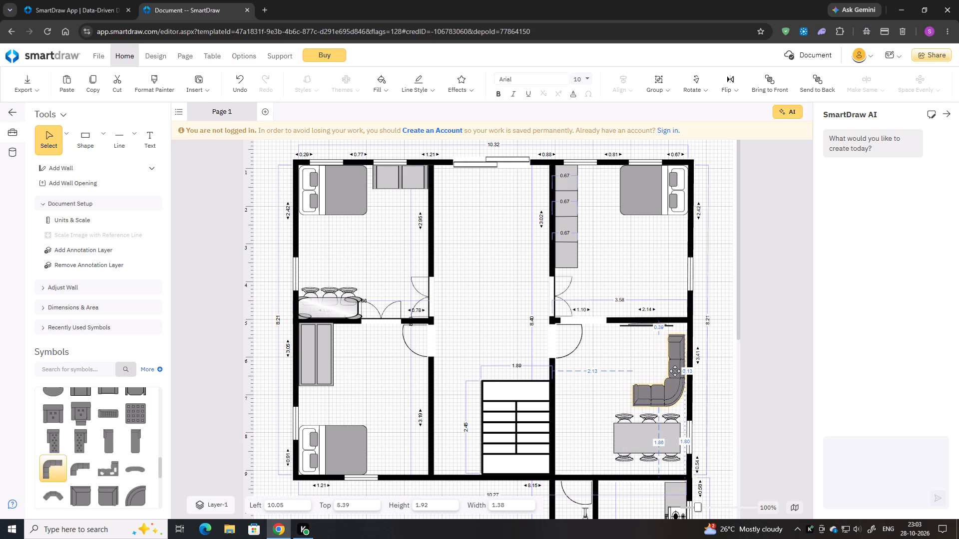
left_click_drag(675, 371, 678, 370)
left_click_drag(637, 407, 632, 407)
Nudge the sectional sofa into its final position by the outer wall at about left 10.03, top 5.36.
key("Left")
key("Left")
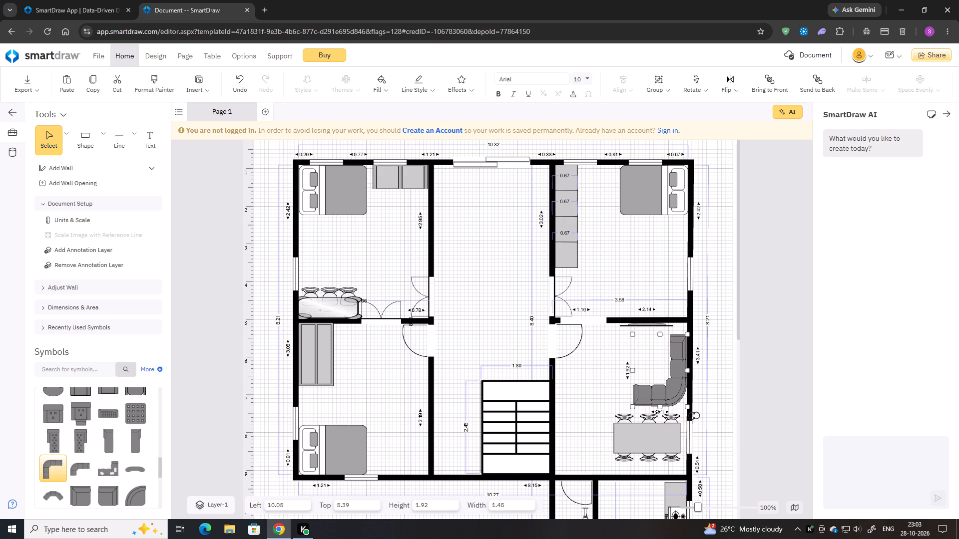
key("Left")
key("Left")
key("Right")
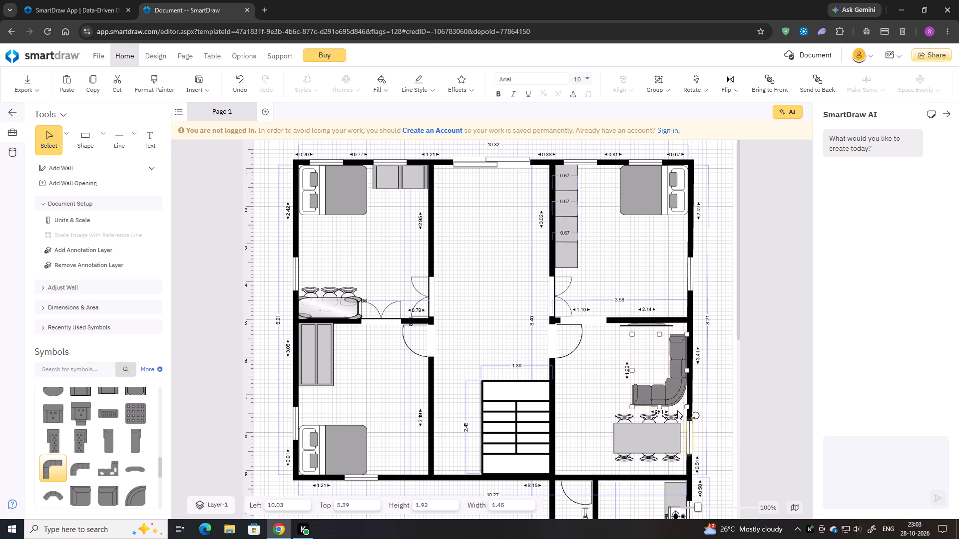
left_click(601, 383)
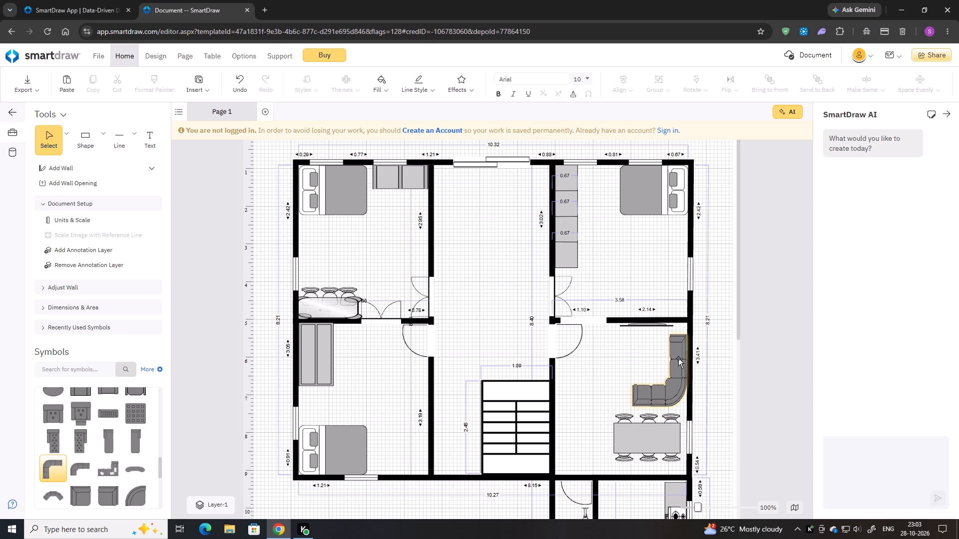
left_click(678, 358)
key("Up")
key("Up")
key("Up")
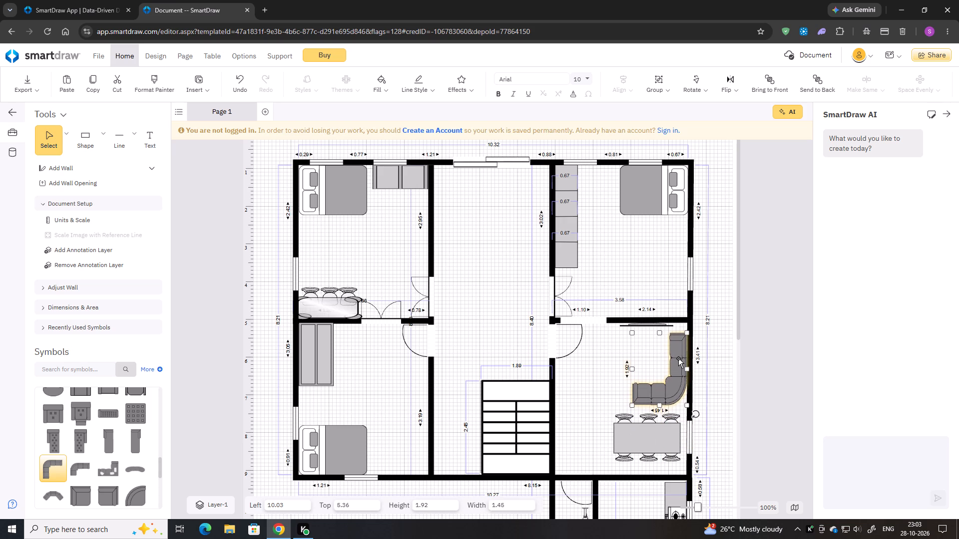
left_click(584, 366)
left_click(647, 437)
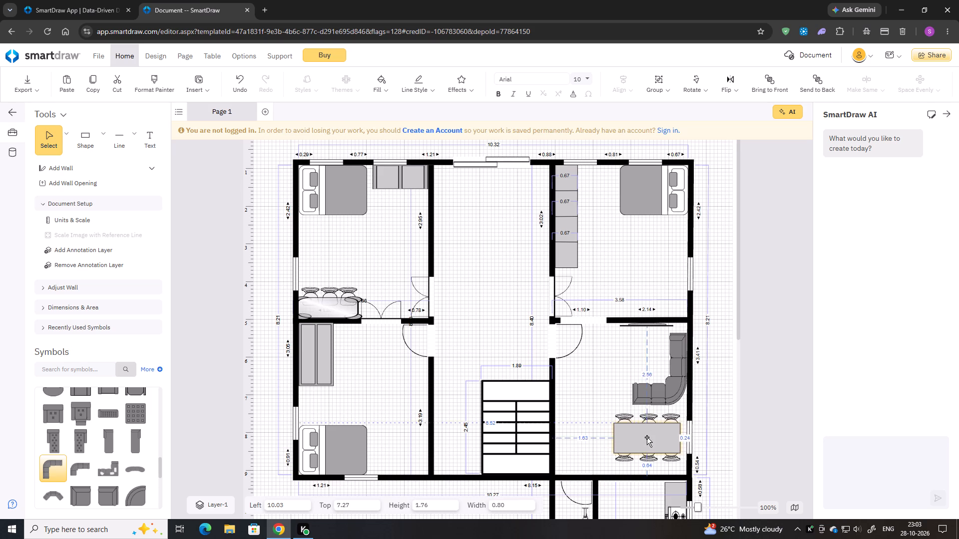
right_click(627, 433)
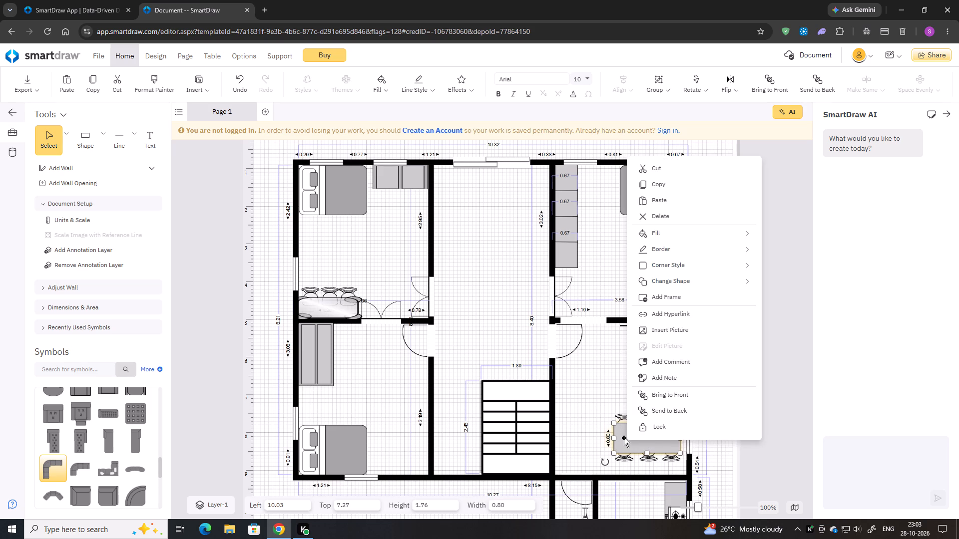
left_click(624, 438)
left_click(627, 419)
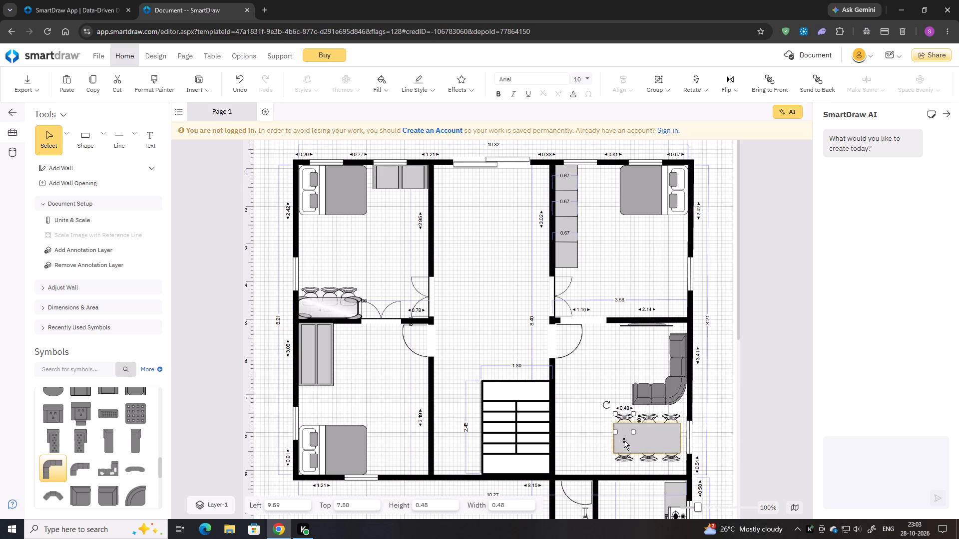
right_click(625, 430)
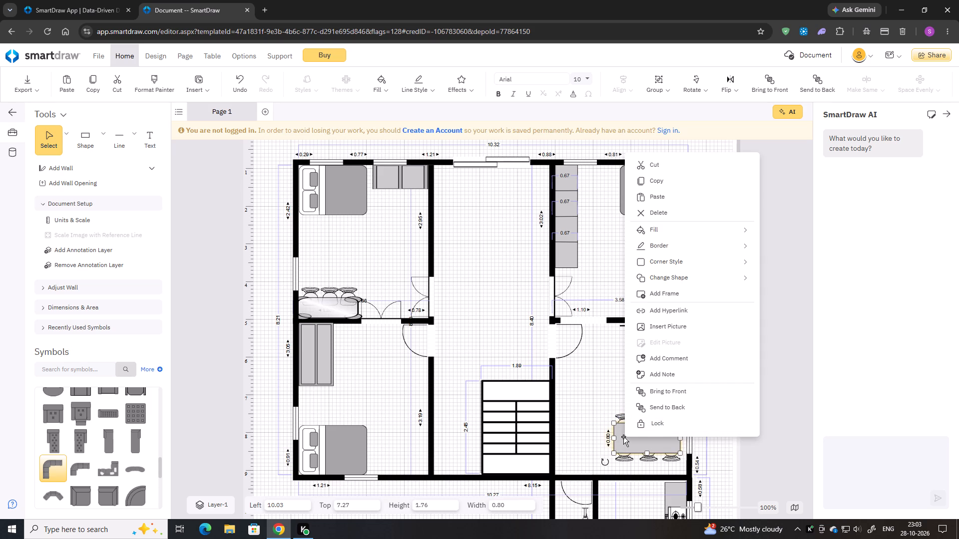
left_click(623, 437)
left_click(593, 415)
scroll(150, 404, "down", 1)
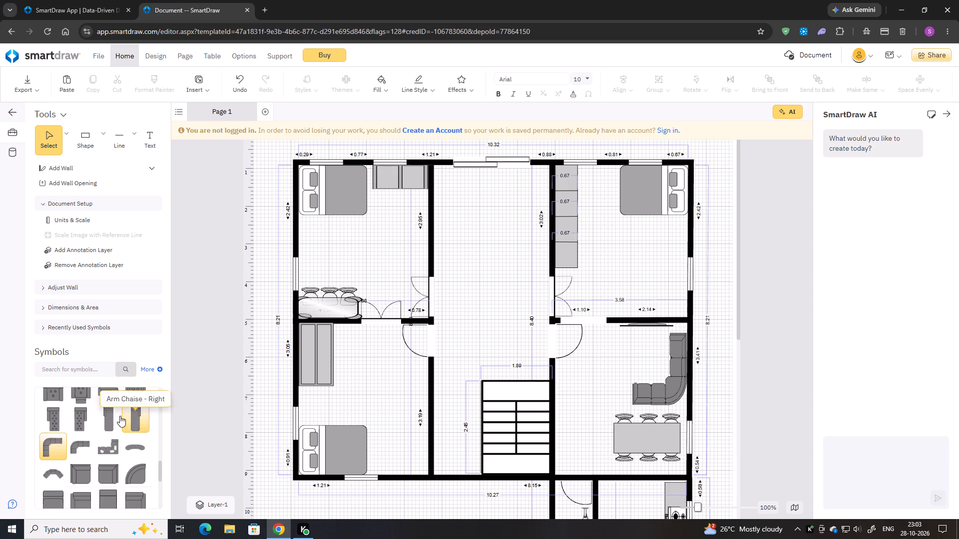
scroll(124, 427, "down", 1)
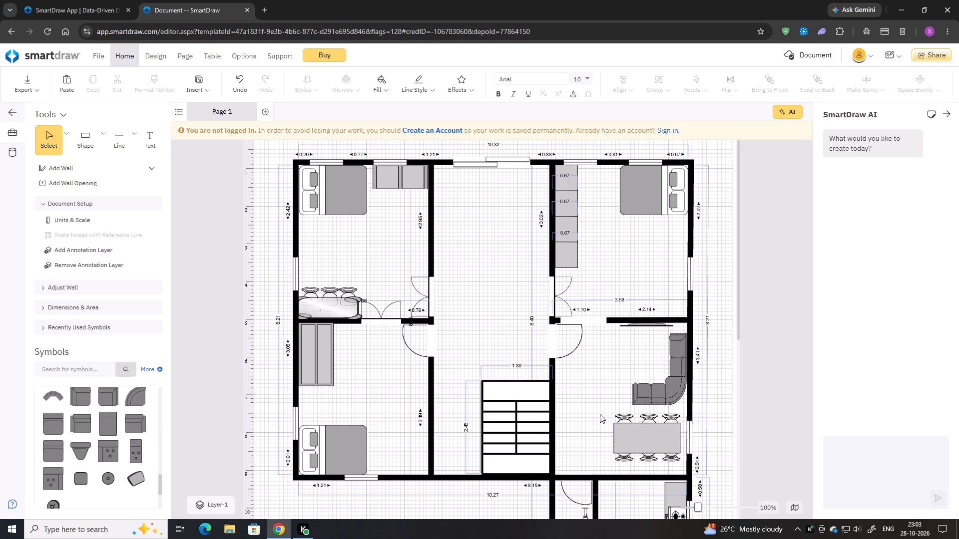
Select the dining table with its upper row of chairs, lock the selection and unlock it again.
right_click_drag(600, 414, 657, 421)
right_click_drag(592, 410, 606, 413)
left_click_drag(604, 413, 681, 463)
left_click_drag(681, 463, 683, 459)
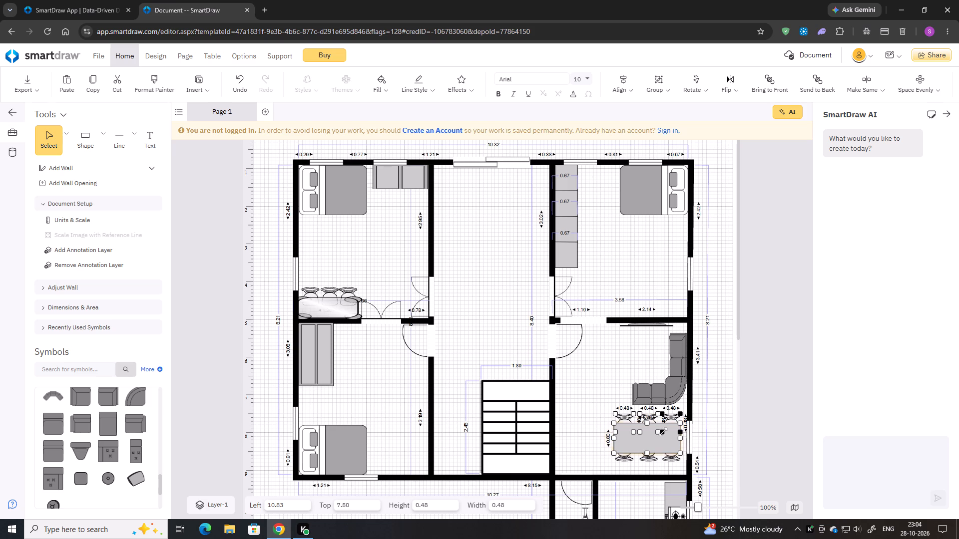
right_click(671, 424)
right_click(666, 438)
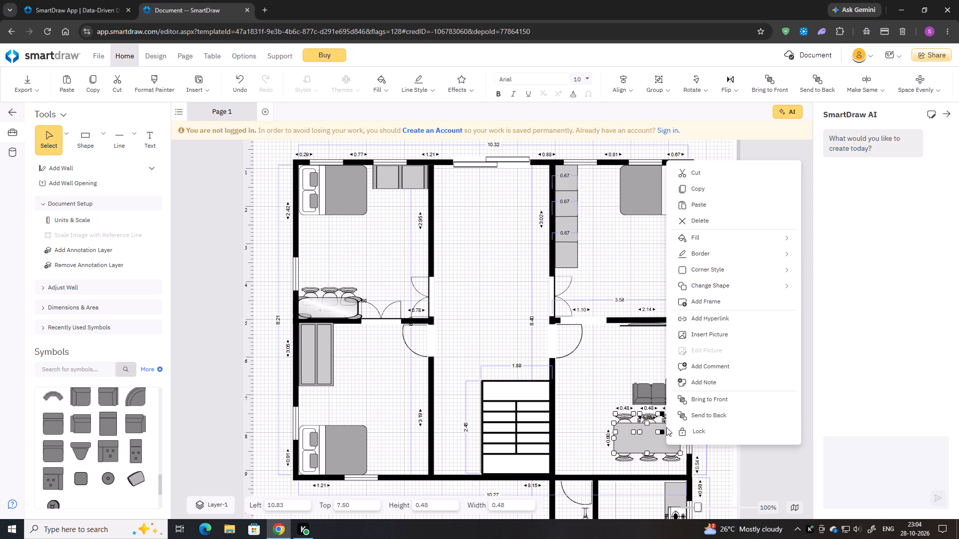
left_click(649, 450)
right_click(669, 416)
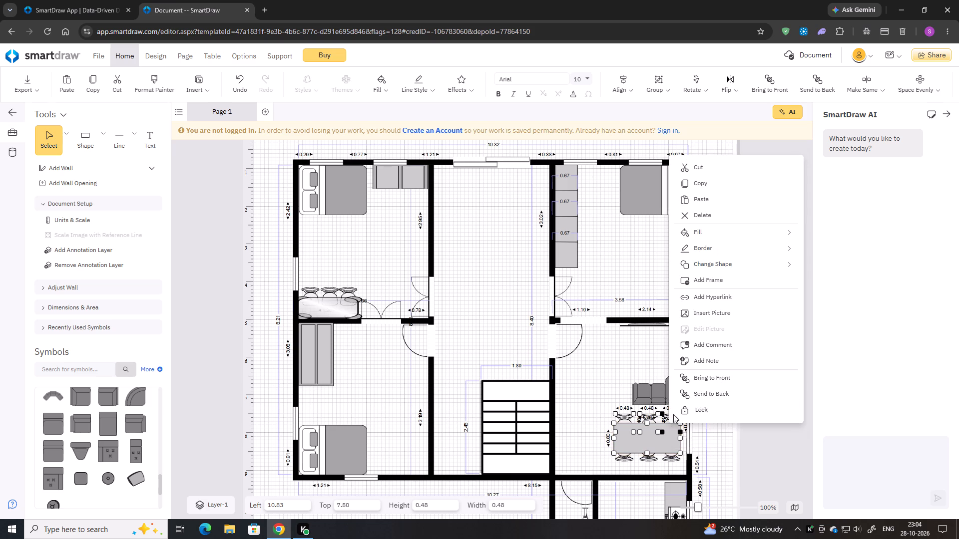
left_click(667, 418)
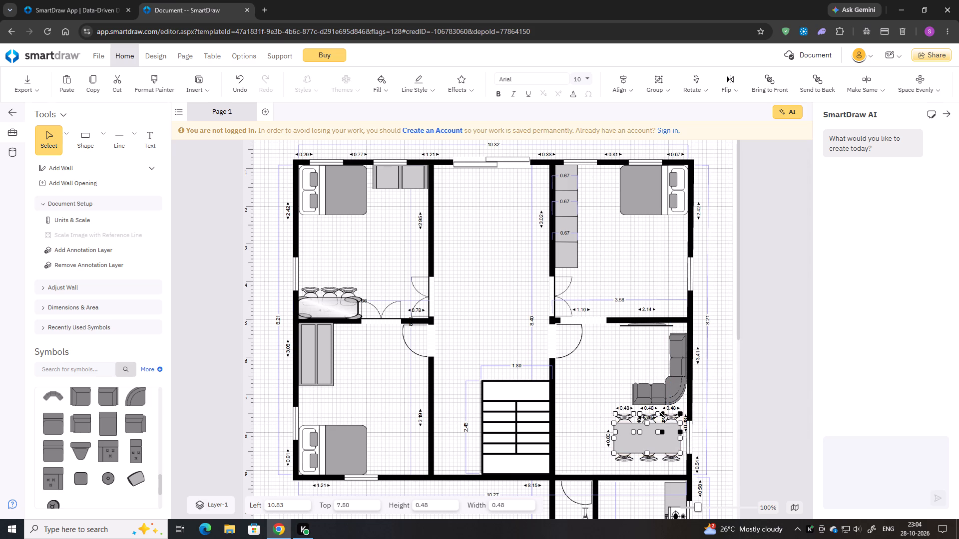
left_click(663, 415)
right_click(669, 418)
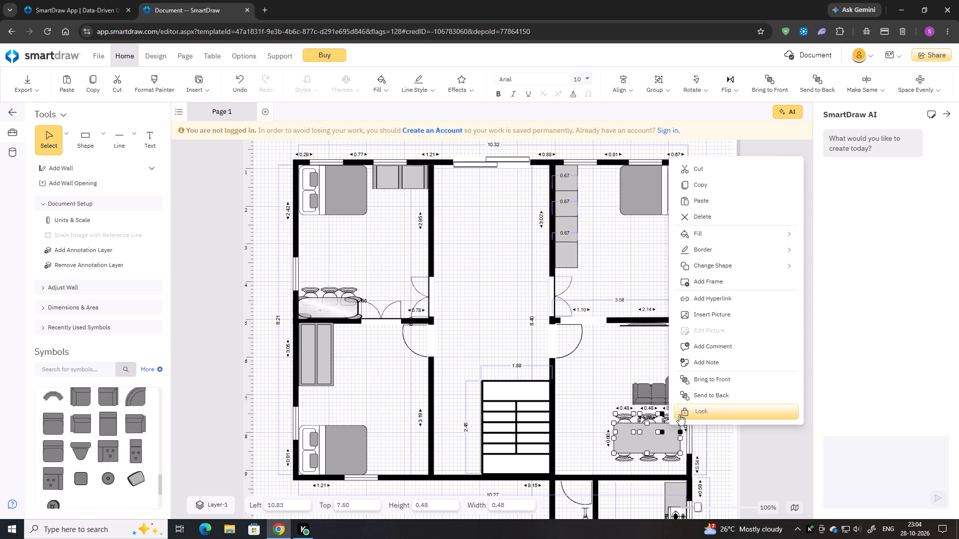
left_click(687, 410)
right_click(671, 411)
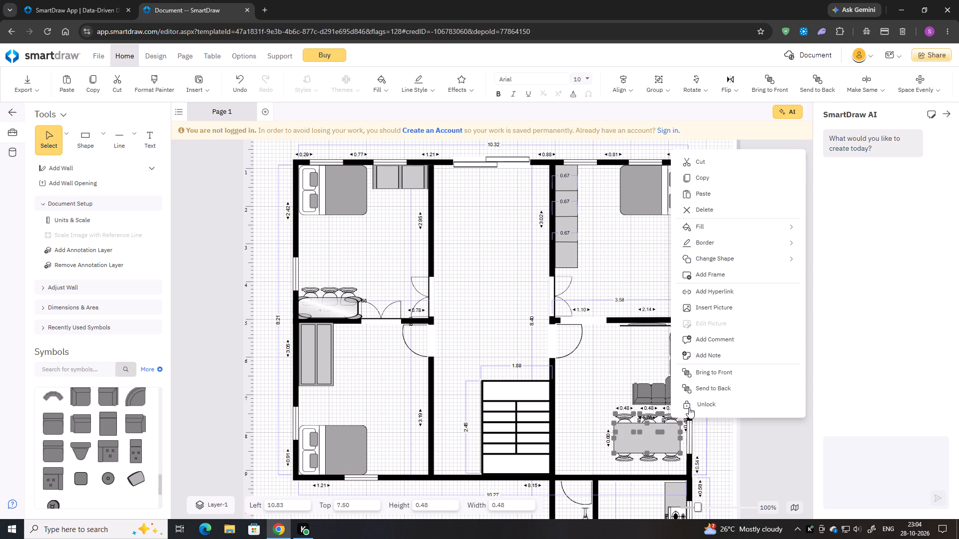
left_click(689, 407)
Select the dining table with all six chairs and move the set toward the room's lower outer corner, its upper outermost chair at about left 10.94, top 7.82.
left_click(652, 434)
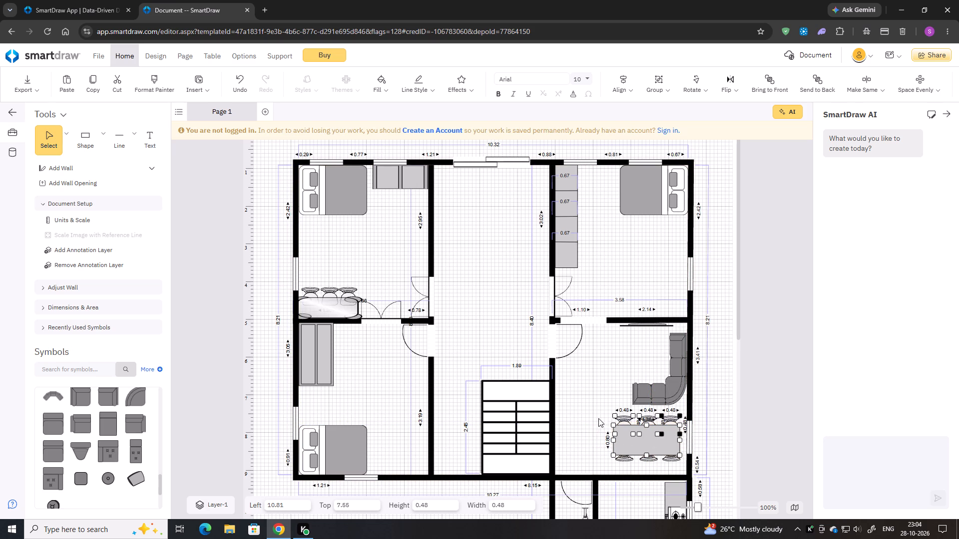
left_click_drag(599, 415, 686, 462)
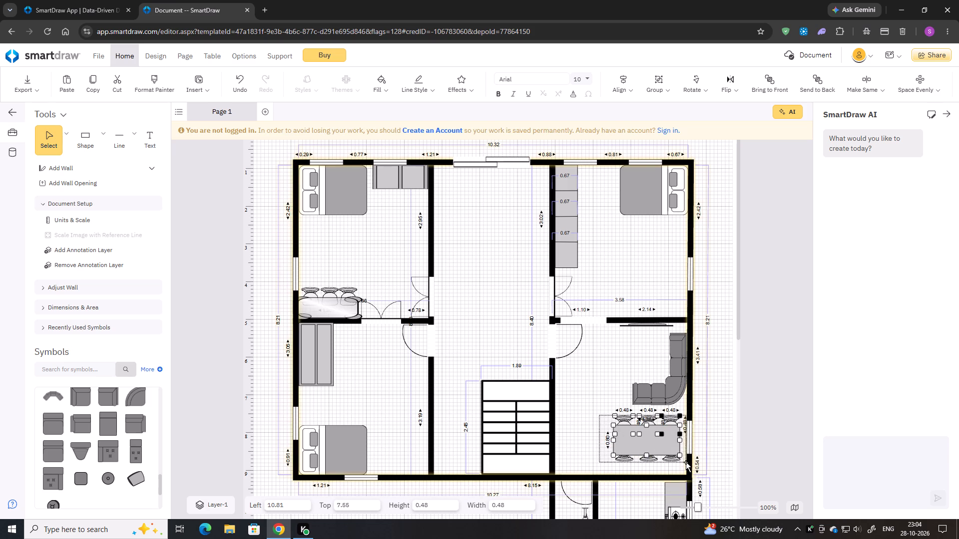
left_click_drag(686, 462, 684, 463)
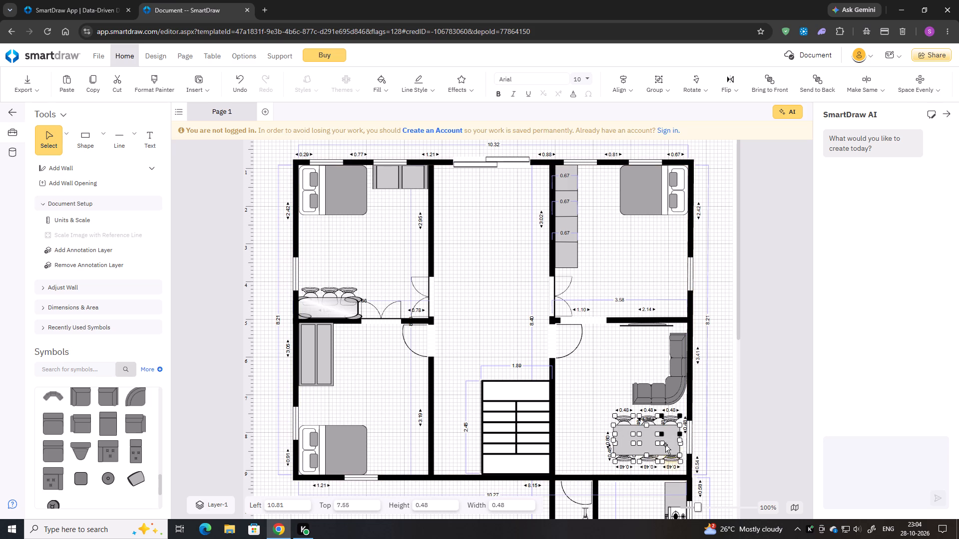
left_click_drag(668, 443, 671, 454)
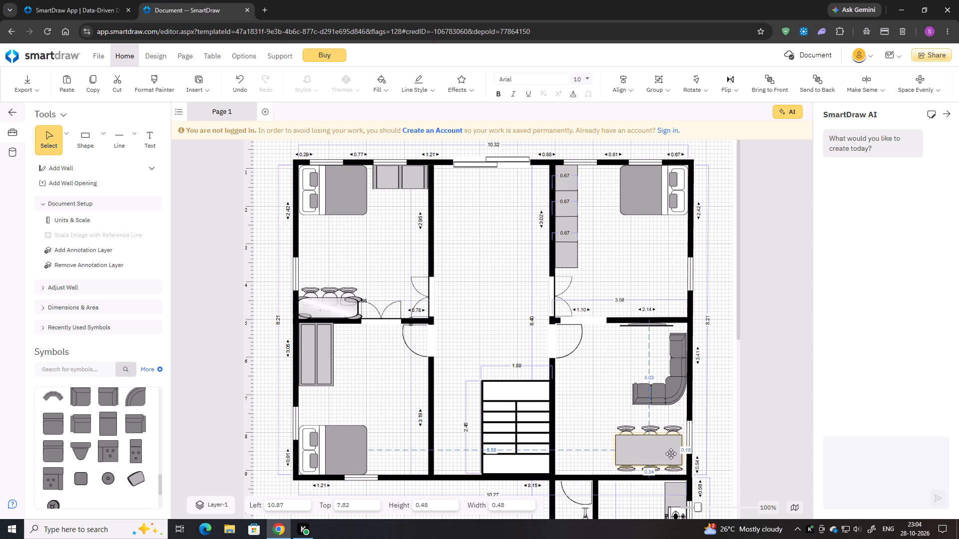
left_click_drag(671, 454, 672, 455)
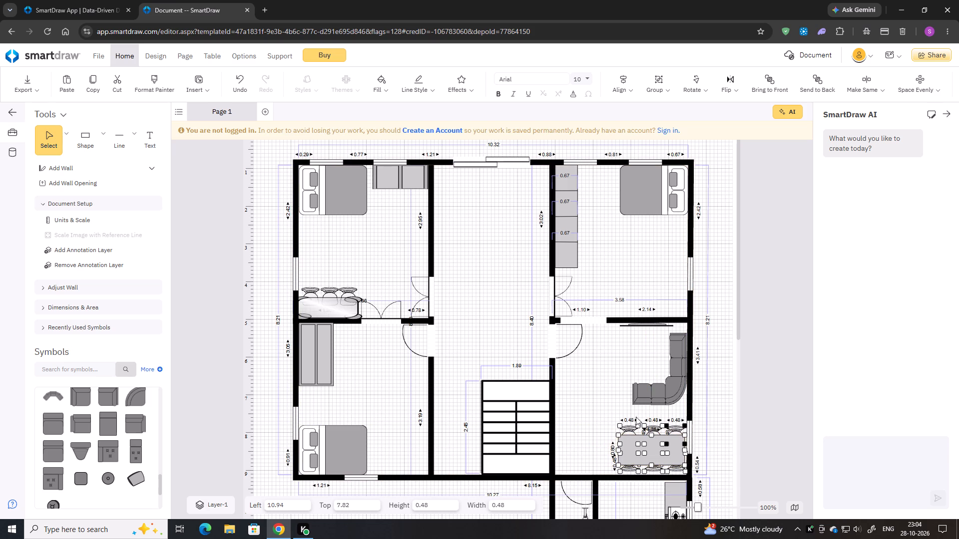
left_click(589, 399)
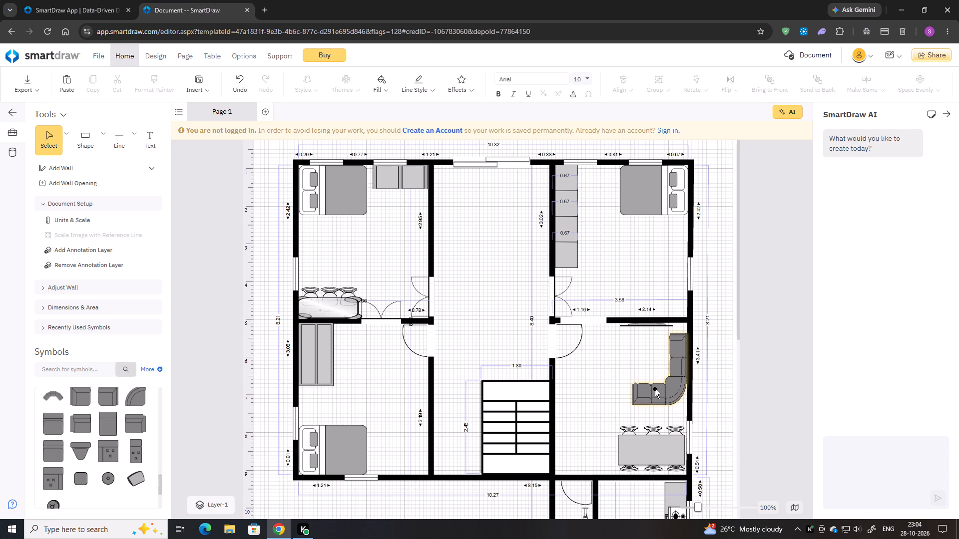
Look over the plan from the dining room down to the bathroom and kitchen.
scroll(575, 404, "up", 1)
scroll(575, 404, "down", 1)
scroll(575, 403, "up", 1)
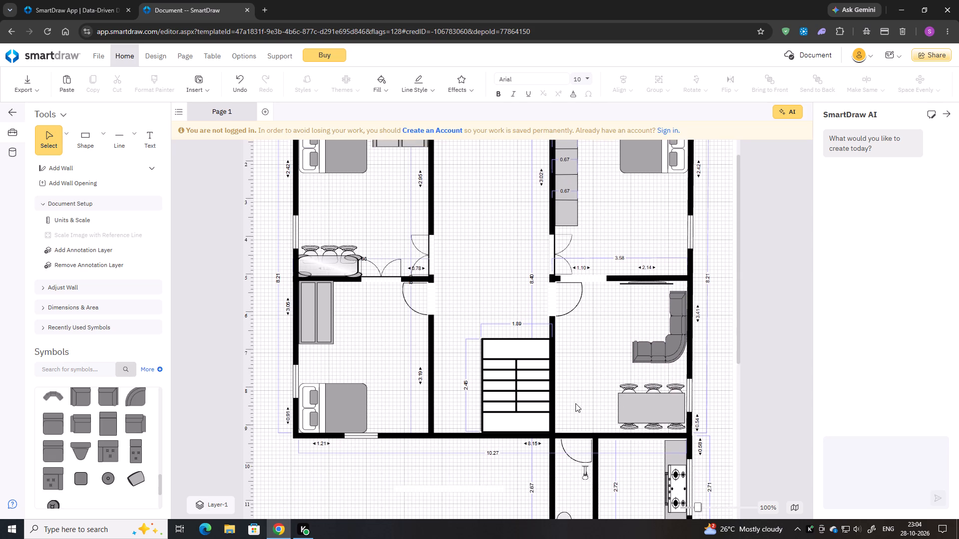
scroll(575, 403, "up", 2)
scroll(575, 403, "down", 3)
scroll(581, 400, "up", 1)
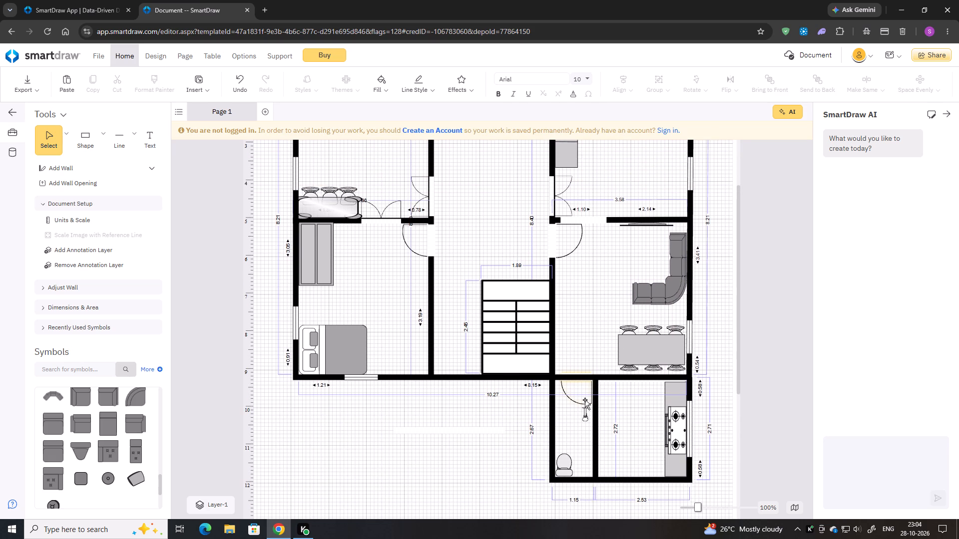
scroll(586, 401, "up", 3)
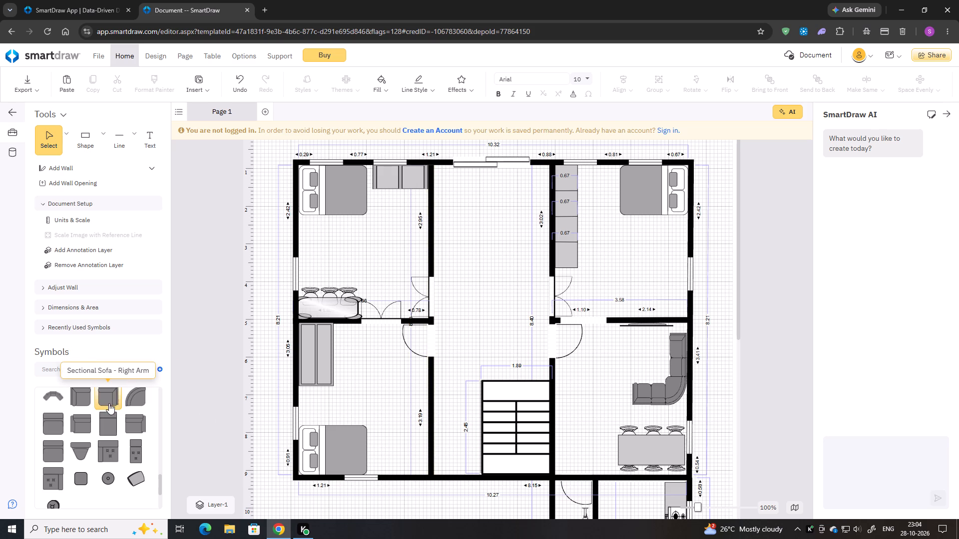
Duplicate the television in the dining room and rotate the copy half a turn.
left_click(643, 326)
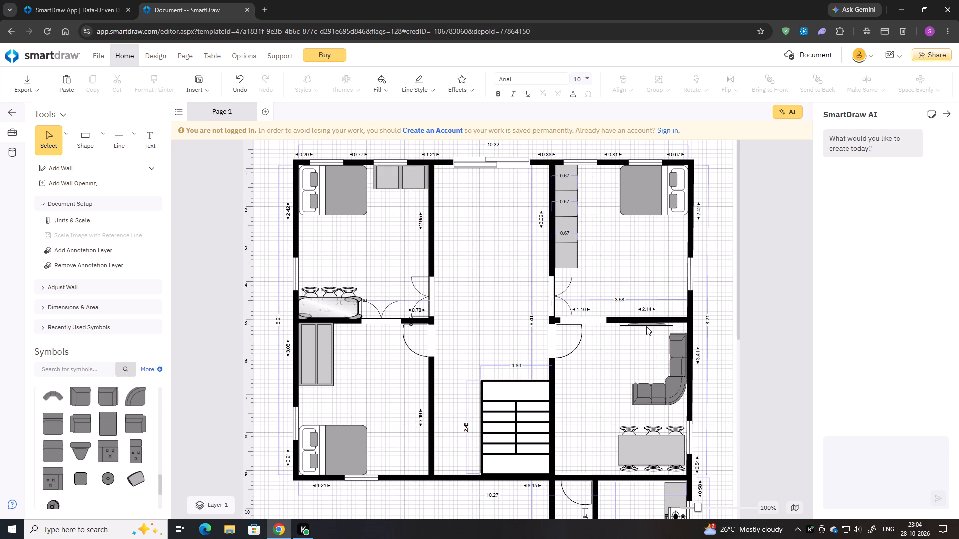
left_click(647, 326)
key("ctrl+c")
key("ctrl+v")
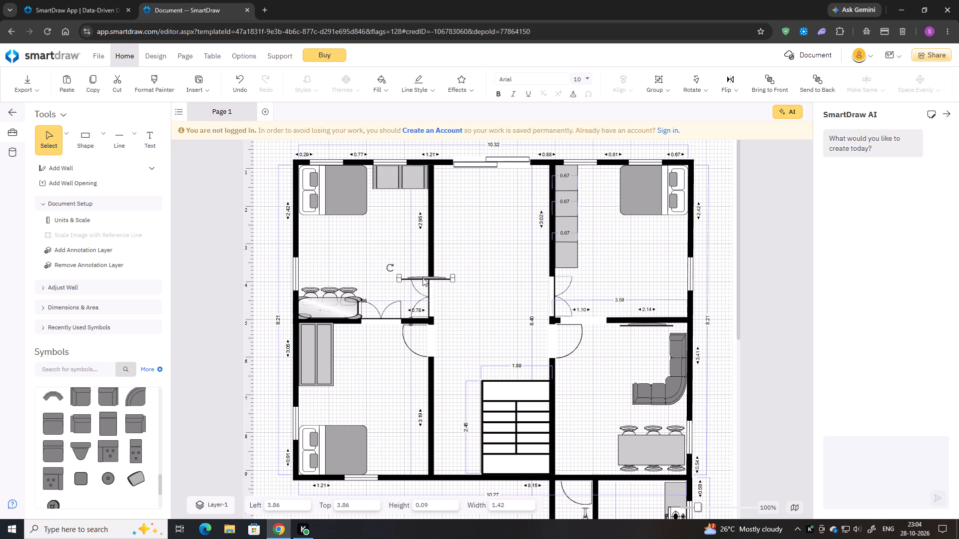
left_click_drag(389, 269, 510, 295)
Move the television copy into the bedroom above, against the wall shared with the dining room, at about left 9.70, top 4.84.
left_click_drag(424, 278, 644, 303)
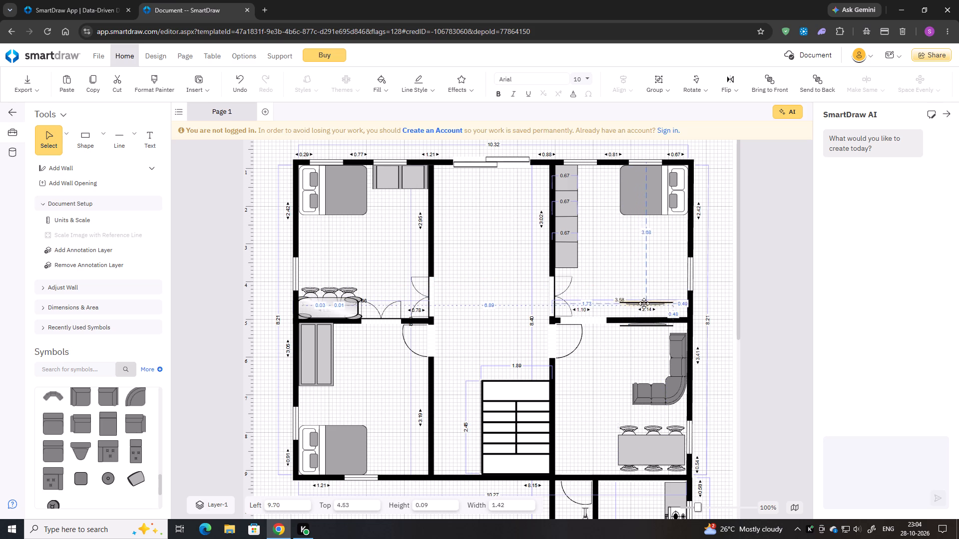
left_click_drag(644, 303, 644, 313)
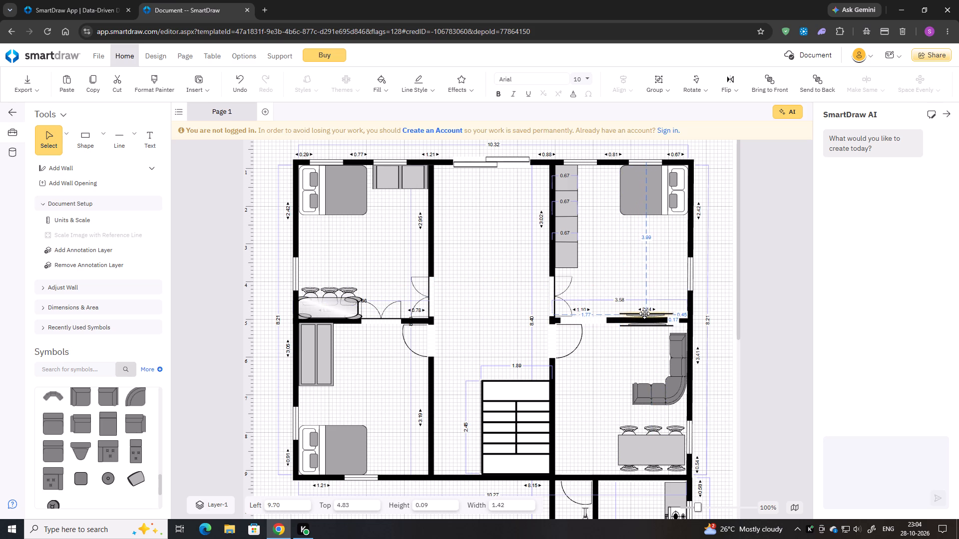
left_click_drag(644, 313, 644, 314)
key("Down")
key("Down")
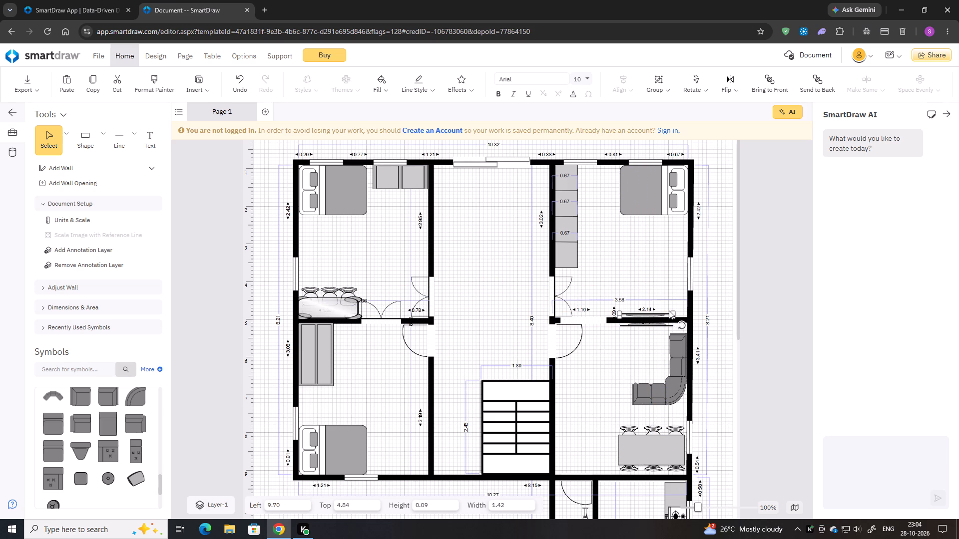
key("Down")
key("Down")
left_click(642, 290)
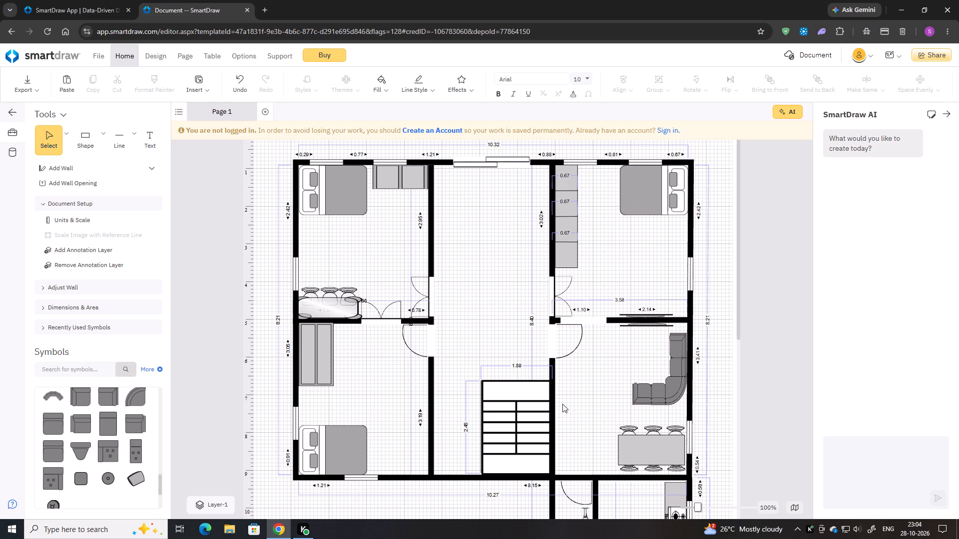
Collapse the Couches & Sofas symbol category.
scroll(627, 411, "down", 1)
scroll(486, 372, "up", 2)
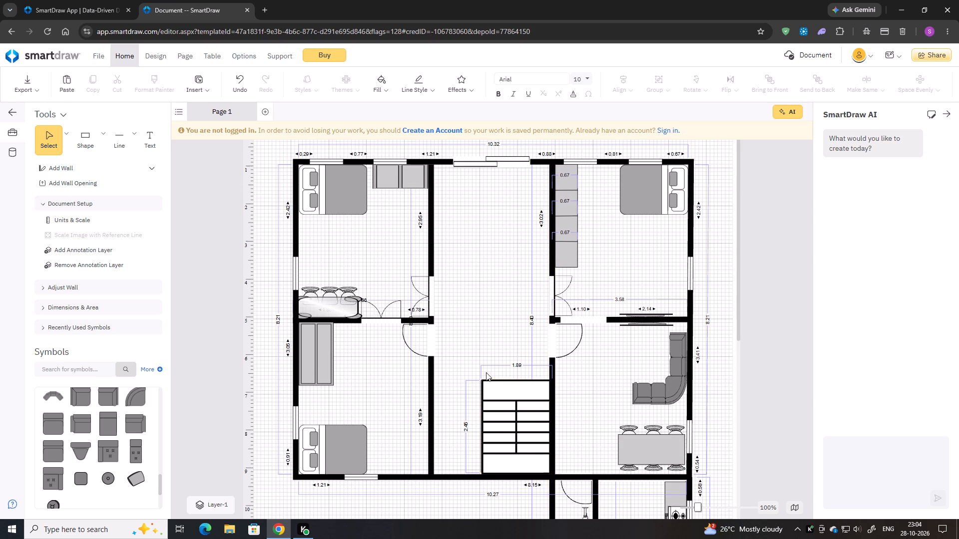
scroll(121, 360, "up", 2)
scroll(114, 399, "down", 1)
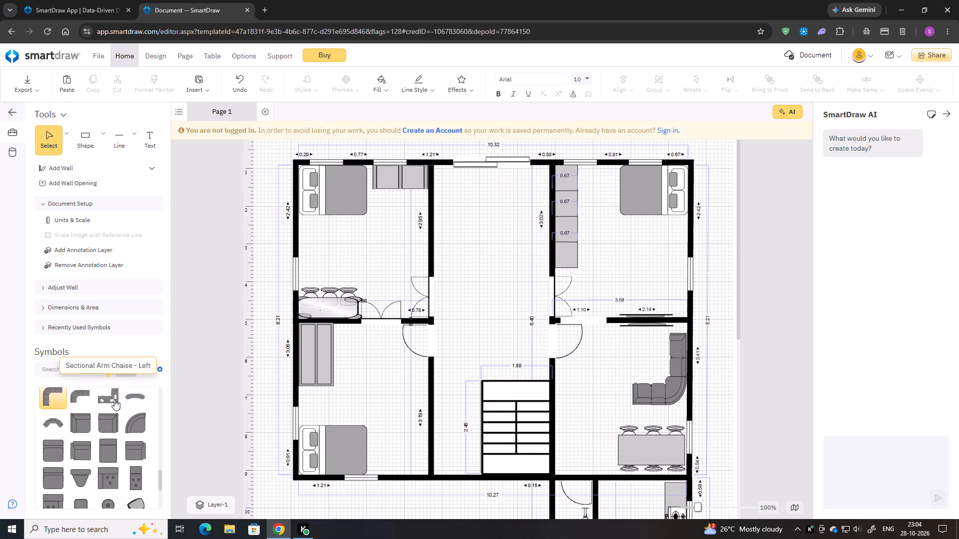
scroll(114, 399, "down", 1)
scroll(108, 390, "up", 7)
scroll(110, 430, "up", 1)
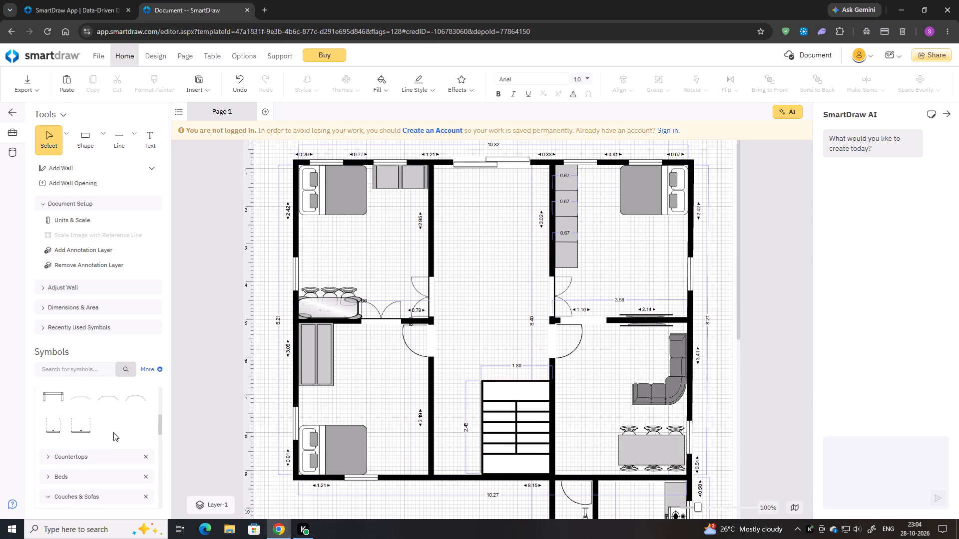
left_click(63, 500)
Search the symbol library for "led light".
left_click(102, 364)
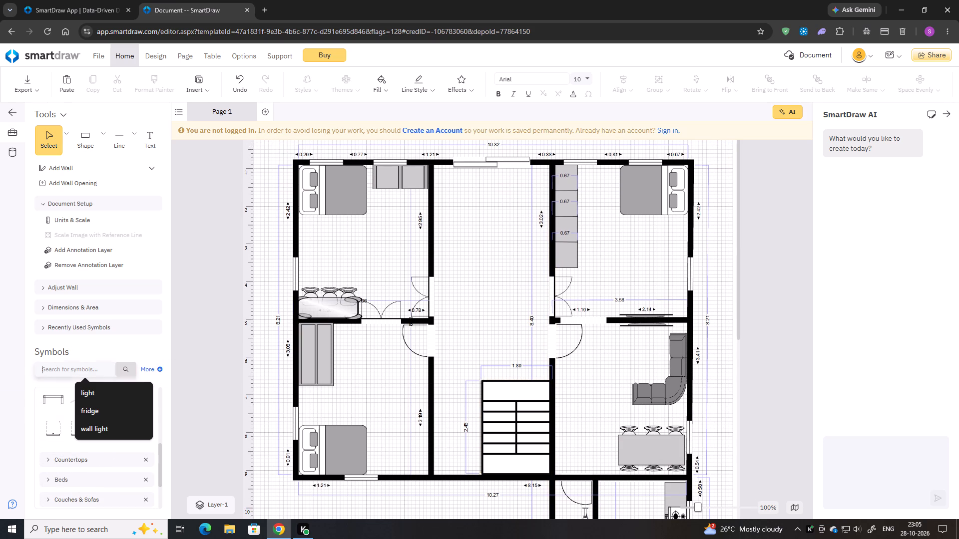
type("li")
key("BackSpace")
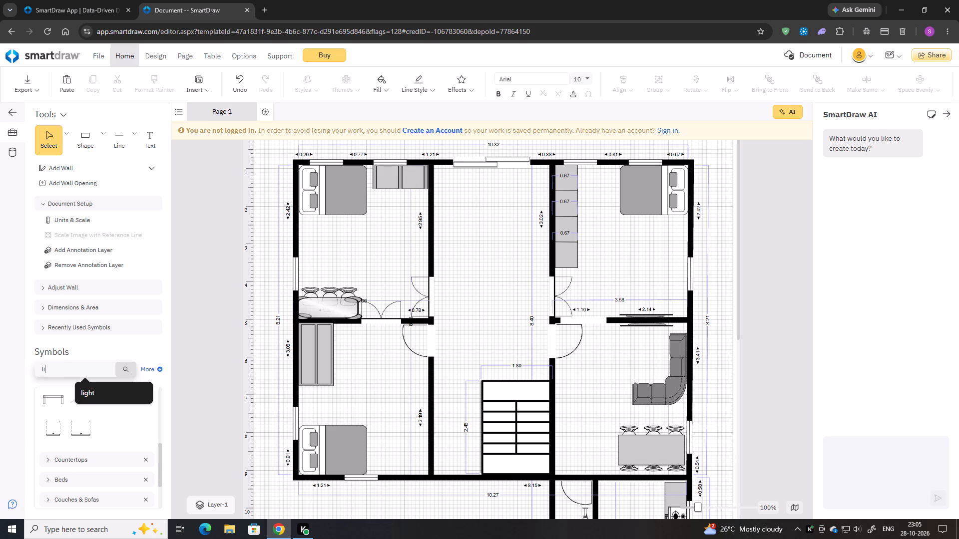
key("BackSpace")
type("led light")
key("Return")
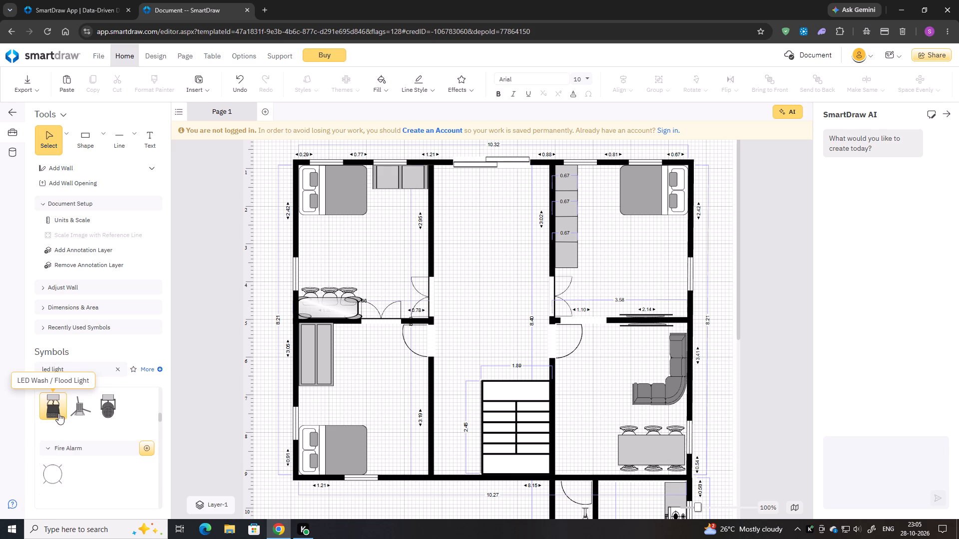
Look through the LED light search results for a suitable light symbol.
scroll(53, 481, "down", 1)
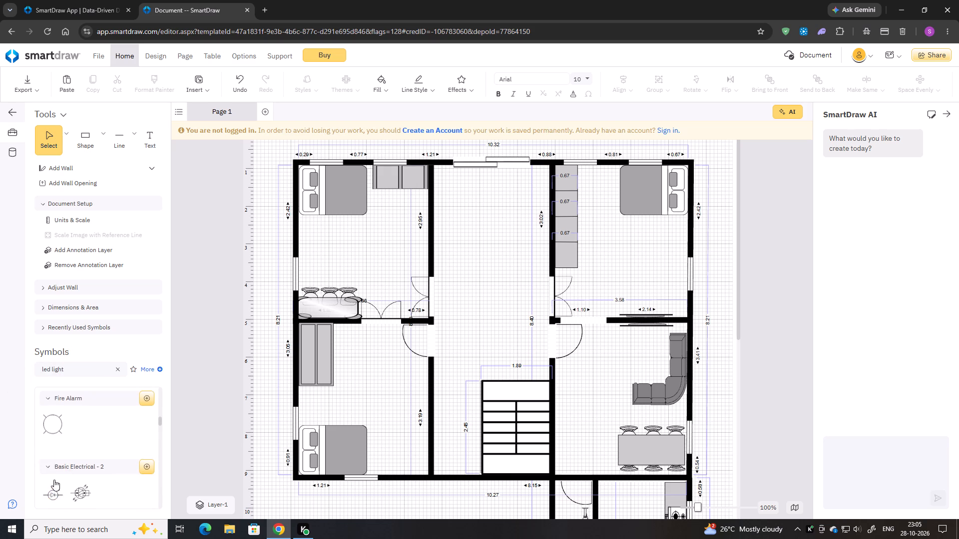
scroll(56, 477, "down", 4)
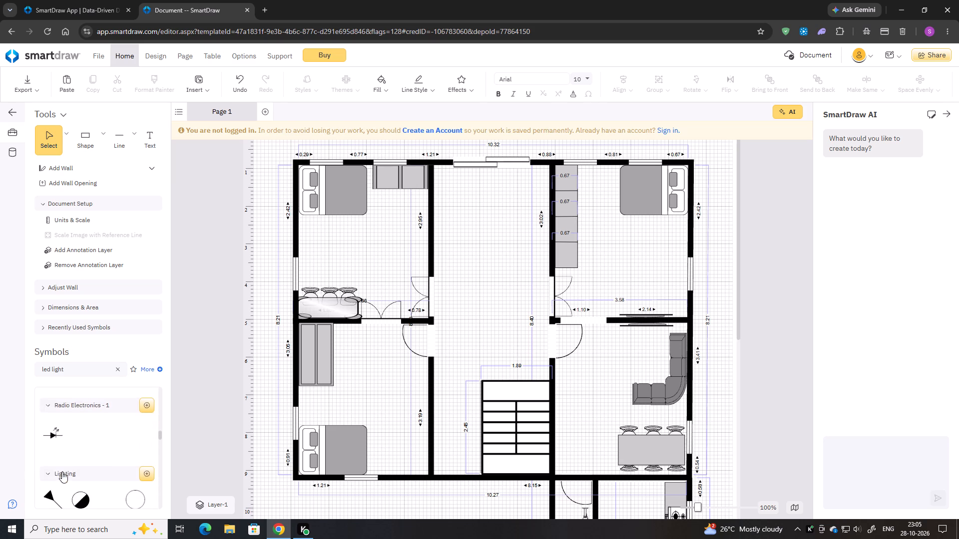
scroll(62, 472, "down", 4)
scroll(86, 456, "up", 2)
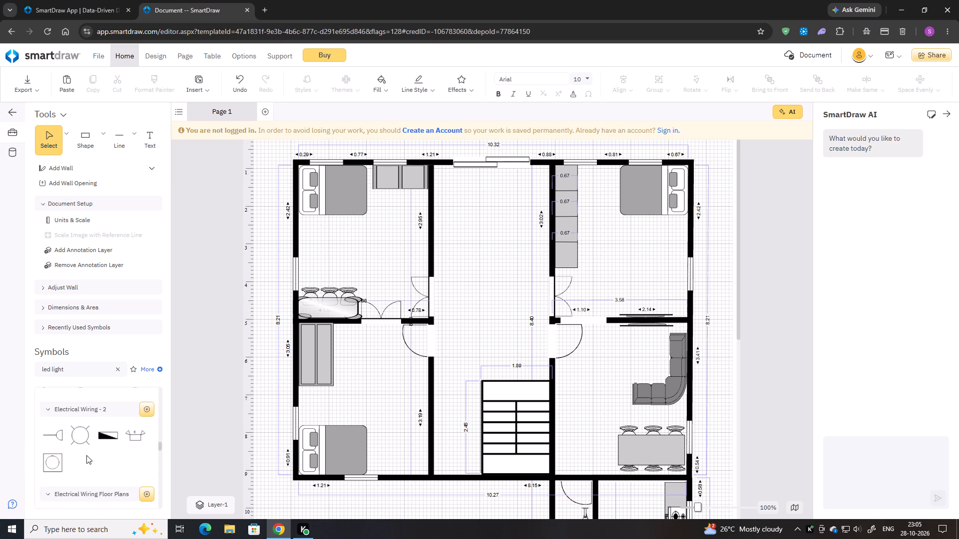
scroll(60, 468, "down", 4)
scroll(112, 465, "down", 2)
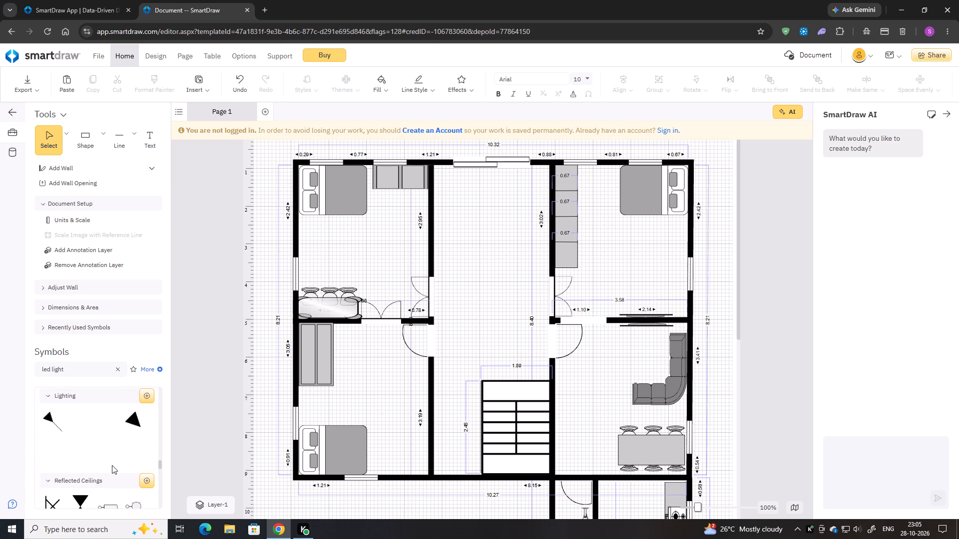
scroll(112, 465, "down", 2)
scroll(112, 465, "up", 17)
scroll(111, 463, "up", 4)
scroll(111, 463, "down", 2)
scroll(111, 463, "up", 5)
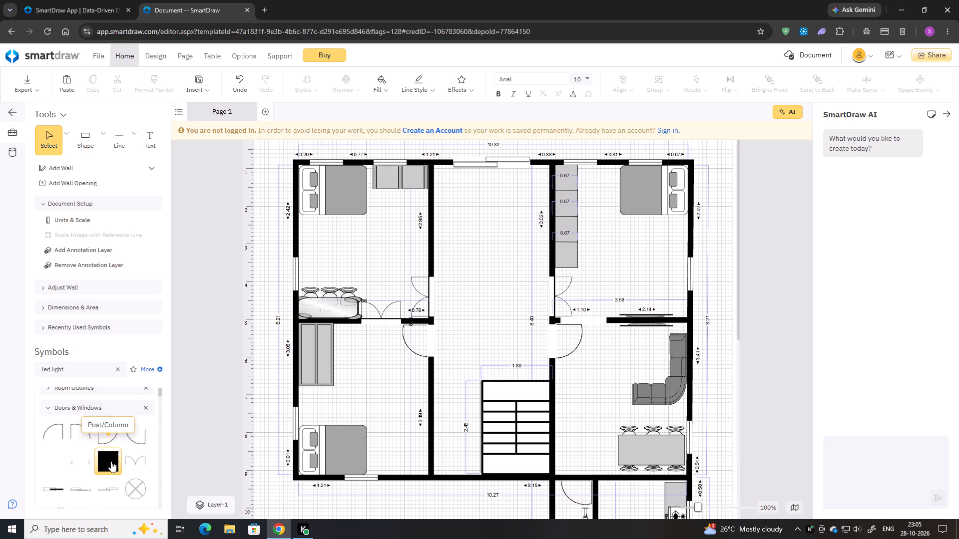
scroll(111, 460, "up", 1)
scroll(111, 460, "down", 10)
scroll(117, 457, "up", 2)
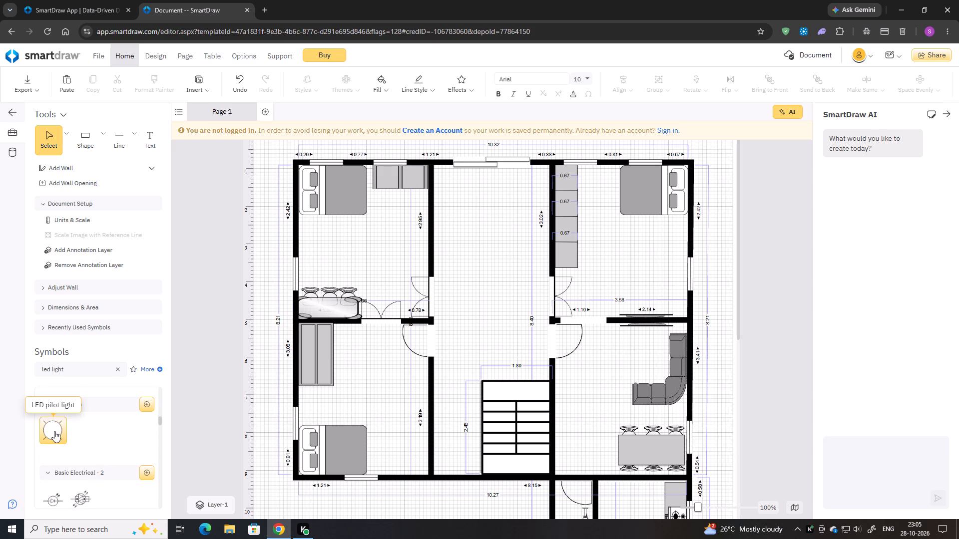
Place an LED pilot light in the plan's upper-left bedroom and enlarge it to about 0.51 by 0.51.
left_click_drag(54, 431, 399, 266)
left_click_drag(399, 266, 389, 239)
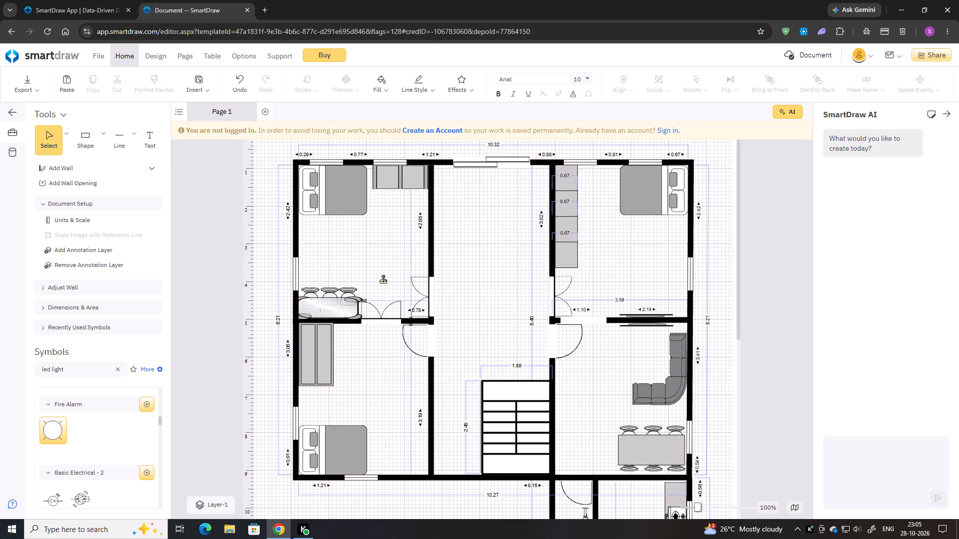
left_click(379, 255)
double_click(55, 426)
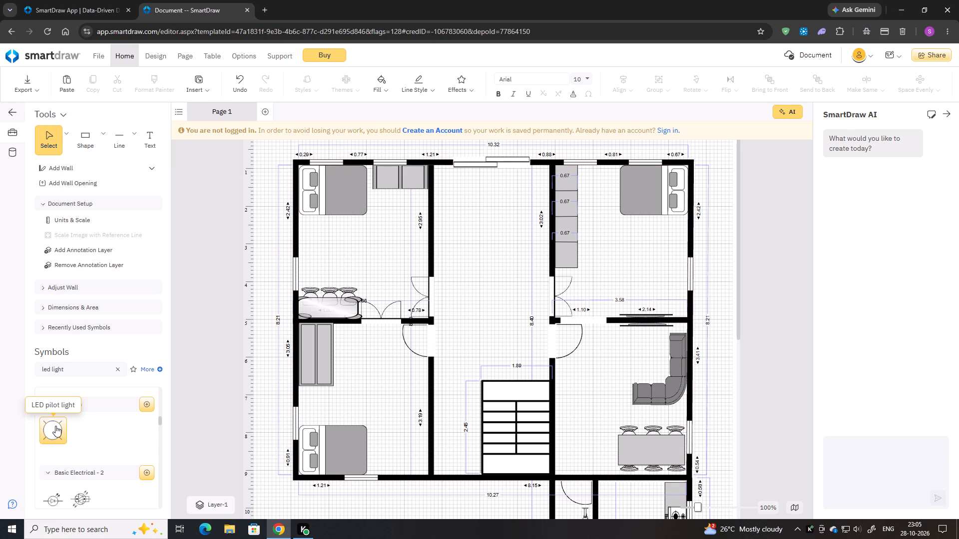
left_click_drag(432, 310, 395, 260)
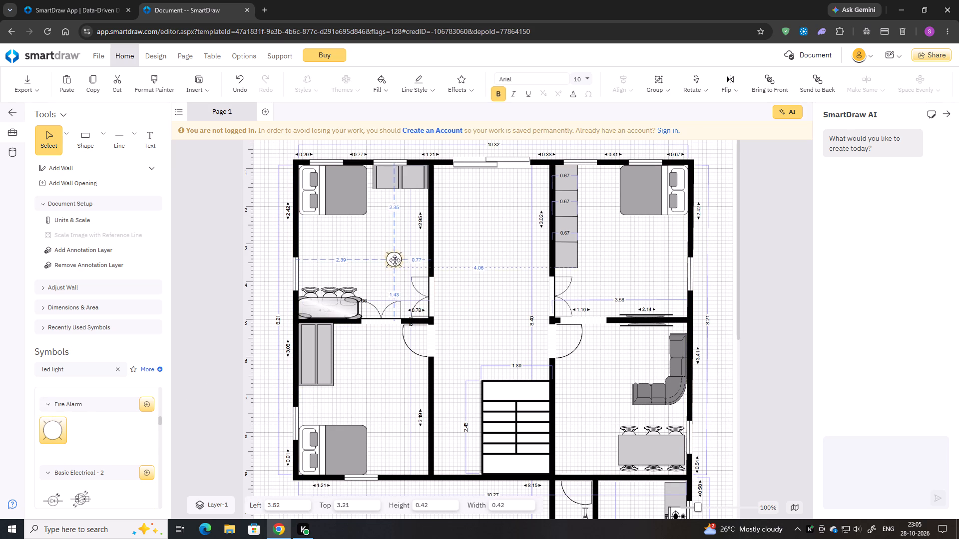
left_click_drag(395, 260, 399, 241)
left_click_drag(409, 247, 416, 251)
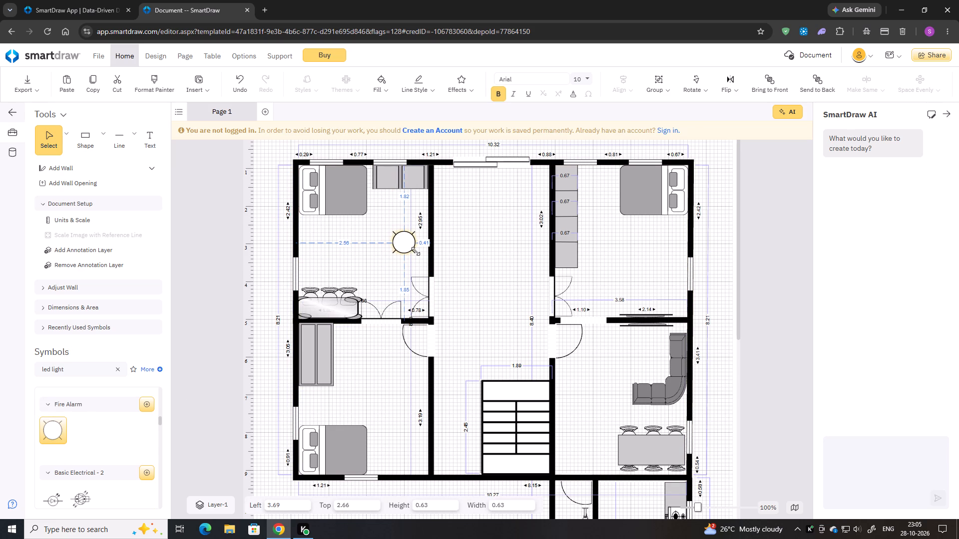
left_click_drag(416, 251, 411, 251)
Make three copies of the LED pilot light and arrange all four near the corners of the upper-left bedroom.
key("ctrl+c")
key("ctrl+v")
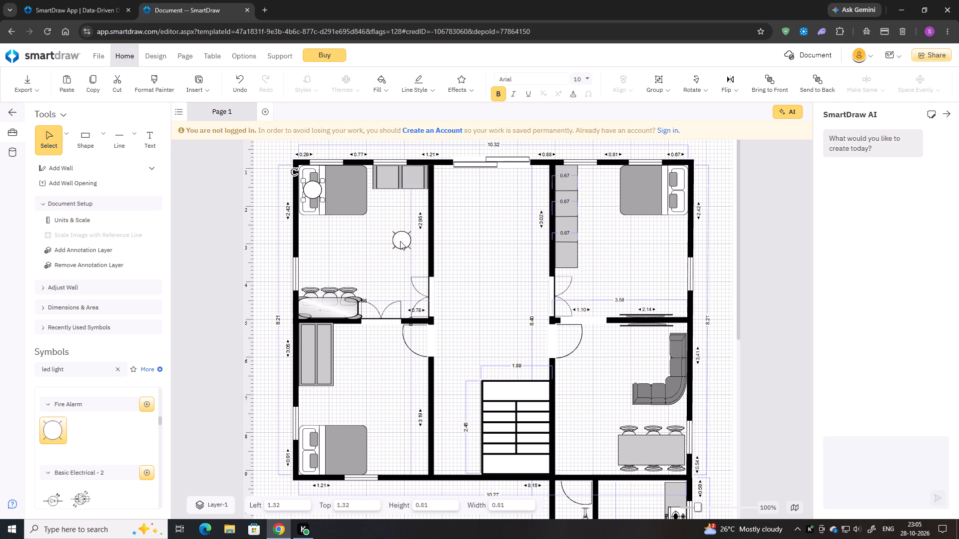
key("ctrl+v")
key("ctrl+v")
left_click_drag(366, 242, 407, 195)
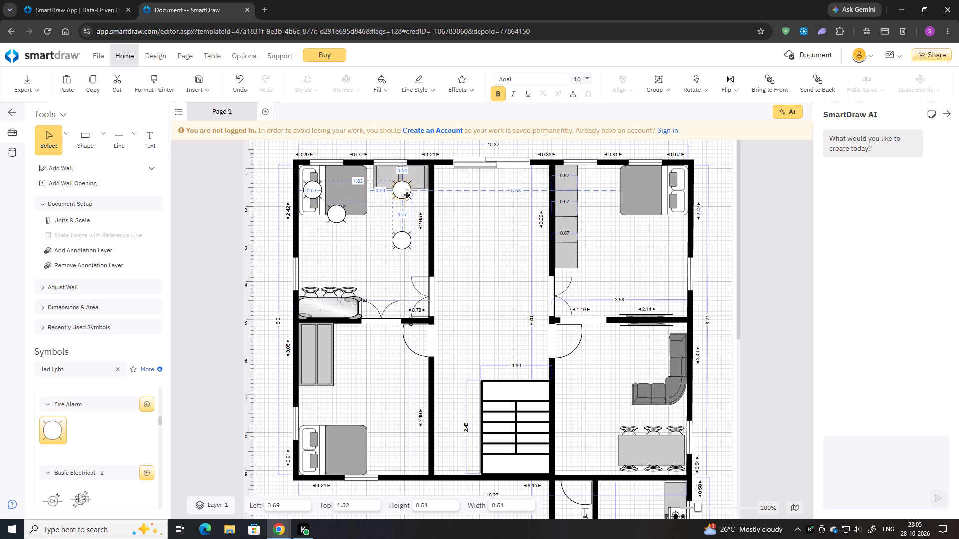
left_click_drag(407, 195, 408, 190)
left_click_drag(401, 238, 399, 286)
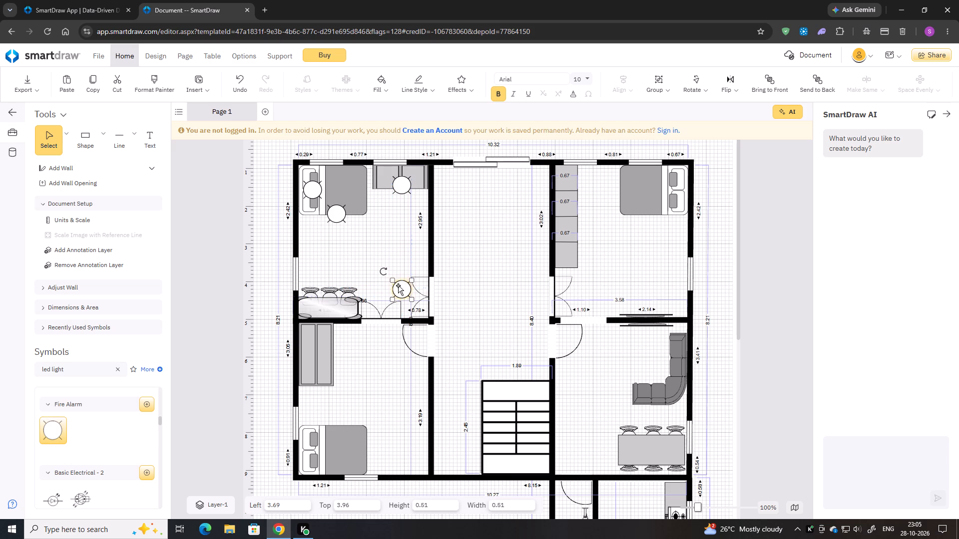
left_click_drag(341, 219, 328, 187)
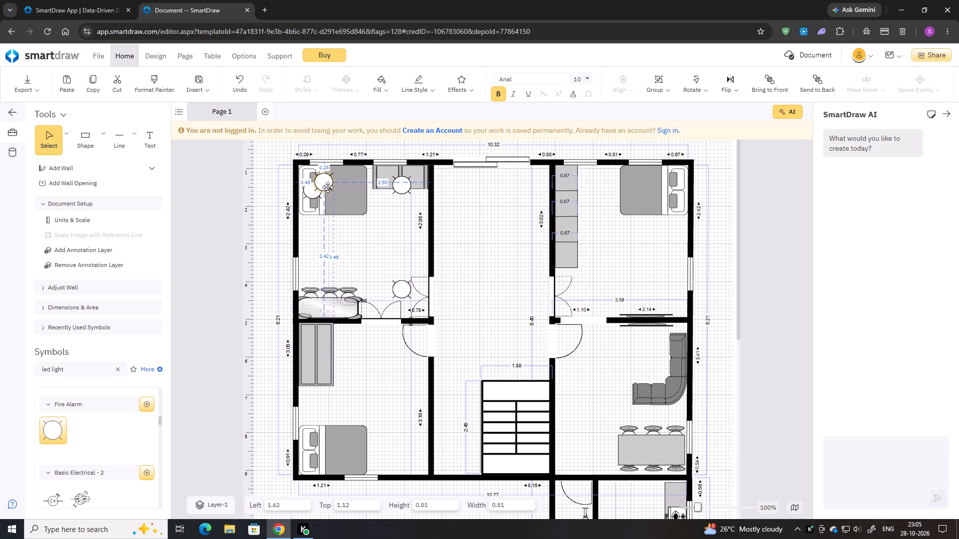
left_click_drag(328, 187, 327, 191)
left_click_drag(312, 189, 313, 216)
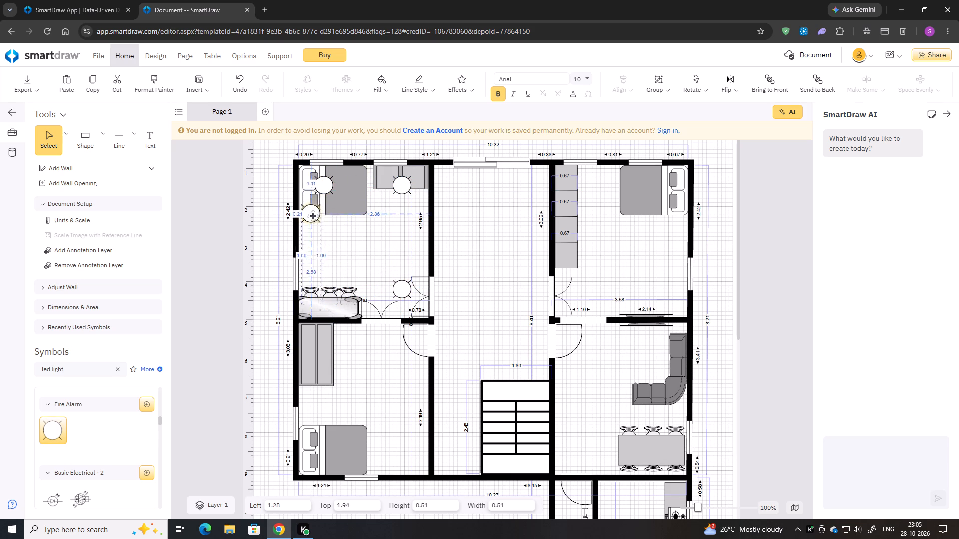
left_click_drag(313, 216, 321, 280)
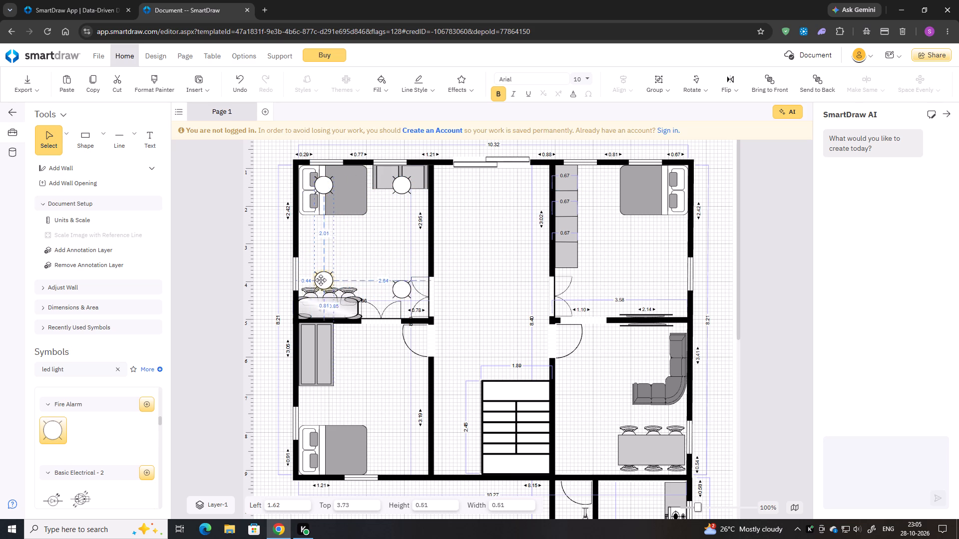
left_click_drag(321, 280, 324, 286)
left_click(363, 244)
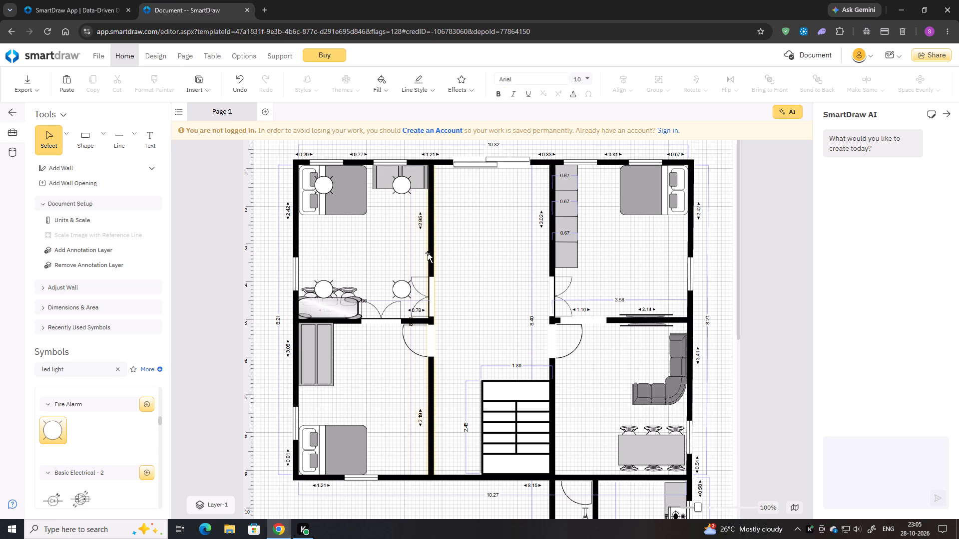
Paste four more LED pilot lights and place two in the upper-right bedroom at about left 8.75 and 10.61, top 1.32.
key("ctrl+v")
key("ctrl+v")
key("ctrl+v")
key("ctrl+v")
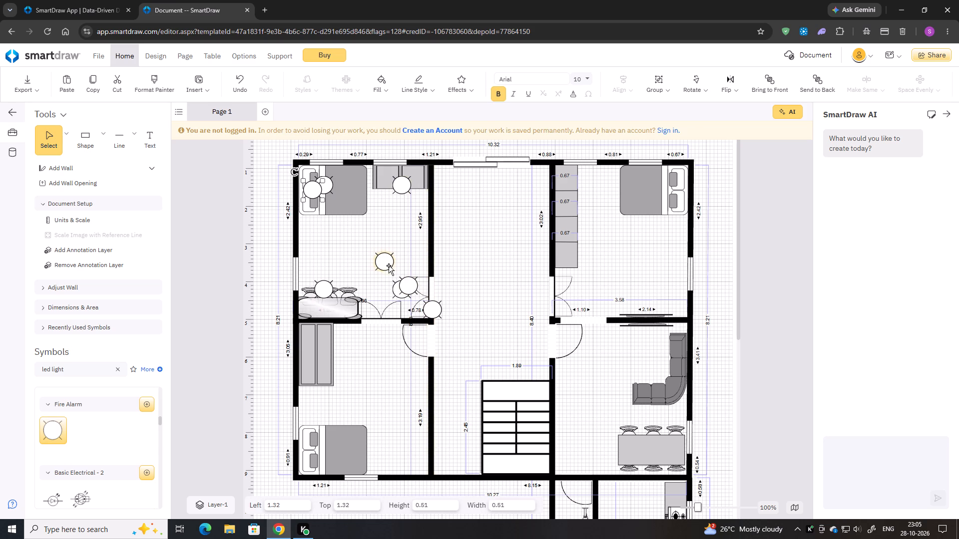
left_click_drag(389, 266, 599, 192)
left_click_drag(312, 191, 587, 199)
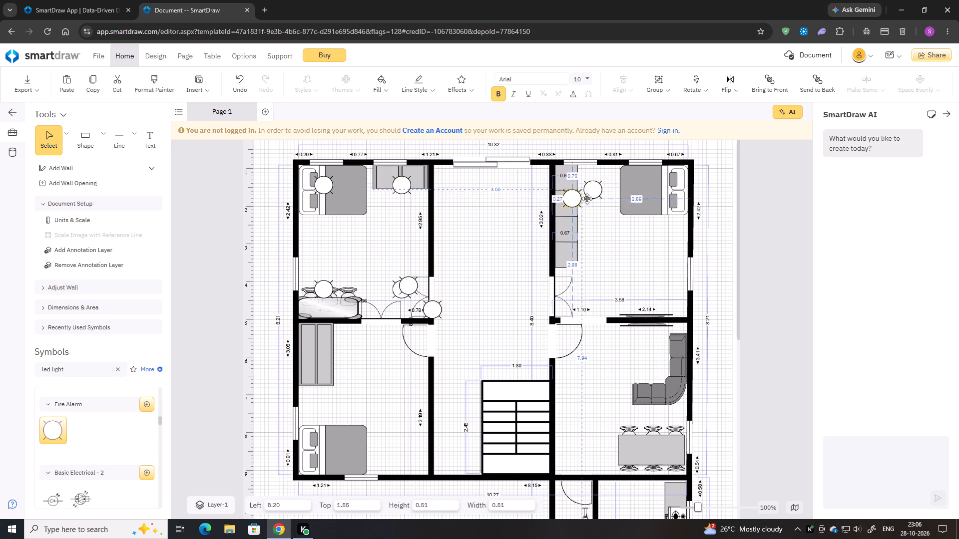
left_click_drag(587, 199, 662, 188)
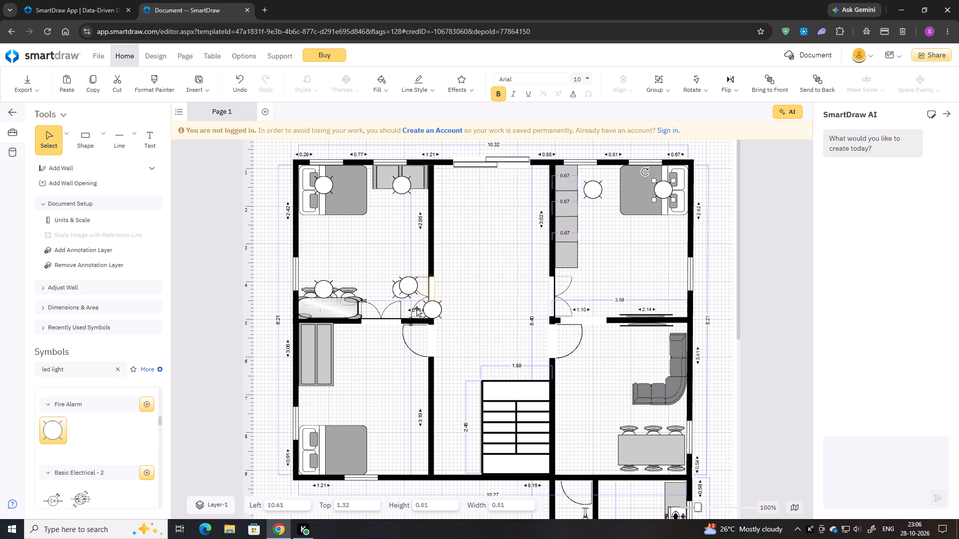
Move the other two LED pilot lights to the upper-right bedroom's lower end, at about left 8.75 and 10.61, top 3.96.
left_click_drag(411, 291, 593, 294)
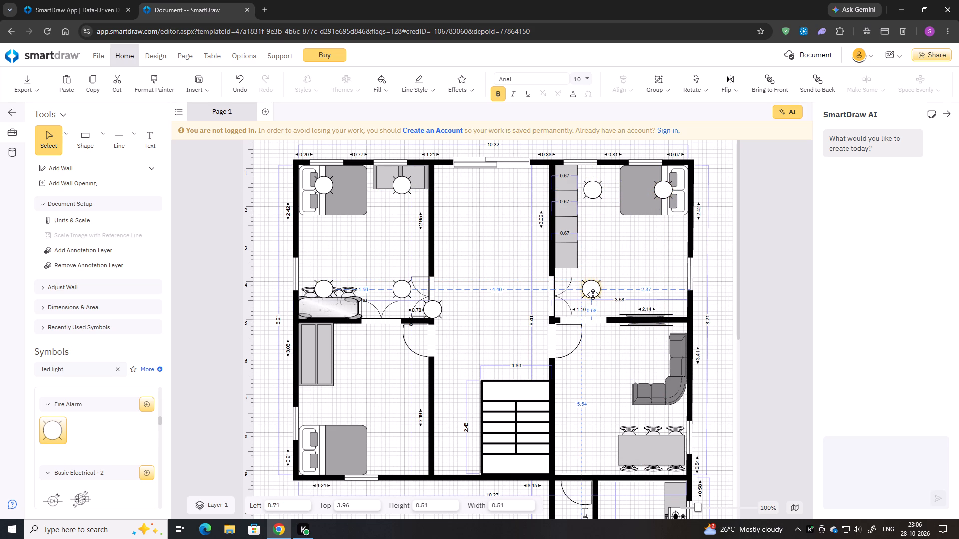
left_click_drag(593, 294, 595, 290)
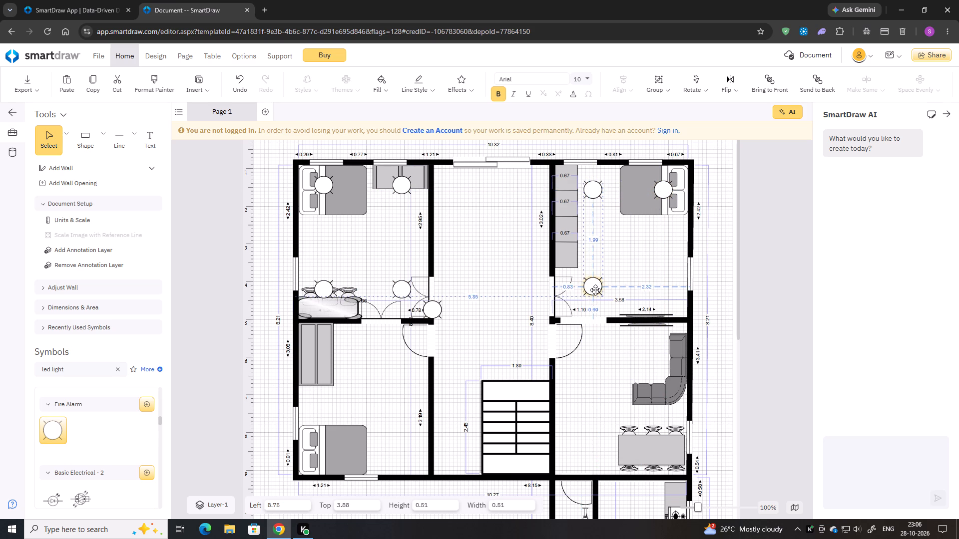
left_click_drag(595, 290, 594, 294)
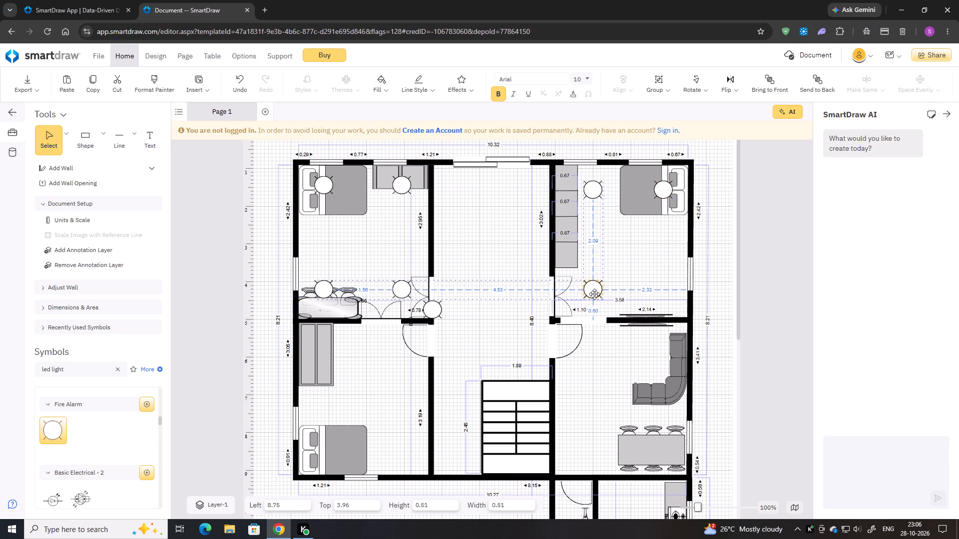
left_click_drag(594, 294, 595, 291)
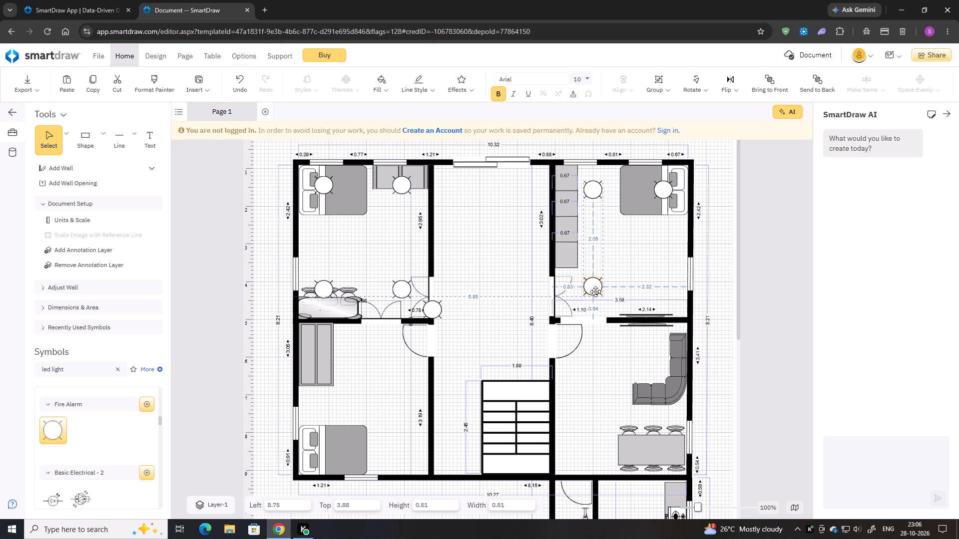
left_click_drag(595, 291, 596, 292)
left_click_drag(596, 292, 596, 293)
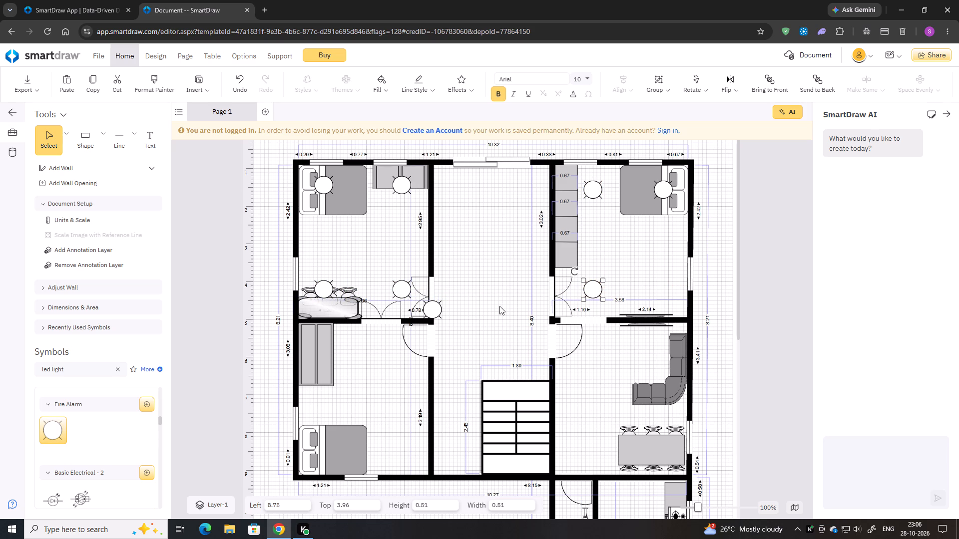
left_click_drag(431, 310, 666, 291)
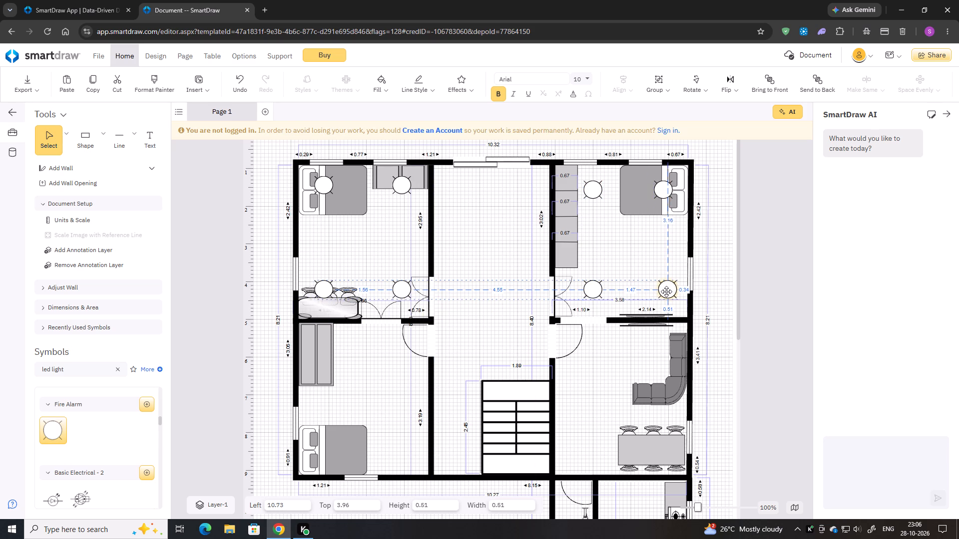
left_click_drag(666, 291, 660, 291)
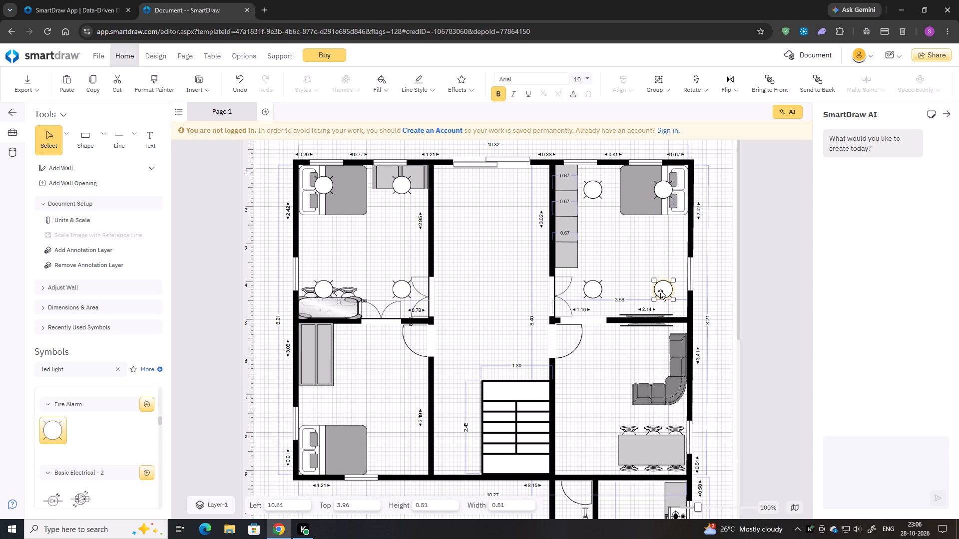
left_click(626, 263)
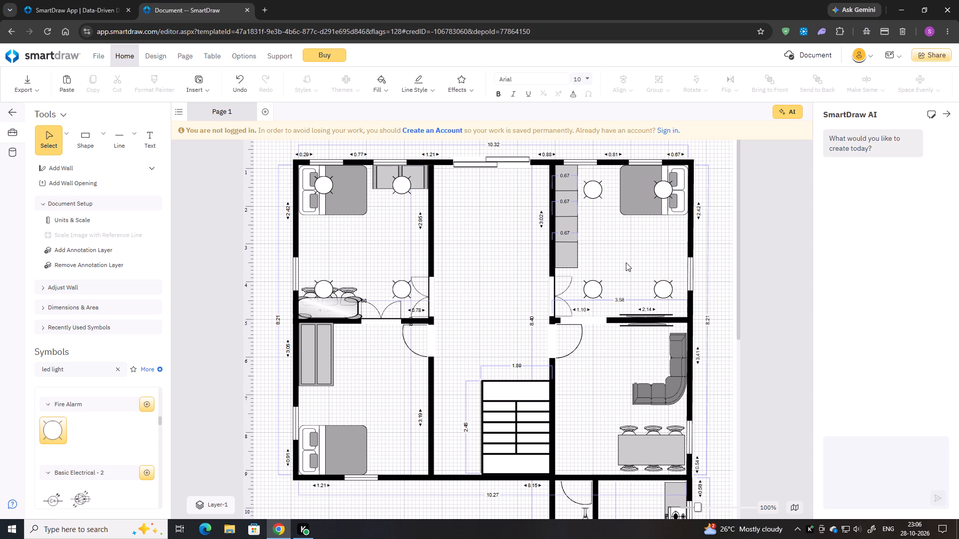
Paste two more copies of the LED pilot light into the floor plan.
key("ctrl+v")
key("ctrl+v")
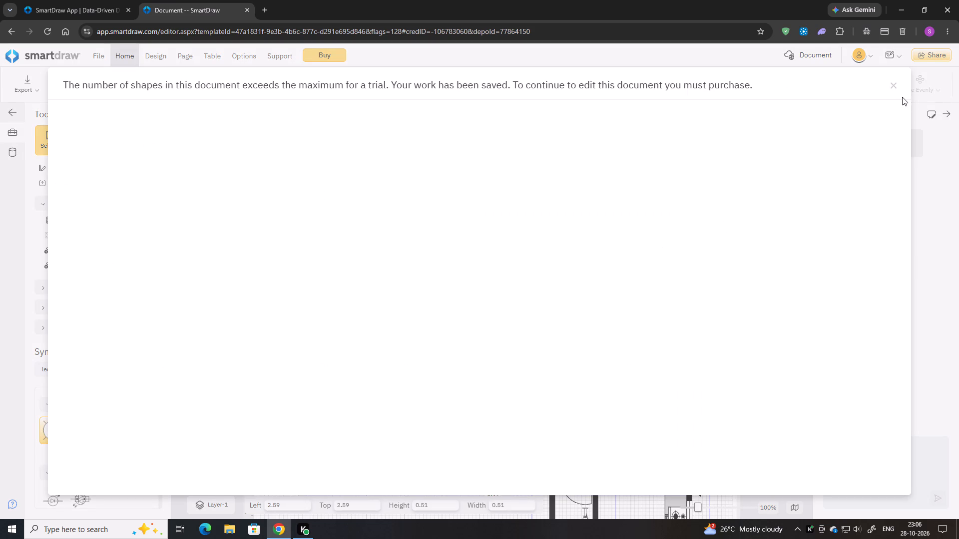
left_click(896, 86)
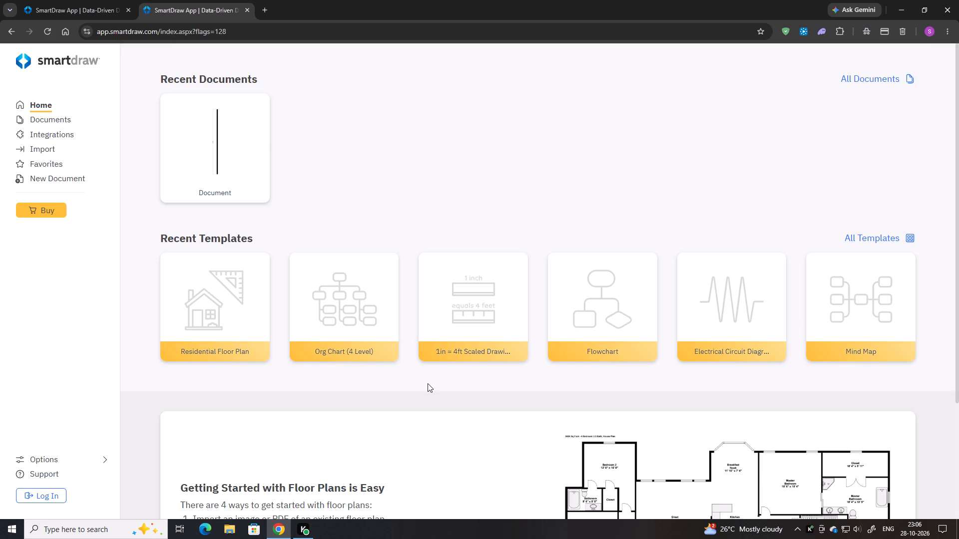
Close the browser window.
left_click(958, 0)
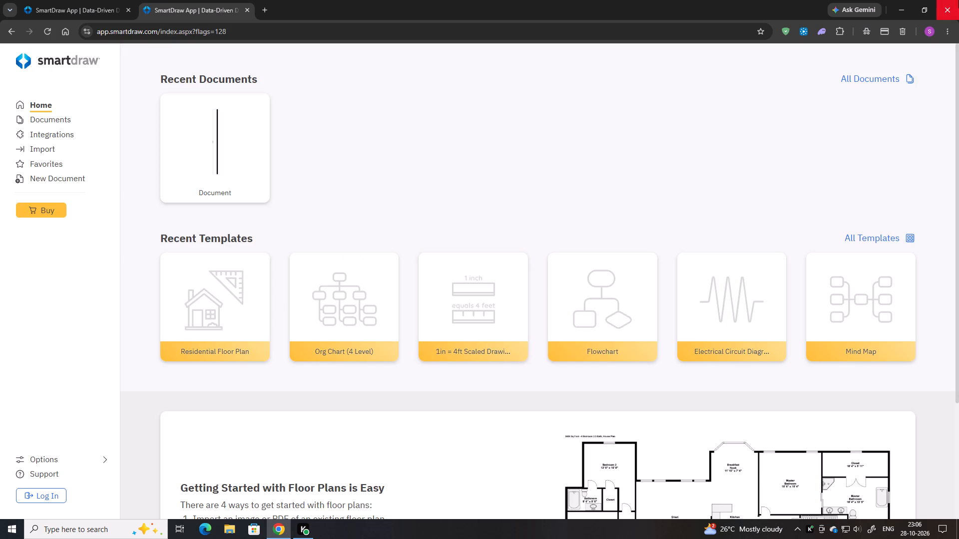